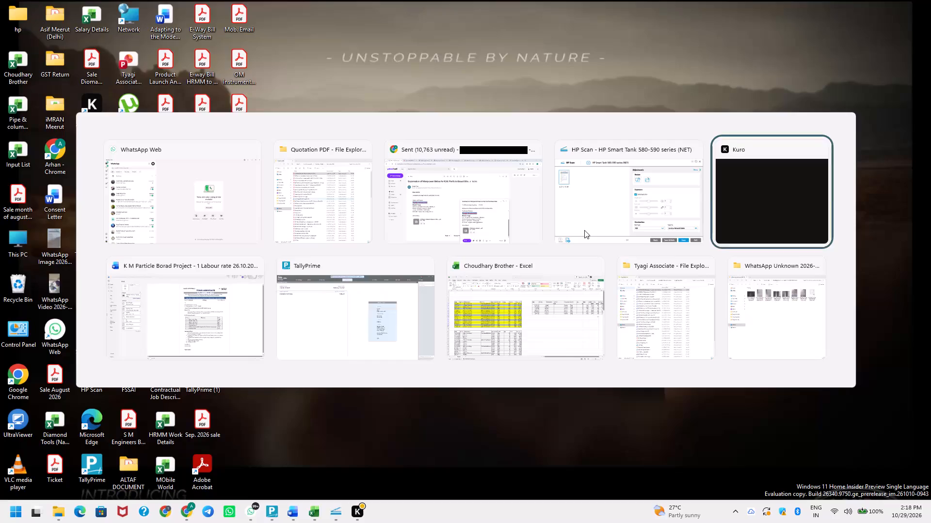
Switch to the TallyPrime window.
{"action": "key", "text": "alt+Right"}
{"action": "key", "text": "alt+Right"}
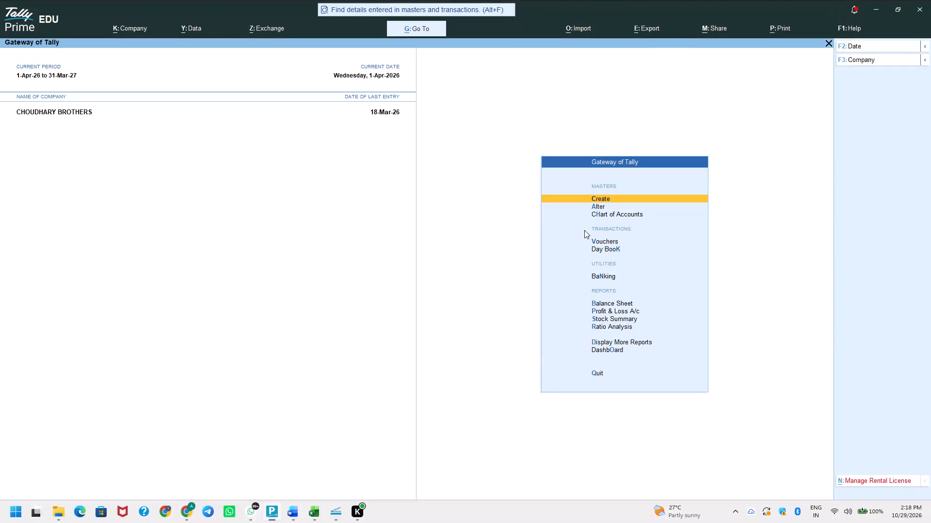
View the monthly Sales Register of Choudhary Brothers, and return to the Gateway of Tally.
{"action": "type", "text": "das"}
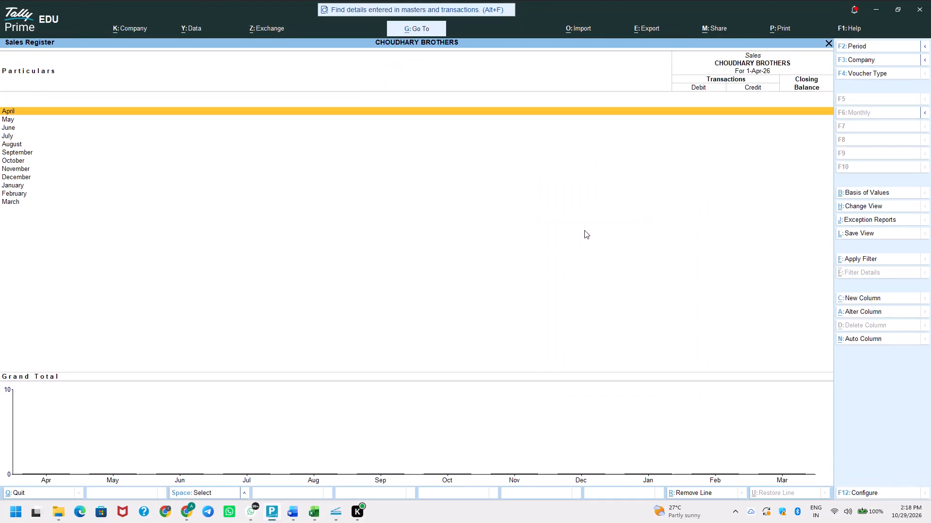
{"action": "key", "text": "Escape"}
{"action": "key", "text": "Escape"}
{"action": "key", "text": "Escape"}
{"action": "key", "text": "Escape"}
{"action": "key", "text": "Escape"}
Start a new accounting voucher for Choudhary Brothers and open its voucher date for editing.
{"action": "key", "text": "v"}
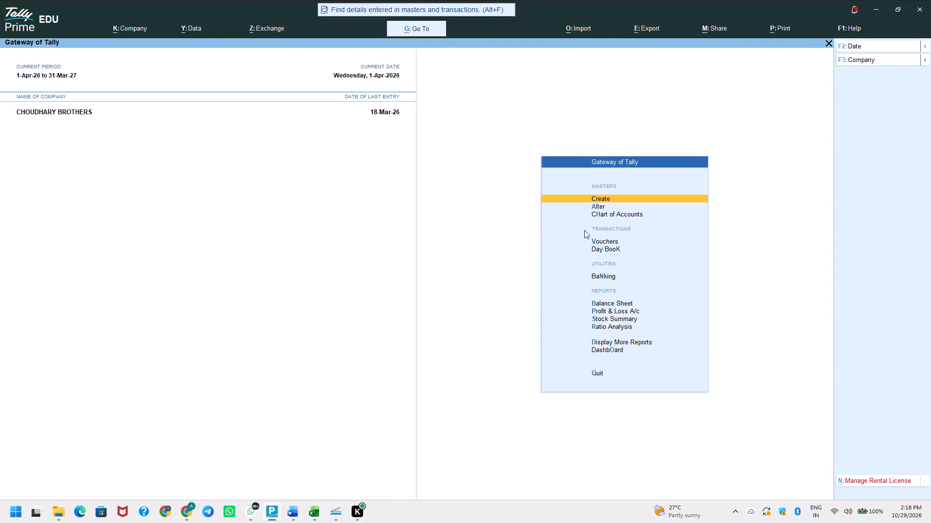
{"action": "key", "text": "F2"}
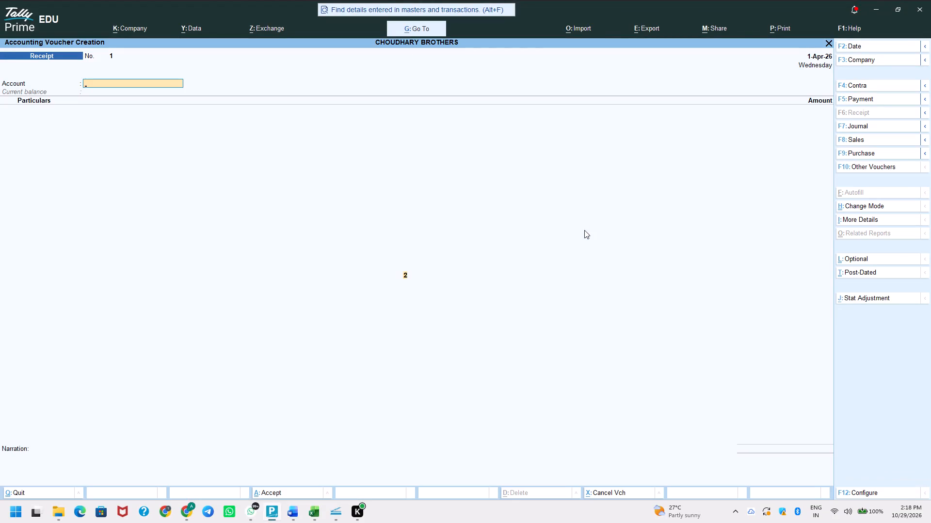
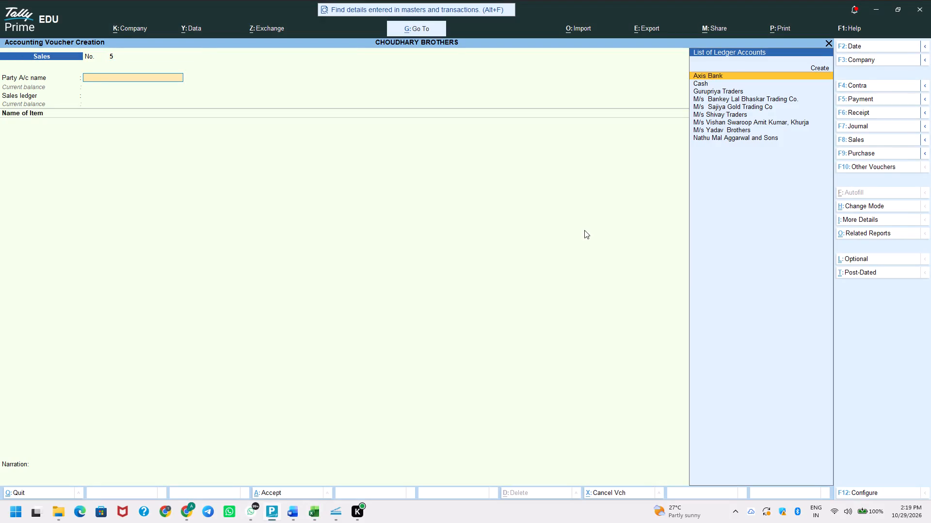
Set the sales voucher's date to 1-4-26.
{"action": "key", "text": "F2"}
{"action": "type", "text": "1-4-26"}
{"action": "key", "text": "Return"}
{"action": "key", "text": "Return"}
{"action": "key", "text": "shift+Tab"}
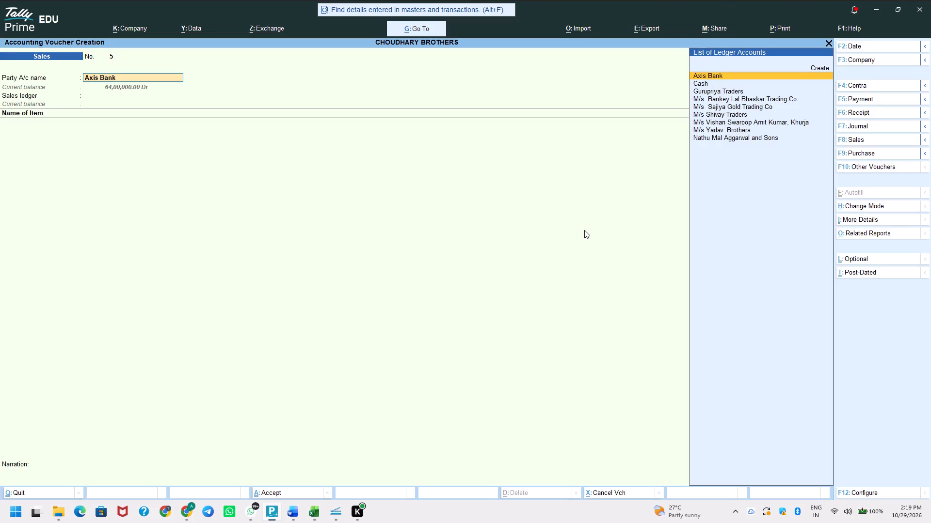
{"action": "key", "text": "Down"}
{"action": "key", "text": "Down"}
{"action": "key", "text": "Down"}
{"action": "key", "text": "Down"}
{"action": "key", "text": "Down"}
{"action": "key", "text": "Down"}
{"action": "key", "text": "Return"}
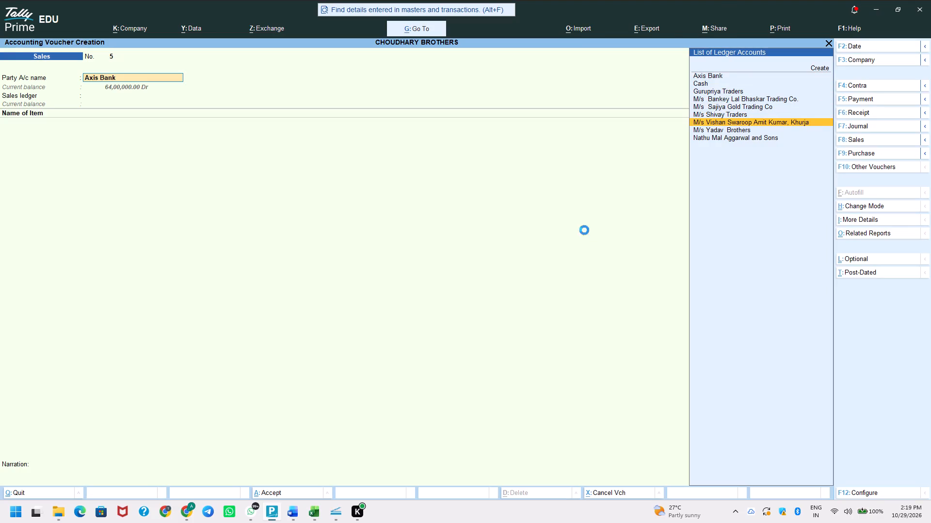
{"action": "key", "text": "Return"}
{"action": "key", "text": "ctrl+a"}
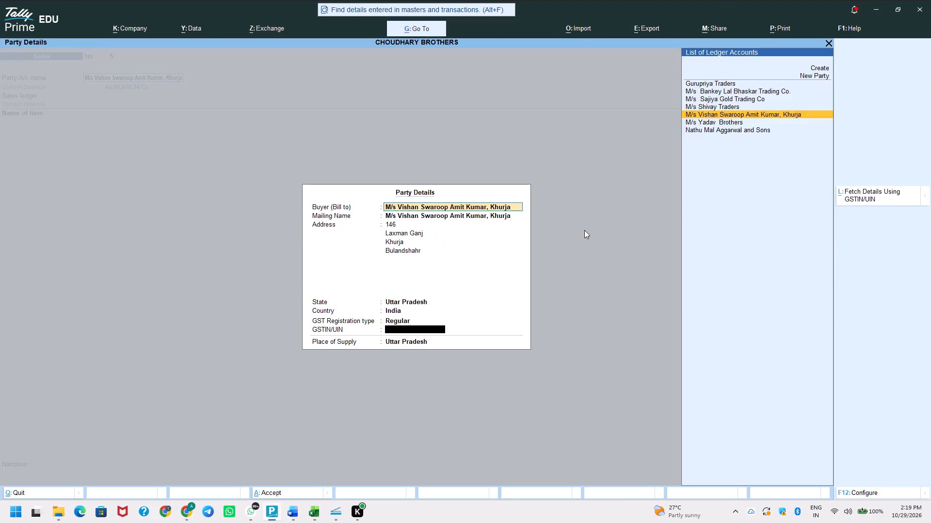
{"action": "key", "text": "ctrl+a"}
{"action": "key", "text": "Return"}
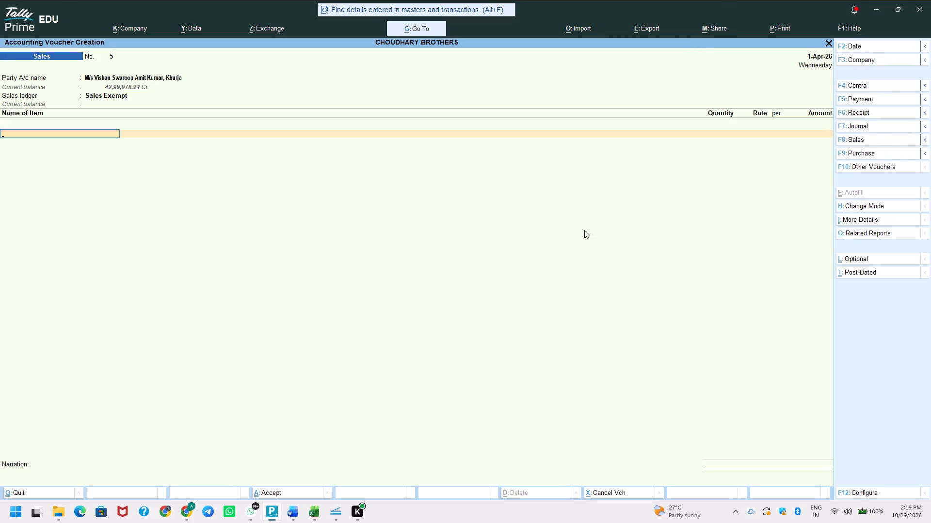
{"action": "key", "text": "shift+Tab"}
{"action": "key", "text": "Return"}
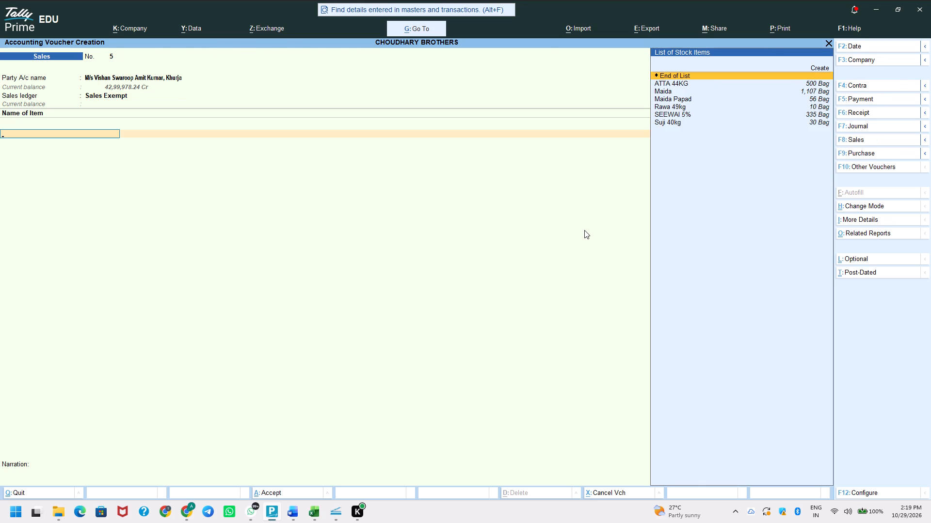
Add Maida as the stock item with a quantity of 150 bags, taken from bill 5 in the Choudhary Brother Excel workbook.
{"action": "key", "text": "alt+Tab"}
{"action": "key", "text": "alt+Tab"}
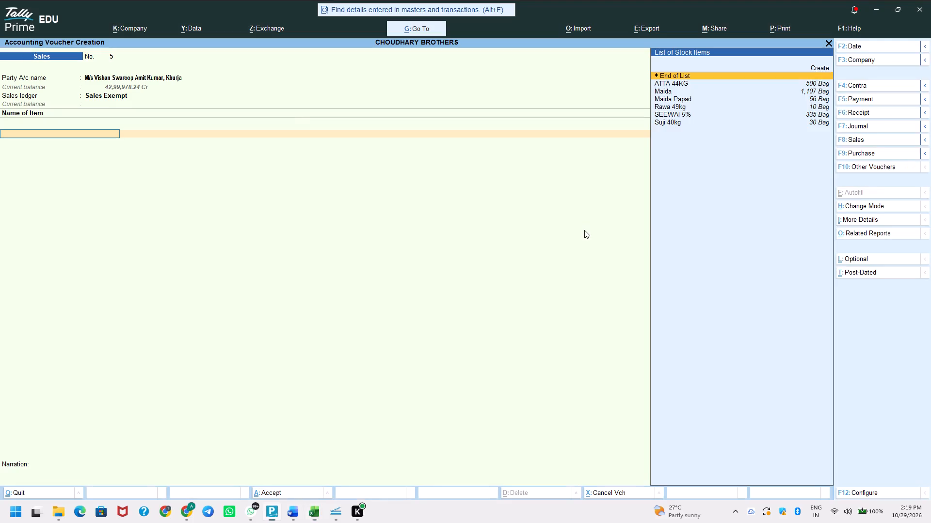
{"action": "key", "text": "Down"}
{"action": "key", "text": "Down"}
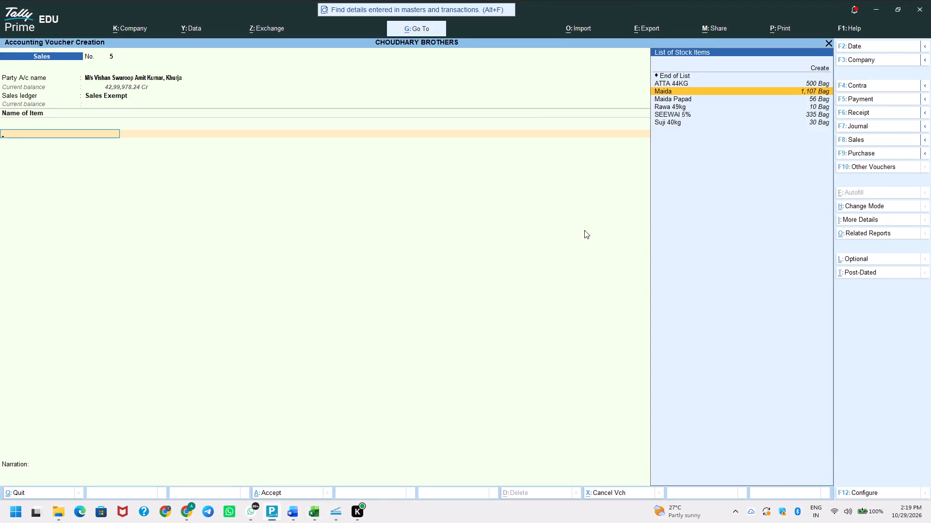
{"action": "key", "text": "Return"}
{"action": "key", "text": "alt+Tab"}
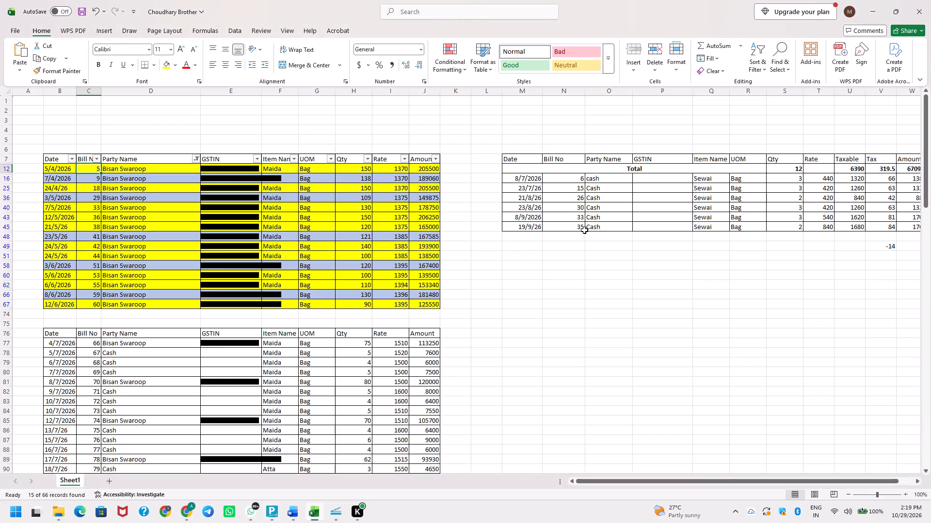
{"action": "key", "text": "Right"}
{"action": "key", "text": "Right"}
{"action": "key", "text": "Right"}
{"action": "key", "text": "Right"}
{"action": "key", "text": "Right"}
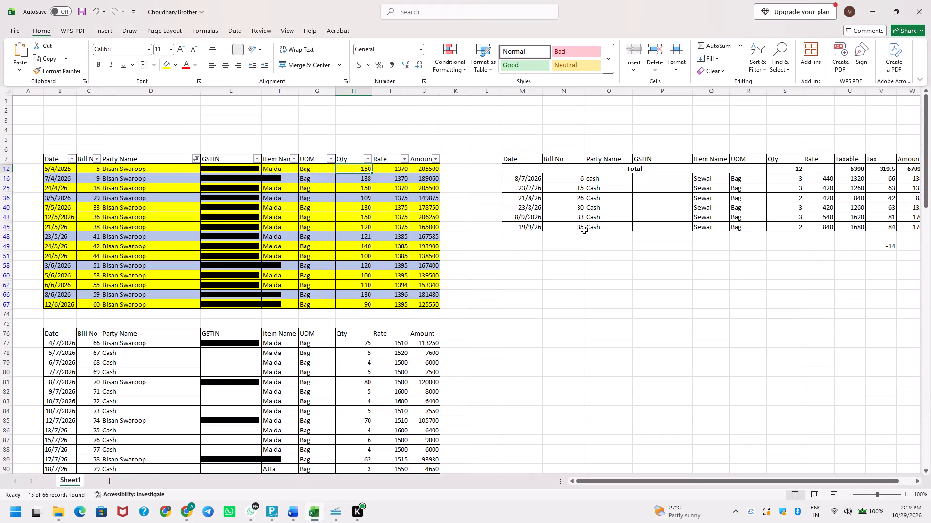
{"action": "key", "text": "alt+Tab"}
{"action": "key", "text": "alt+Tab"}
{"action": "key", "text": "alt+Tab"}
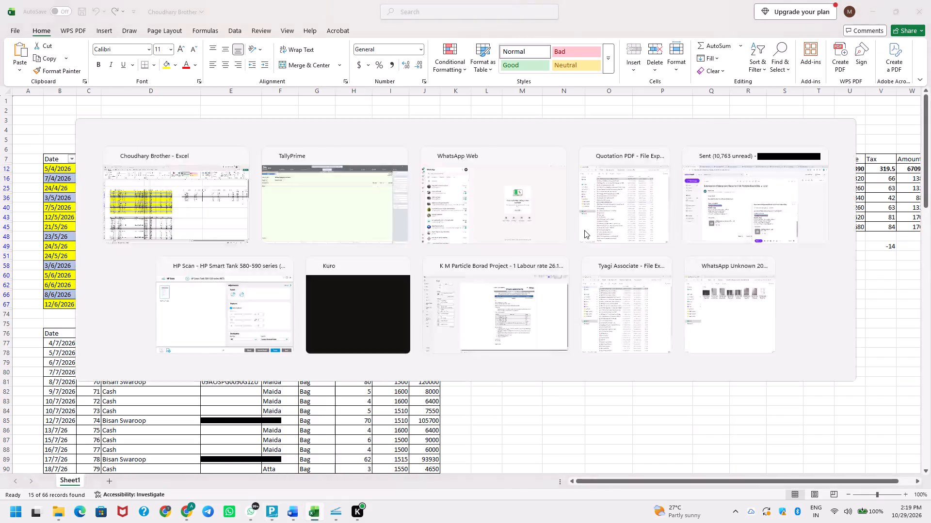
{"action": "type", "text": "150"}
{"action": "key", "text": "Return"}
Set the Maida rate to 1370 and save the voucher without sending it for e-Way Bill generation.
{"action": "key", "text": "alt+Tab"}
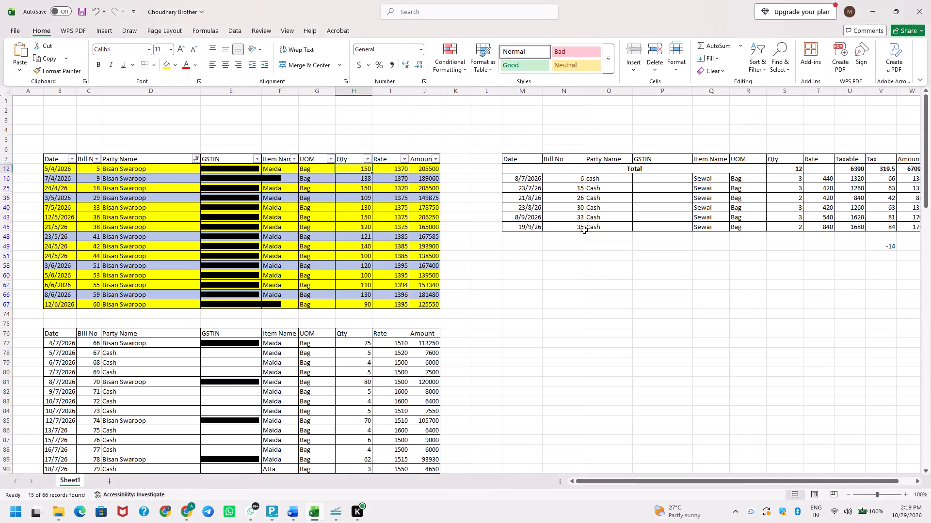
{"action": "key", "text": "alt+Tab"}
{"action": "key", "text": "Return"}
{"action": "key", "text": "shift+Tab"}
{"action": "type", "text": "1370"}
{"action": "key", "text": "Return"}
{"action": "key", "text": "alt+Tab"}
{"action": "key", "text": "alt+Tab"}
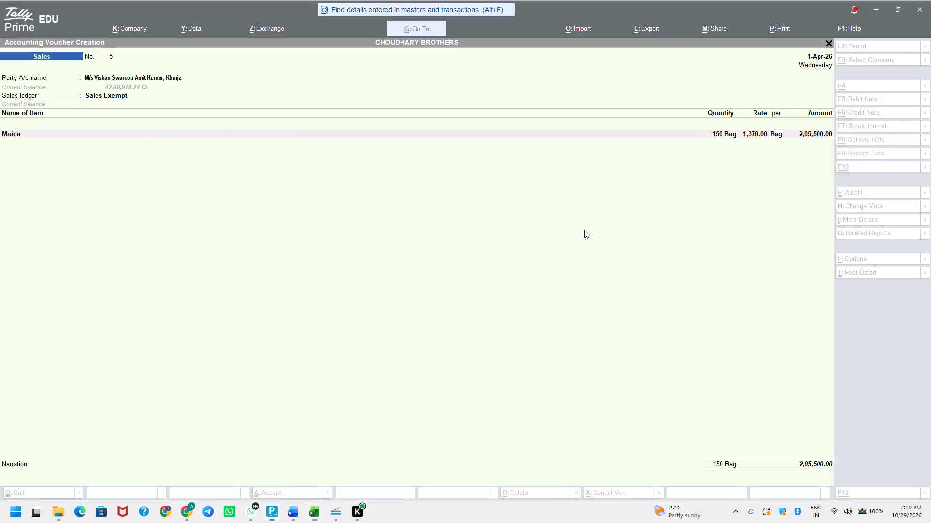
{"action": "key", "text": "Return"}
{"action": "key", "text": "ctrl+a"}
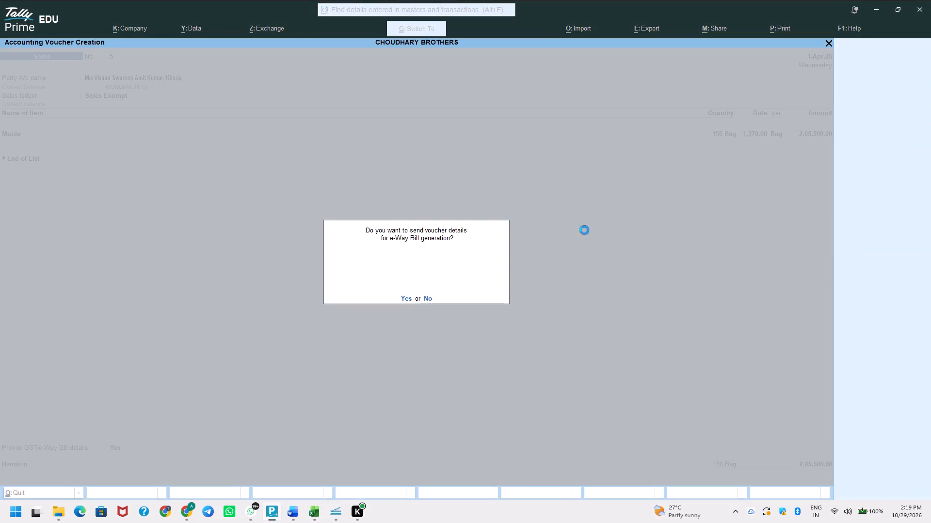
{"action": "key", "text": "Escape"}
Leave voucher creation and open the April list of sales vouchers from the Sales Register.
{"action": "key", "text": "Down"}
{"action": "key", "text": "Escape"}
{"action": "key", "text": "Escape"}
{"action": "key", "text": "Escape"}
{"action": "key", "text": "Escape"}
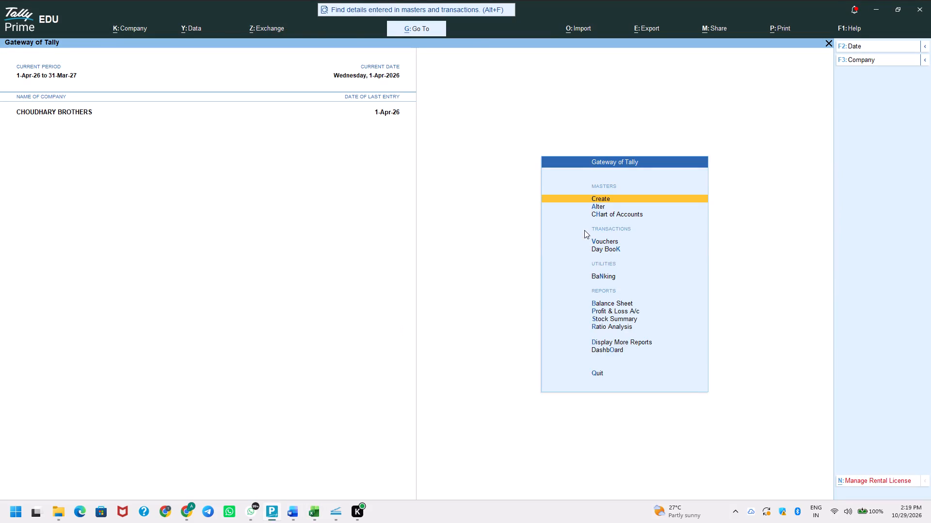
{"action": "type", "text": "das"}
{"action": "key", "text": "Return"}
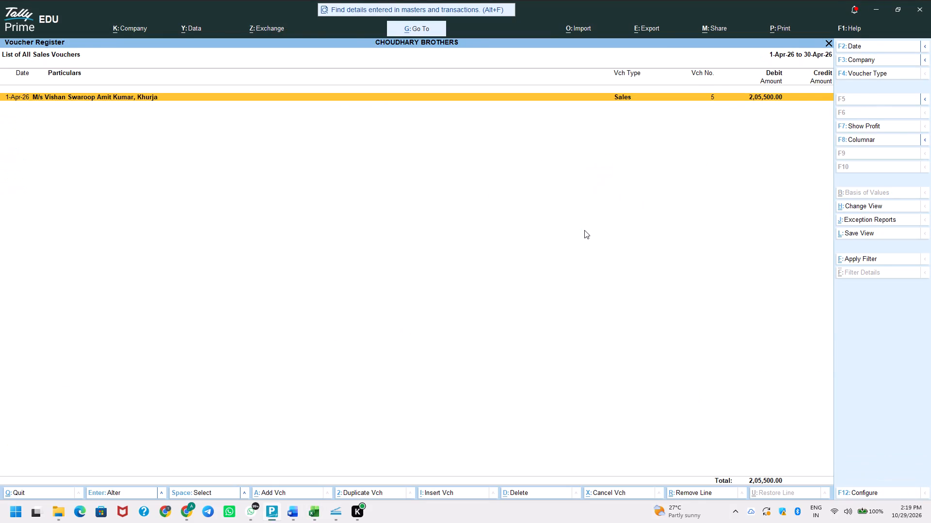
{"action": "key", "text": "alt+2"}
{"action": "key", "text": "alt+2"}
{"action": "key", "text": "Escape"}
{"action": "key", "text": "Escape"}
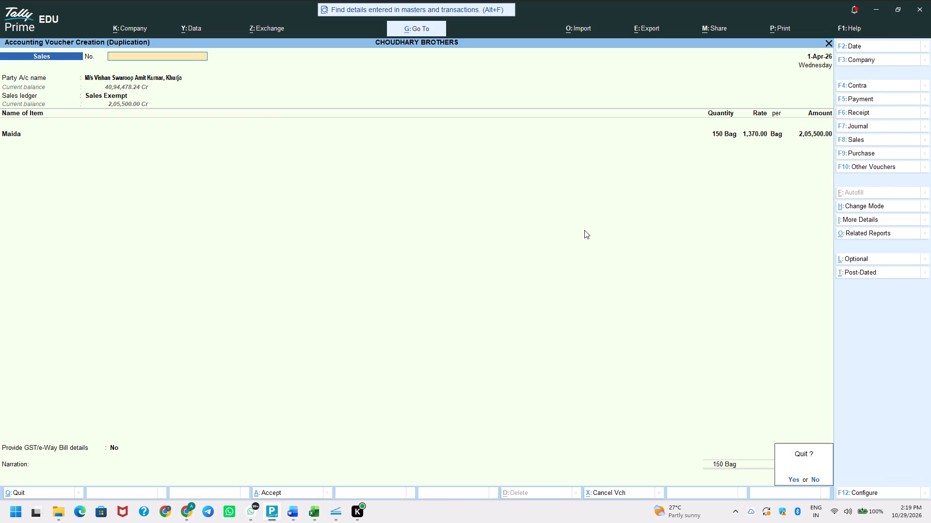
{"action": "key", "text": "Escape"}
Duplicate sales voucher 5 as voucher number 9, following the Excel bill list, and keep the party, ledger and Maida item.
{"action": "key", "text": "alt+2"}
{"action": "key", "text": "alt+Tab"}
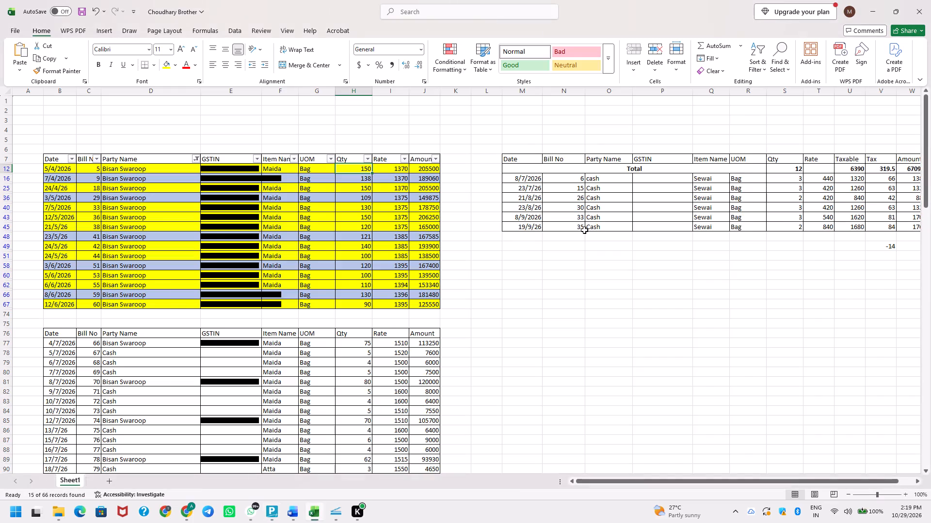
{"action": "key", "text": "Down"}
{"action": "key", "text": "alt+Tab"}
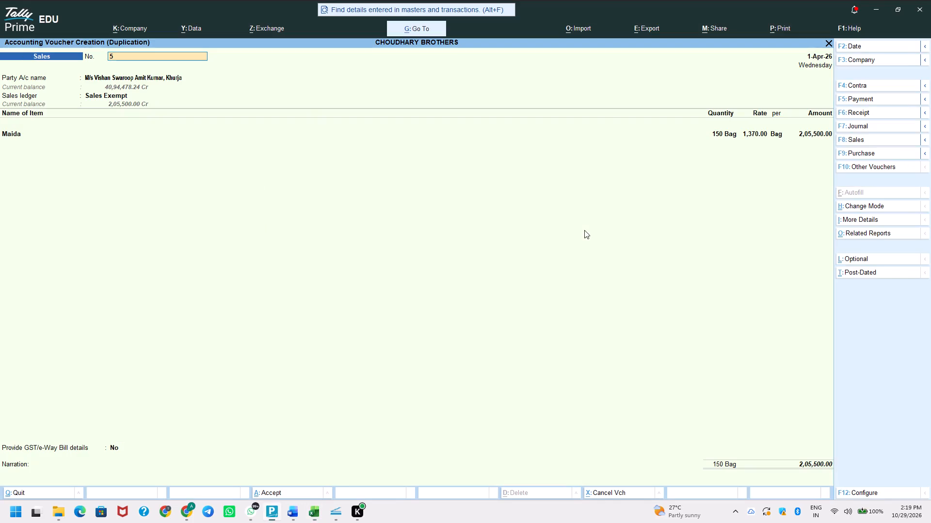
{"action": "key", "text": "9"}
{"action": "key", "text": "Return"}
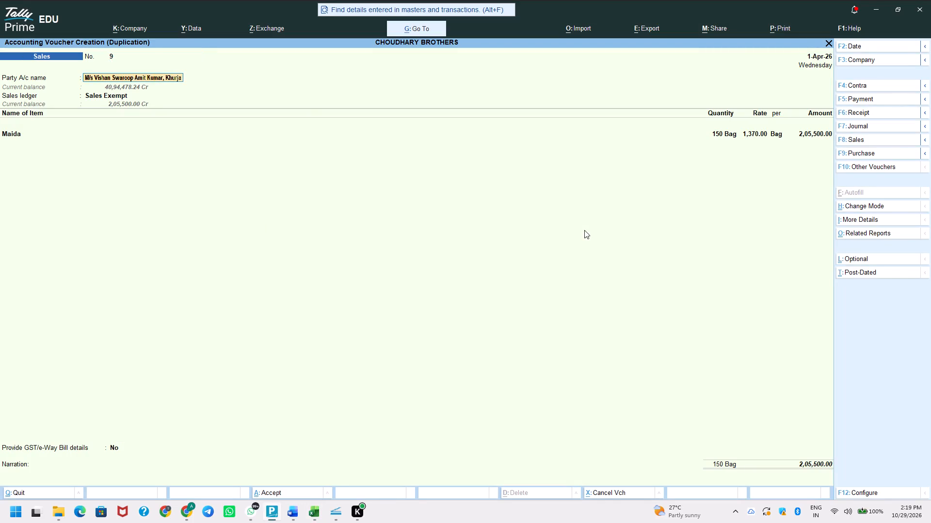
{"action": "key", "text": "Return"}
{"action": "key", "text": "Return"}
{"action": "key", "text": "Return"}
{"action": "key", "text": "ctrl+a"}
{"action": "key", "text": "Return"}
{"action": "key", "text": "Return"}
{"action": "key", "text": "ctrl+a"}
{"action": "key", "text": "Return"}
{"action": "key", "text": "Return"}
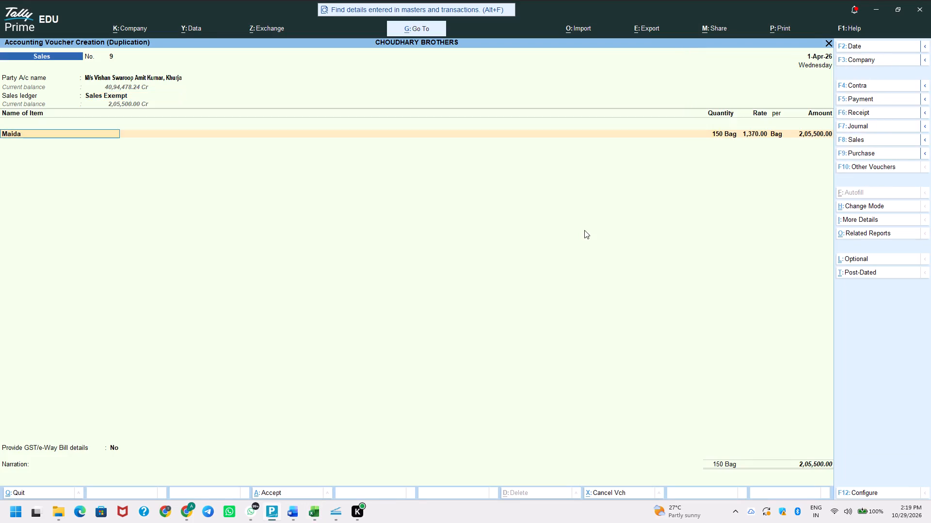
Set the Maida quantity to 138 bags and save voucher 9 without sending it for e-Way Bill generation.
{"action": "key", "text": "alt+Tab"}
{"action": "key", "text": "alt+Tab"}
{"action": "type", "text": "138"}
{"action": "key", "text": "Return"}
{"action": "key", "text": "alt+Tab"}
{"action": "key", "text": "alt+Tab"}
{"action": "key", "text": "Return"}
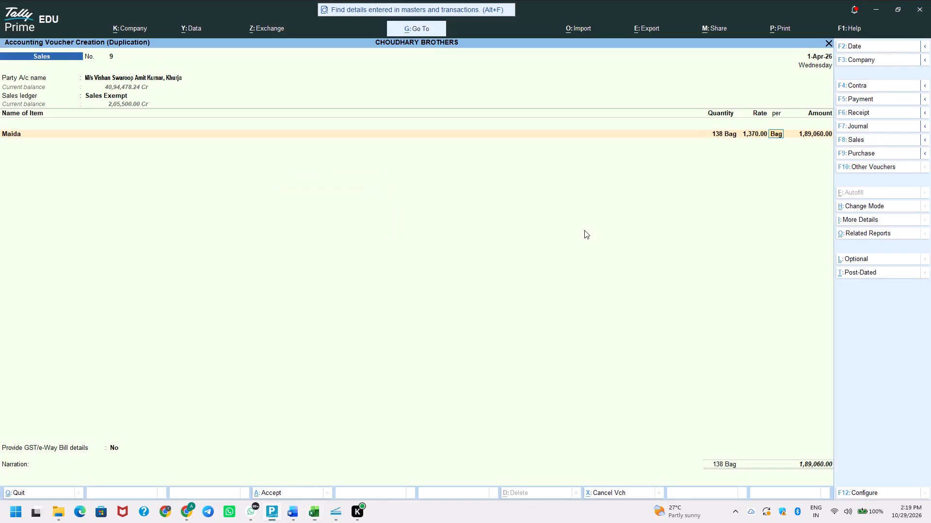
{"action": "key", "text": "ctrl+a"}
{"action": "key", "text": "Escape"}
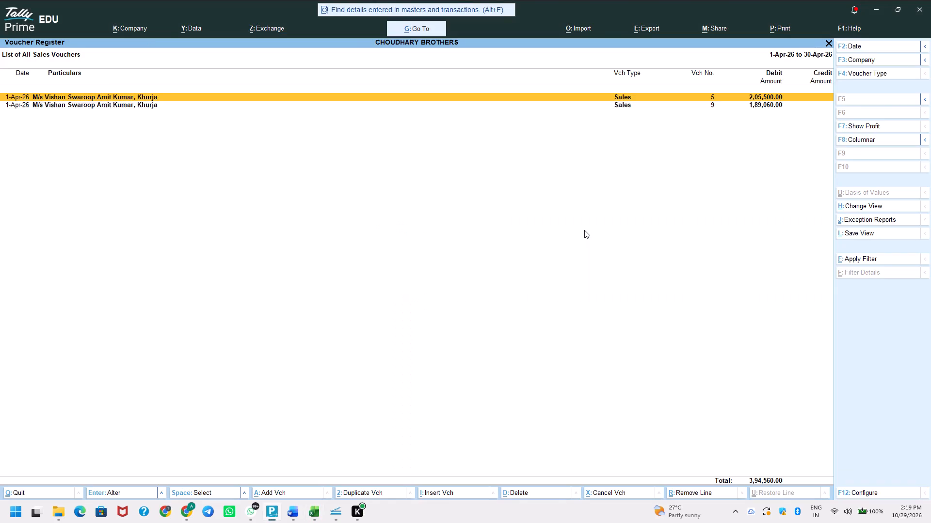
Duplicate sales voucher 9 as voucher number 18, the next bill in the Excel list, keeping the party, ledger and Maida item.
{"action": "key", "text": "Down"}
{"action": "key", "text": "alt+2"}
{"action": "key", "text": "Return"}
{"action": "key", "text": "shift+Tab"}
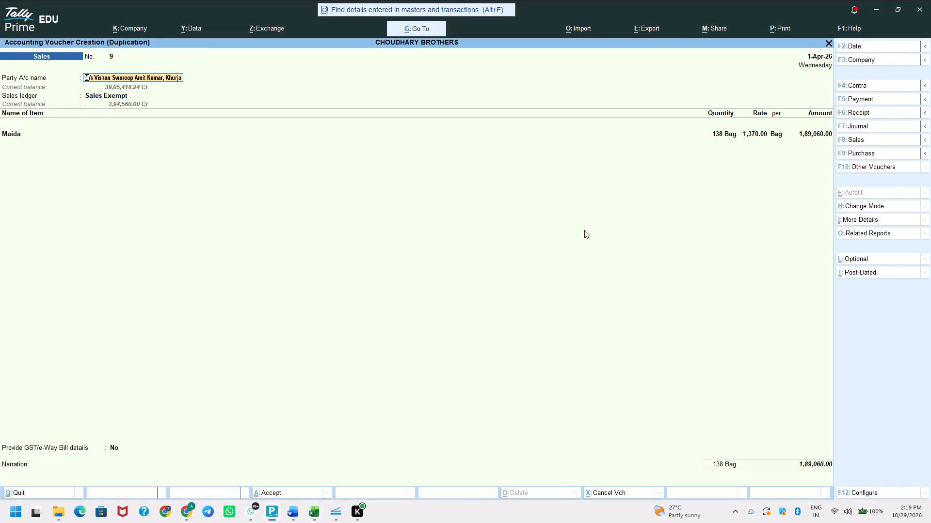
{"action": "key", "text": "alt+Tab"}
{"action": "key", "text": "Down"}
{"action": "key", "text": "shift+space"}
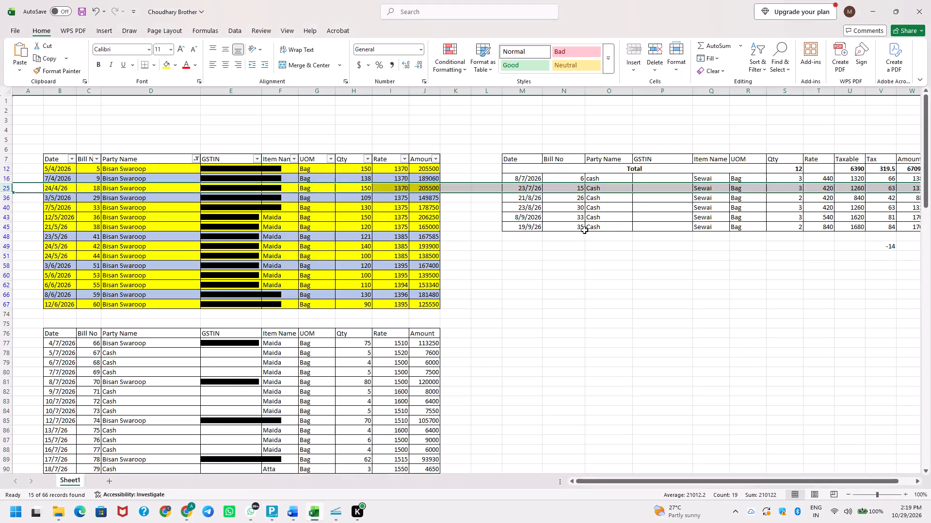
{"action": "key", "text": "alt+Tab"}
{"action": "type", "text": "18"}
{"action": "key", "text": "Return"}
{"action": "key", "text": "Return"}
{"action": "key", "text": "ctrl+a"}
{"action": "key", "text": "ctrl+a"}
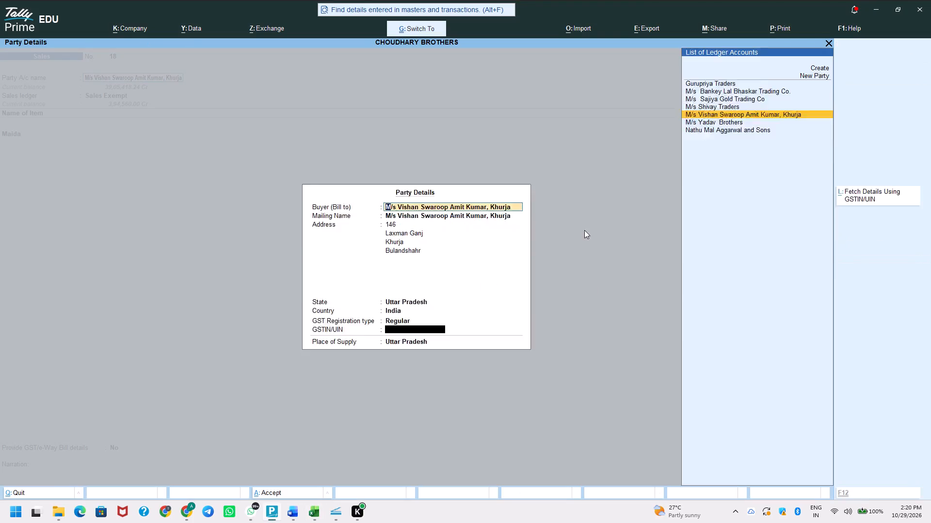
{"action": "key", "text": "Return"}
{"action": "key", "text": "Return"}
Set the Maida quantity to 150 bags and save voucher 18 without sending it for e-Way Bill generation.
{"action": "key", "text": "alt+Tab"}
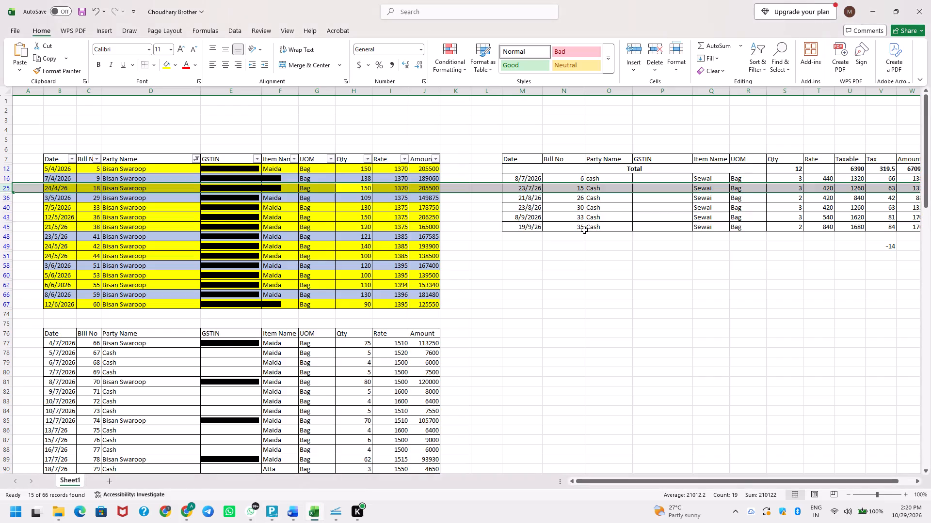
{"action": "key", "text": "alt+Tab"}
{"action": "type", "text": "150"}
{"action": "key", "text": "Return"}
{"action": "key", "text": "ctrl+a"}
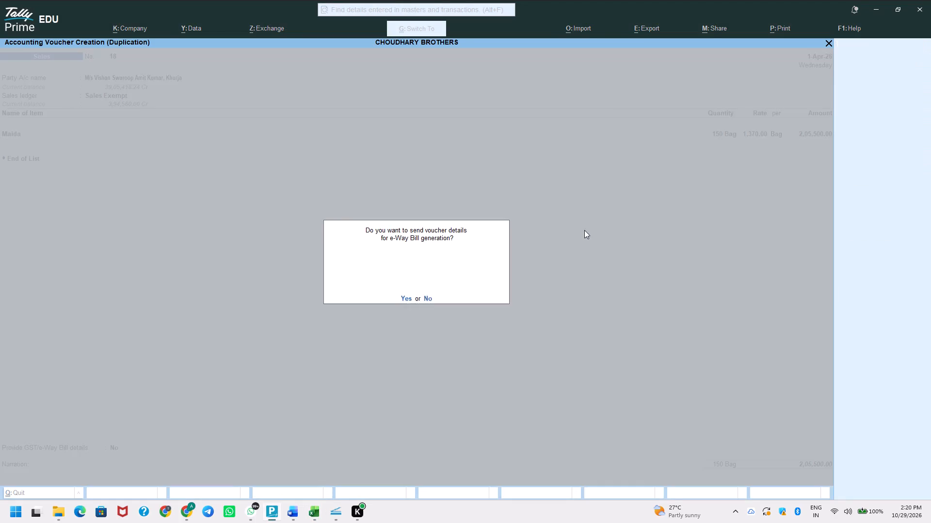
{"action": "key", "text": "Escape"}
Duplicate sales voucher 18 as voucher number 29, the next bill in the Excel list, keeping the party, ledger and Maida item.
{"action": "key", "text": "Down"}
{"action": "key", "text": "alt+2"}
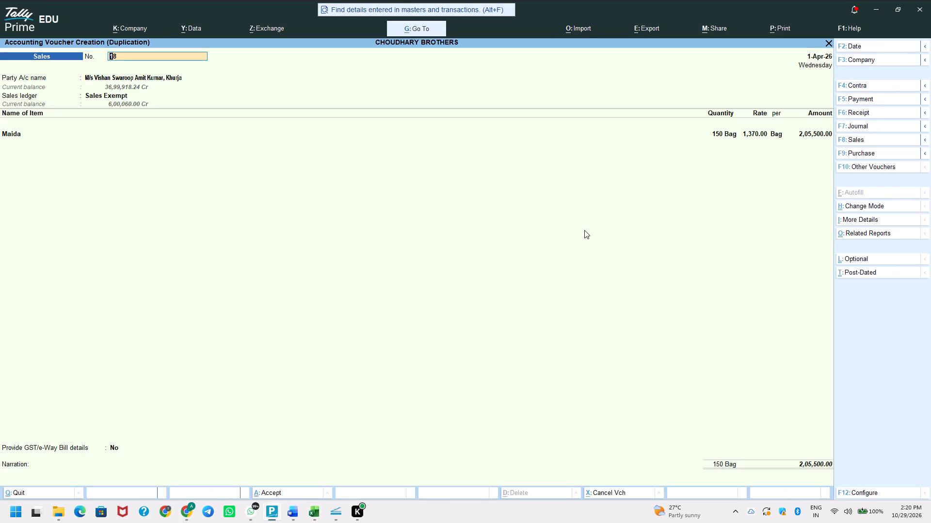
{"action": "key", "text": "alt+Tab"}
{"action": "key", "text": "alt+Tab"}
{"action": "type", "text": "29"}
{"action": "key", "text": "Return"}
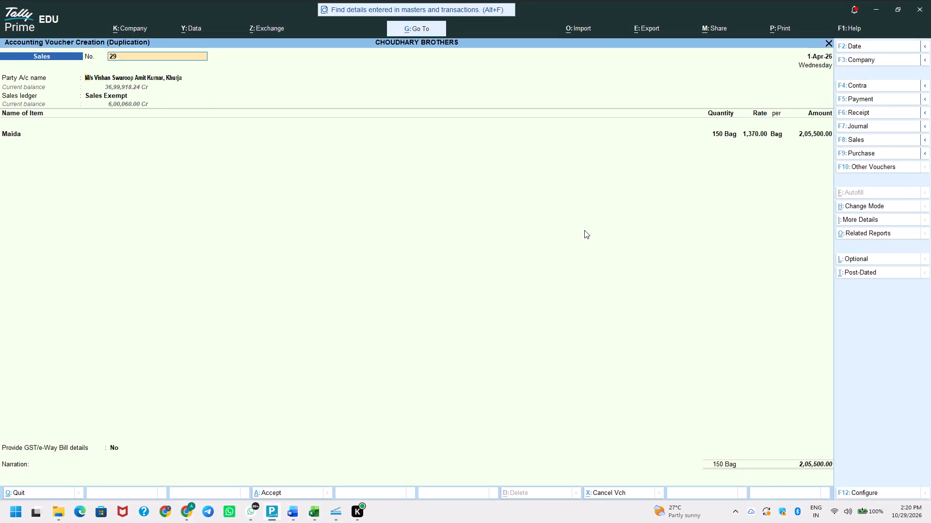
{"action": "key", "text": "Return"}
{"action": "key", "text": "Return"}
{"action": "key", "text": "ctrl+a"}
{"action": "key", "text": "ctrl+a"}
{"action": "key", "text": "Return"}
{"action": "key", "text": "Return"}
Set Maida to 109 bags at a rate of 1375, per the Excel row for bill 29, and save without e-Way Bill generation.
{"action": "key", "text": "alt+Tab"}
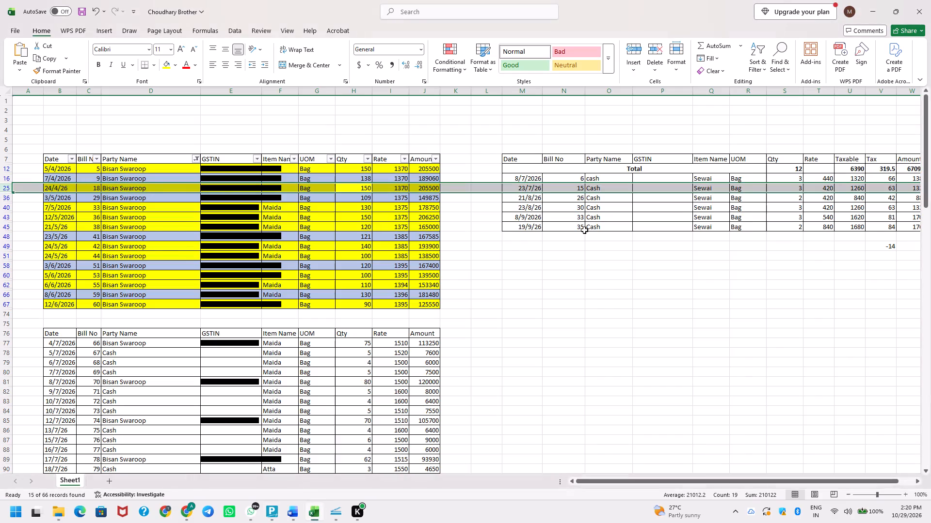
{"action": "key", "text": "Down"}
{"action": "type", "text": "10"}
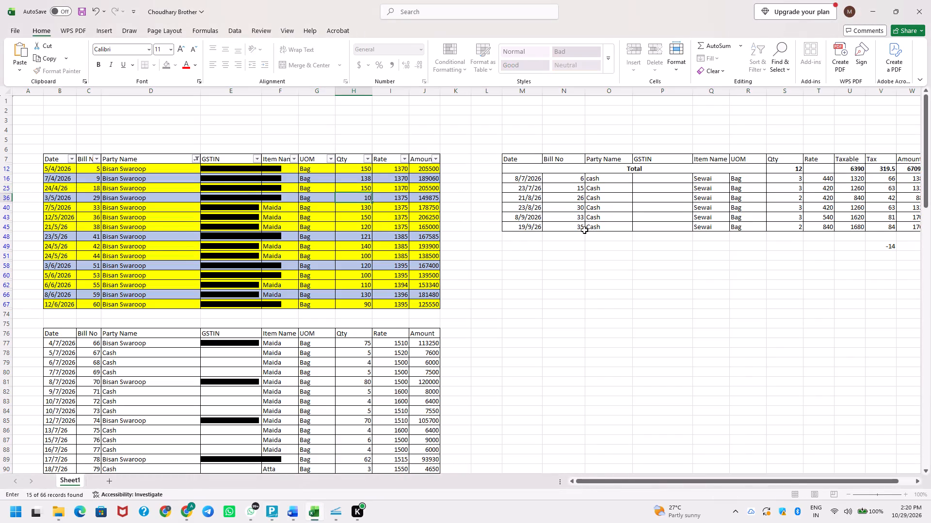
{"action": "key", "text": "Escape"}
{"action": "key", "text": "alt+Tab"}
{"action": "type", "text": "109"}
{"action": "key", "text": "Return"}
{"action": "key", "text": "alt+Tab"}
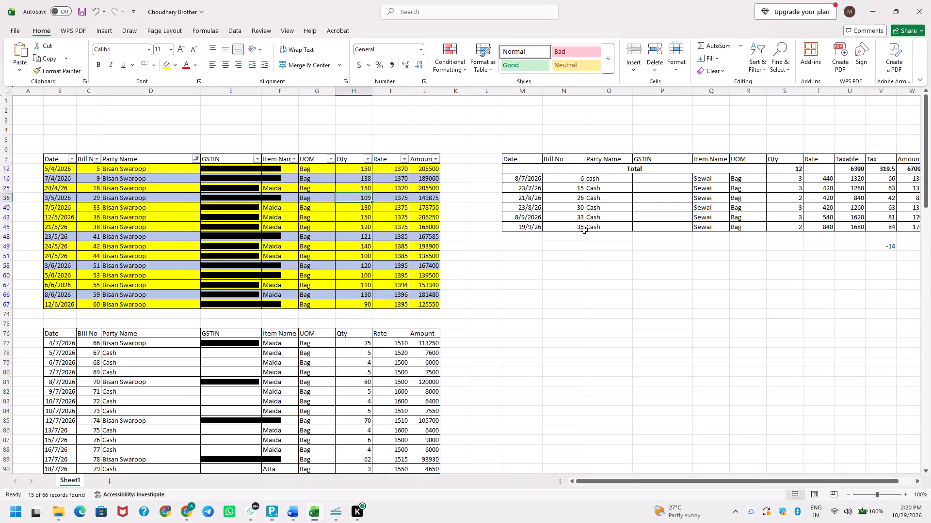
{"action": "key", "text": "alt+Tab"}
{"action": "type", "text": "1375"}
{"action": "key", "text": "Return"}
{"action": "key", "text": "ctrl+a"}
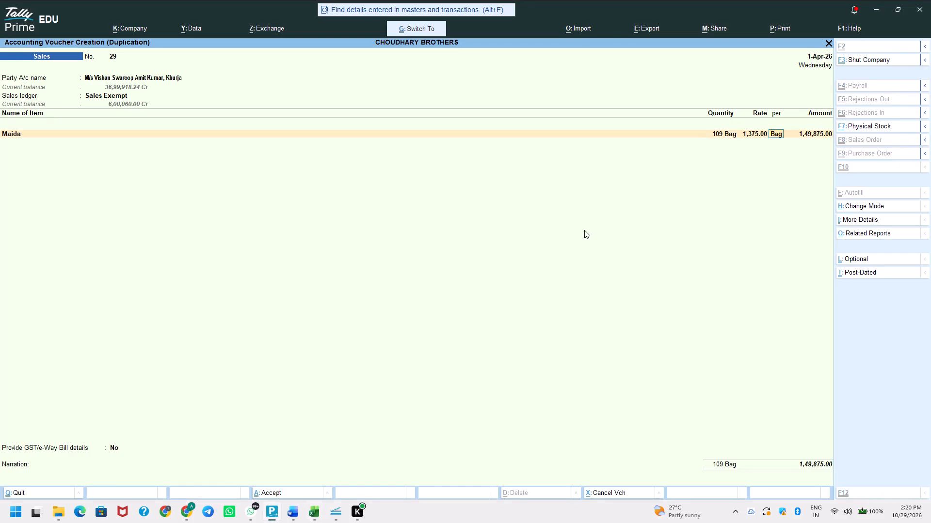
{"action": "key", "text": "Escape"}
Check the Excel rows for bills 29 and 33 against the last entry in the sales voucher register.
{"action": "key", "text": "Down"}
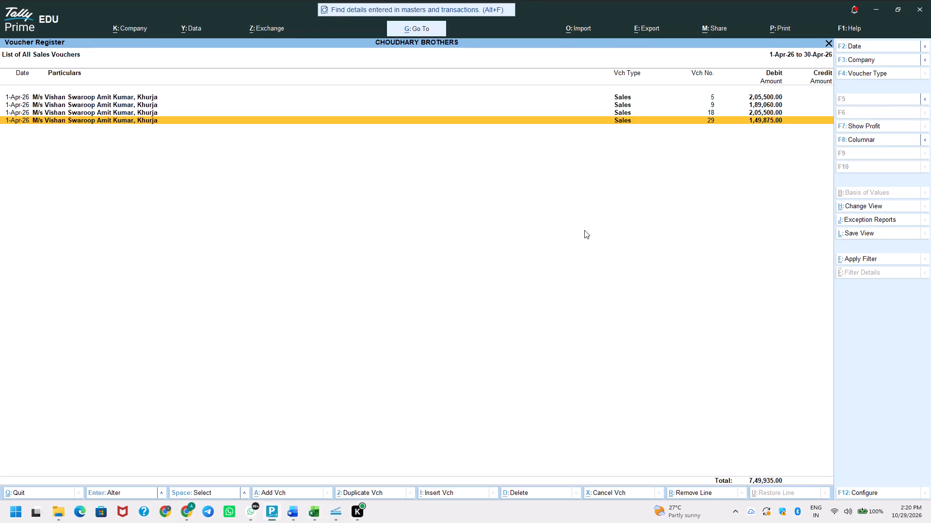
{"action": "key", "text": "alt+Tab"}
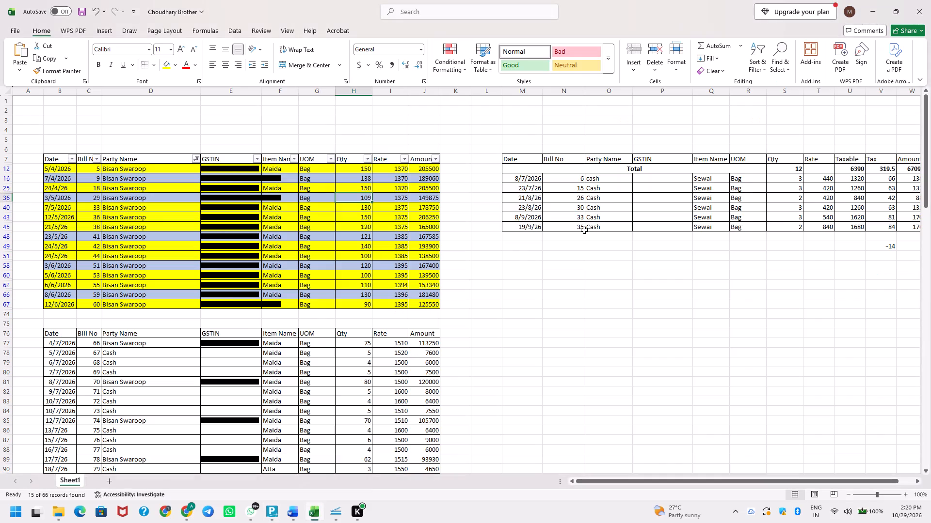
{"action": "key", "text": "Down"}
{"action": "key", "text": "shift+space"}
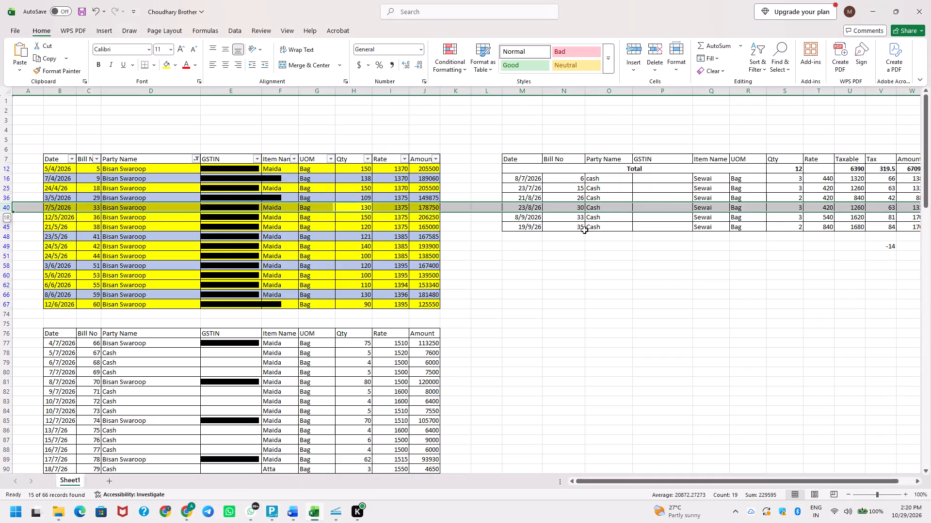
{"action": "key", "text": "alt+Tab"}
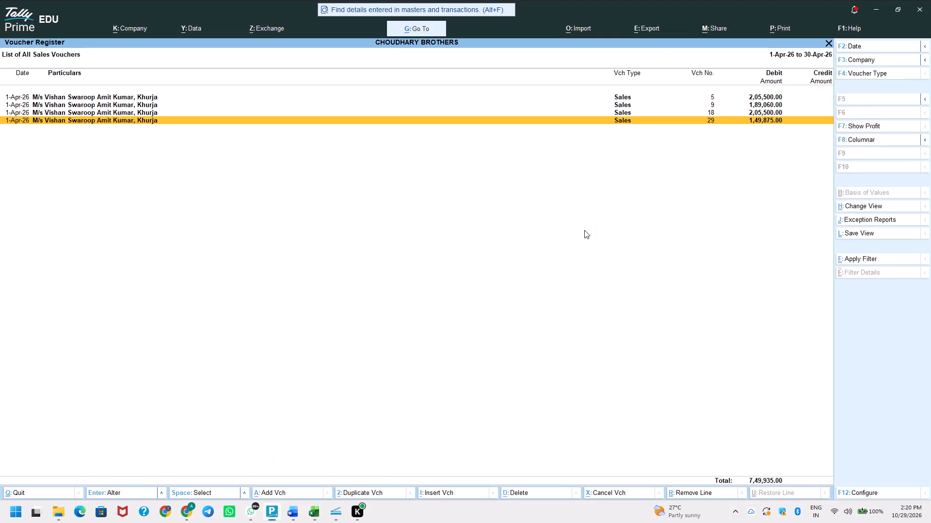
{"action": "key", "text": "alt+Tab"}
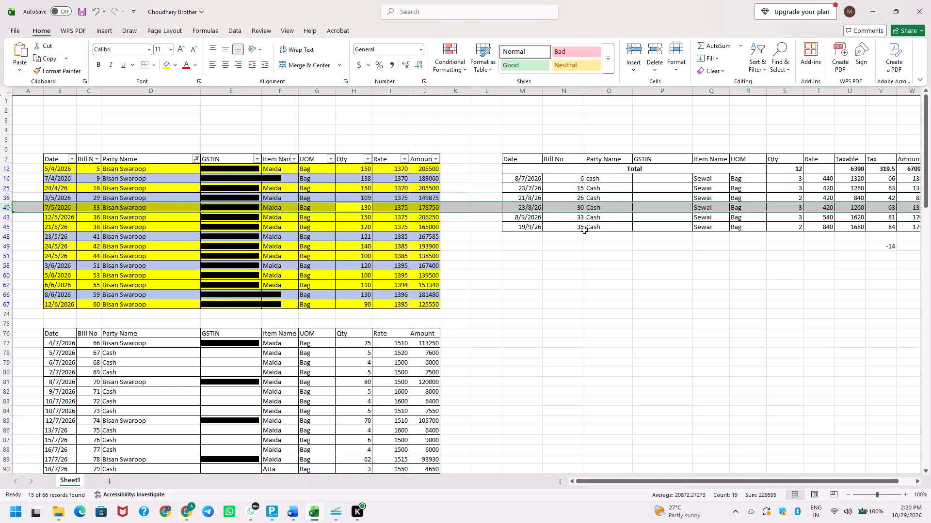
{"action": "key", "text": "alt+Tab"}
{"action": "key", "text": "Up"}
{"action": "key", "text": "Down"}
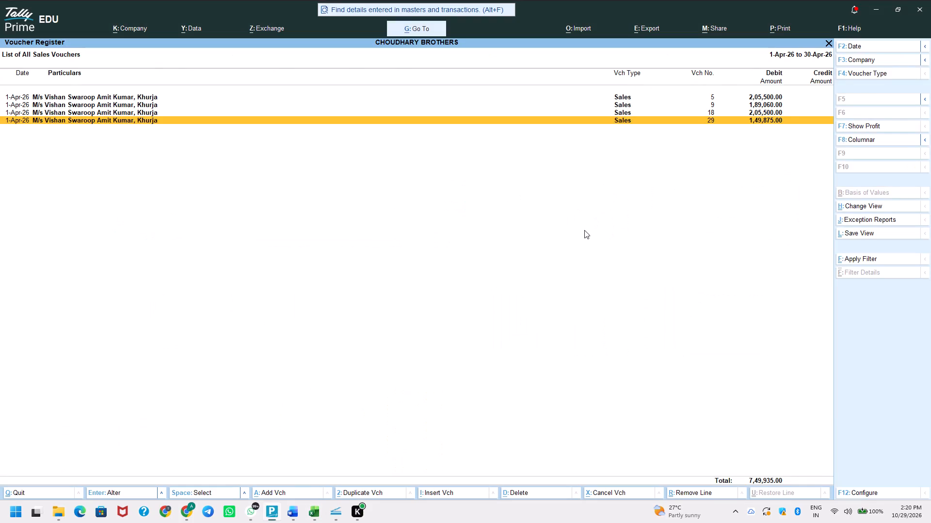
Change the date of sales voucher 29 to 1-May-26 and save it without e-Way Bill generation.
{"action": "key", "text": "Return"}
{"action": "key", "text": "alt+F2"}
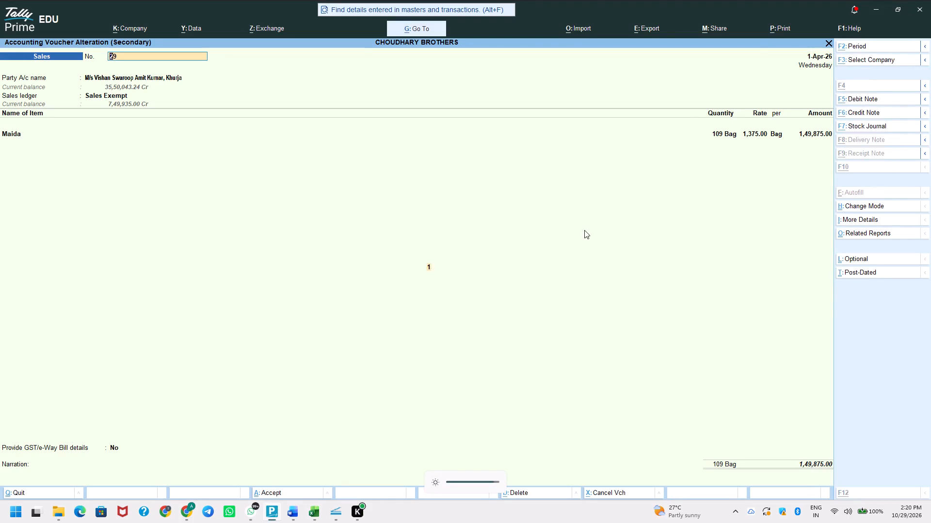
{"action": "type", "text": "1-"}
{"action": "key", "text": "Escape"}
{"action": "key", "text": "Escape"}
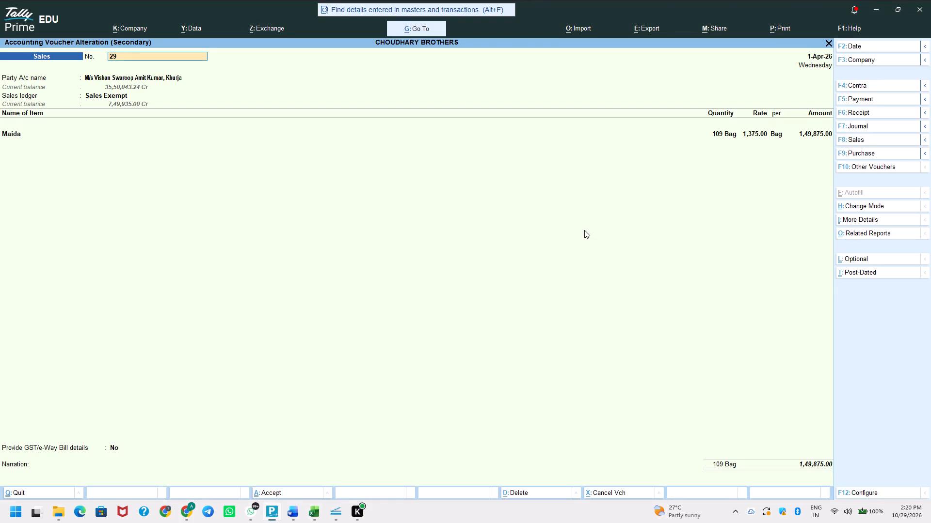
{"action": "key", "text": "F2"}
{"action": "type", "text": "1-5"}
{"action": "key", "text": "Return"}
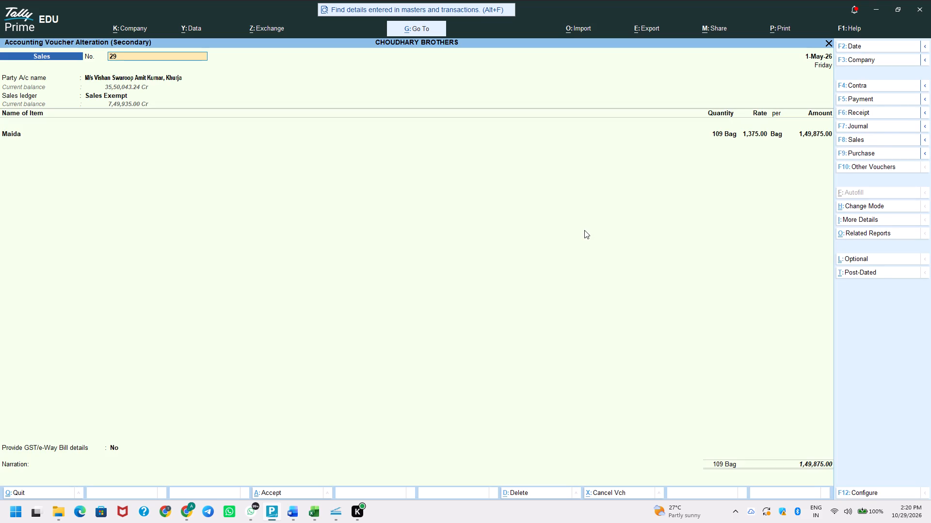
{"action": "key", "text": "ctrl+a"}
{"action": "key", "text": "Escape"}
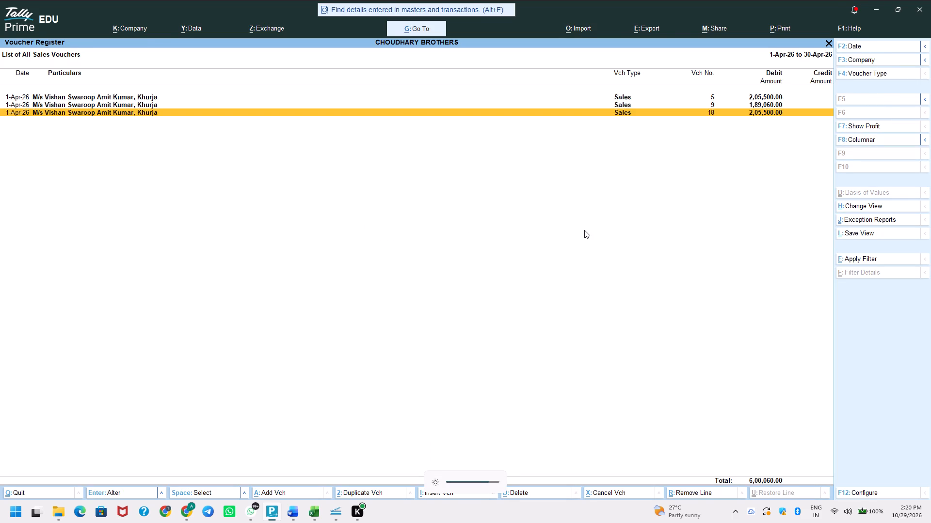
Set the sales voucher register's period to 1-Apr-26 to 1-May-26.
{"action": "key", "text": "alt+F2"}
{"action": "key", "text": "Return"}
{"action": "key", "text": "space"}
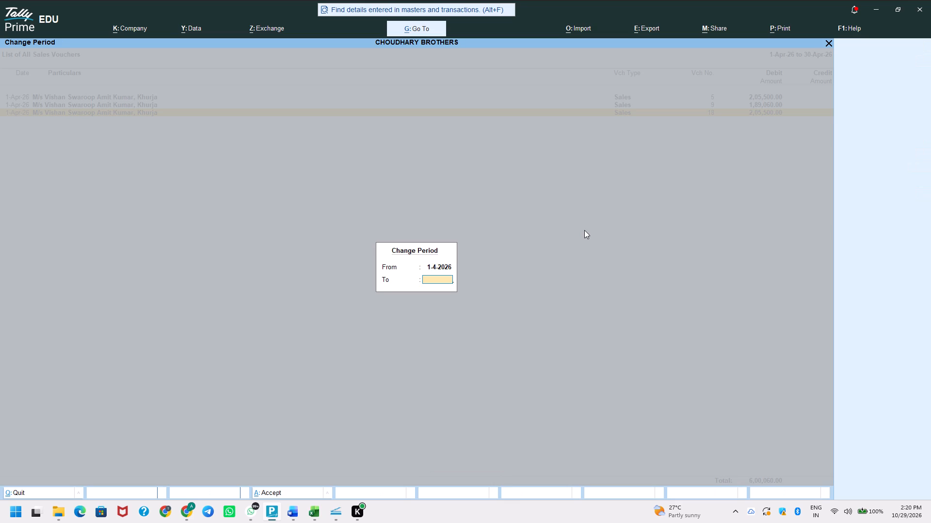
{"action": "key", "text": "Return"}
{"action": "key", "text": "F2"}
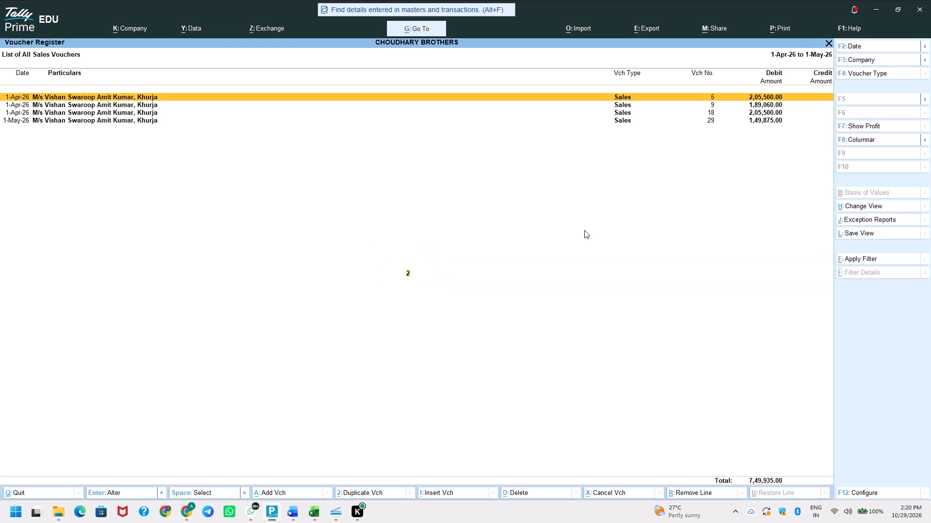
{"action": "key", "text": "Escape"}
{"action": "key", "text": "Escape"}
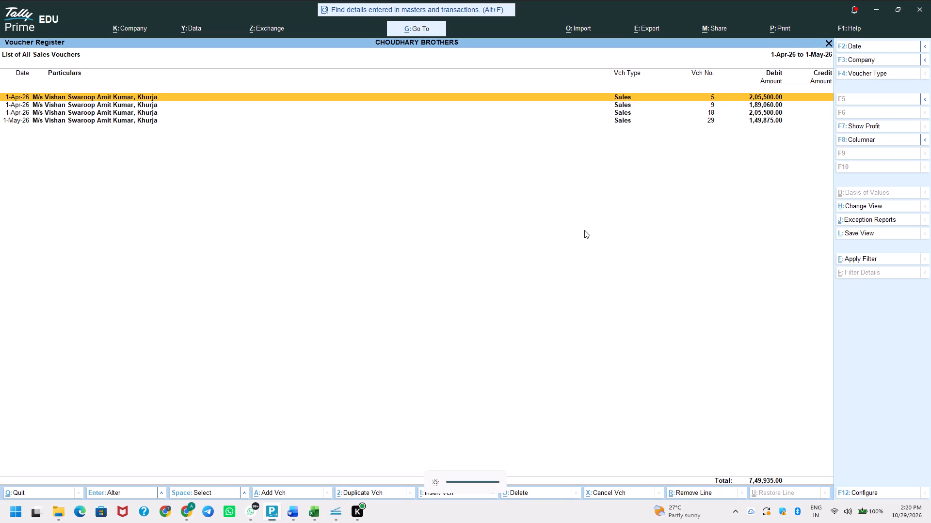
Duplicate sales voucher 29 as voucher number 33, the next bill in the Excel list, keeping the party, ledger and Maida item.
{"action": "key", "text": "Down"}
{"action": "key", "text": "Down"}
{"action": "key", "text": "Down"}
{"action": "key", "text": "alt+Tab"}
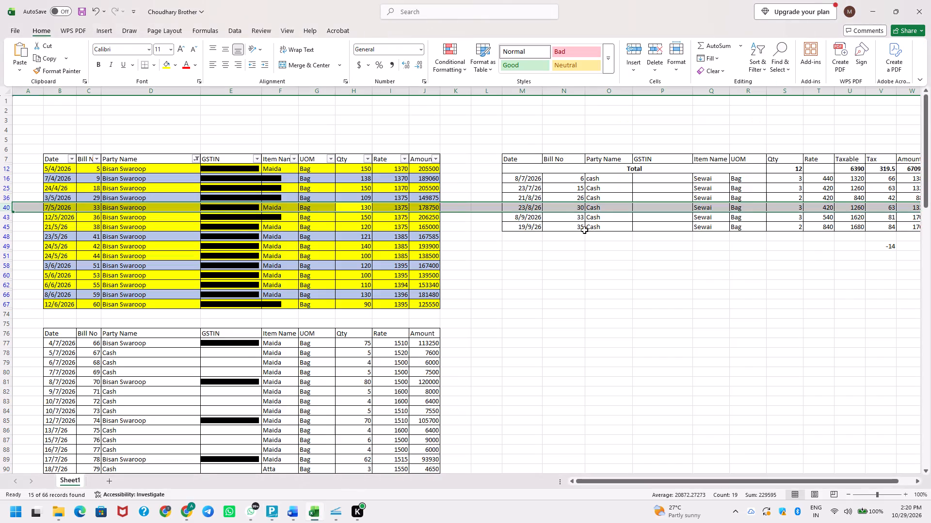
{"action": "key", "text": "Up"}
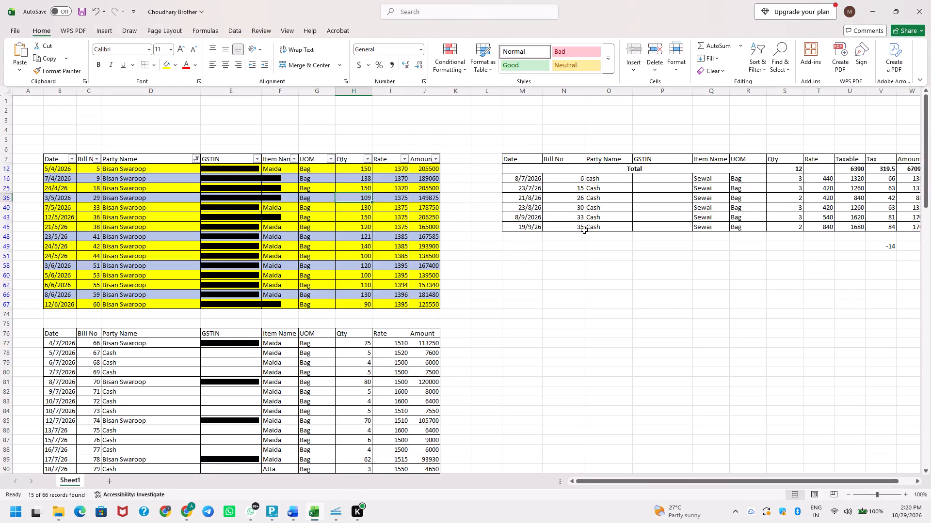
{"action": "key", "text": "Down"}
{"action": "key", "text": "Down"}
{"action": "key", "text": "shift+space"}
{"action": "key", "text": "Up"}
{"action": "key", "text": "shift+space"}
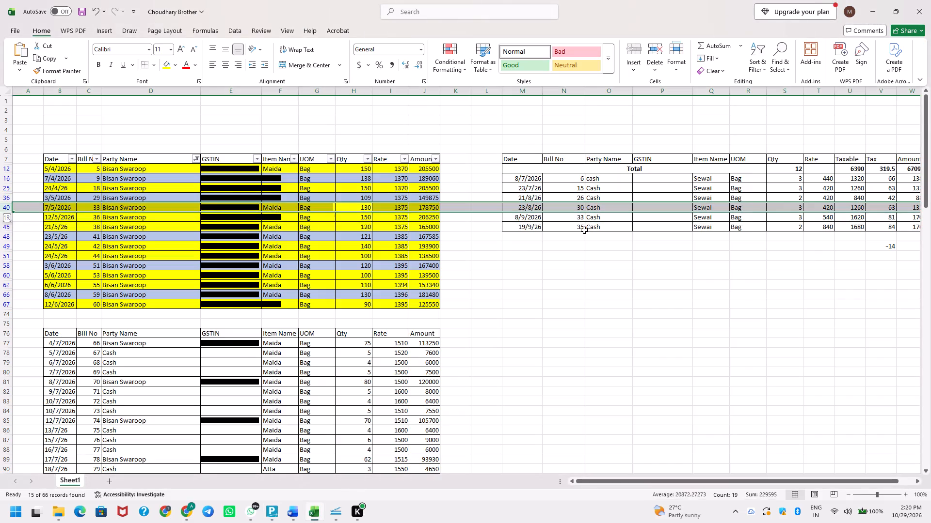
{"action": "key", "text": "alt+Tab"}
{"action": "key", "text": "Down"}
{"action": "key", "text": "alt+2"}
{"action": "type", "text": "33"}
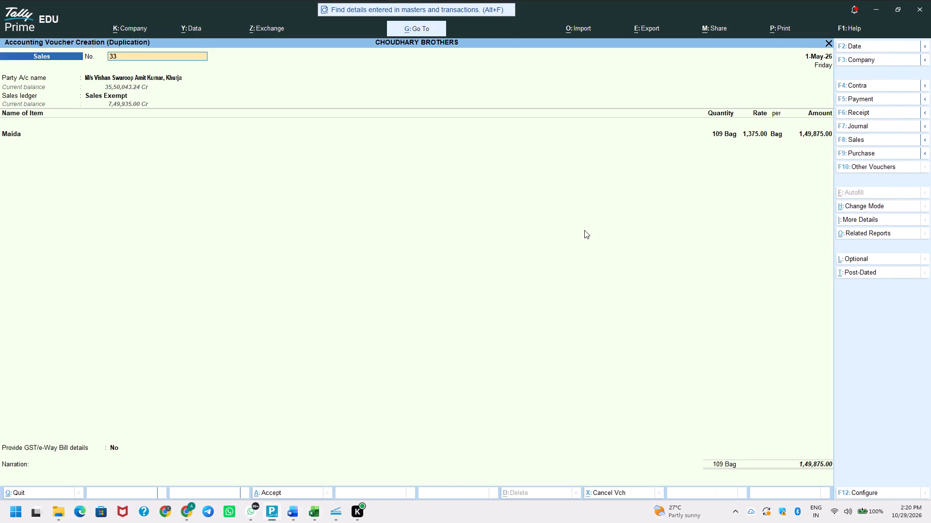
{"action": "key", "text": "Return"}
{"action": "key", "text": "Return"}
{"action": "key", "text": "ctrl+a"}
{"action": "key", "text": "ctrl+a"}
{"action": "key", "text": "Return"}
{"action": "key", "text": "Return"}
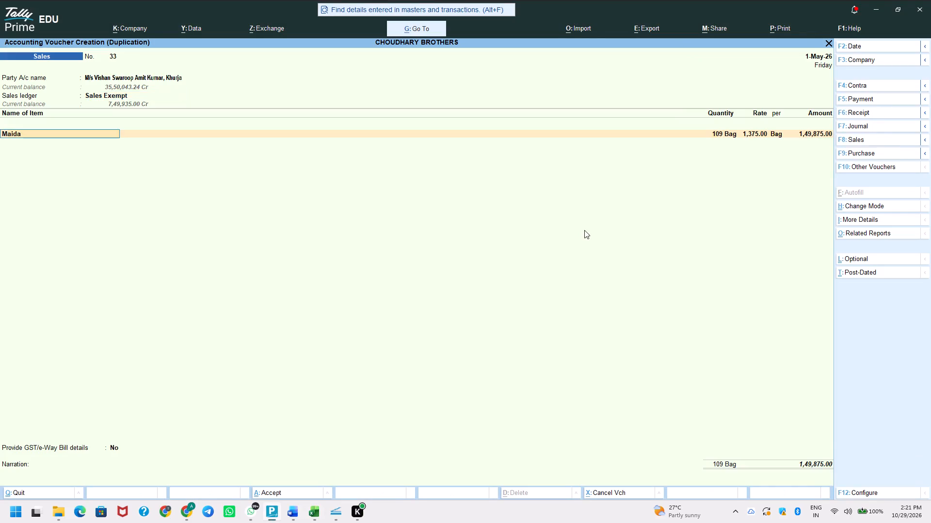
Set the Maida quantity to 130 bags, keeping the 1375 rate, and save voucher 33 without e-Way Bill generation.
{"action": "key", "text": "alt+Tab"}
{"action": "key", "text": "alt+Tab"}
{"action": "type", "text": "130"}
{"action": "key", "text": "Return"}
{"action": "key", "text": "alt+Tab"}
{"action": "key", "text": "alt+Tab"}
{"action": "key", "text": "Return"}
{"action": "key", "text": "ctrl+a"}
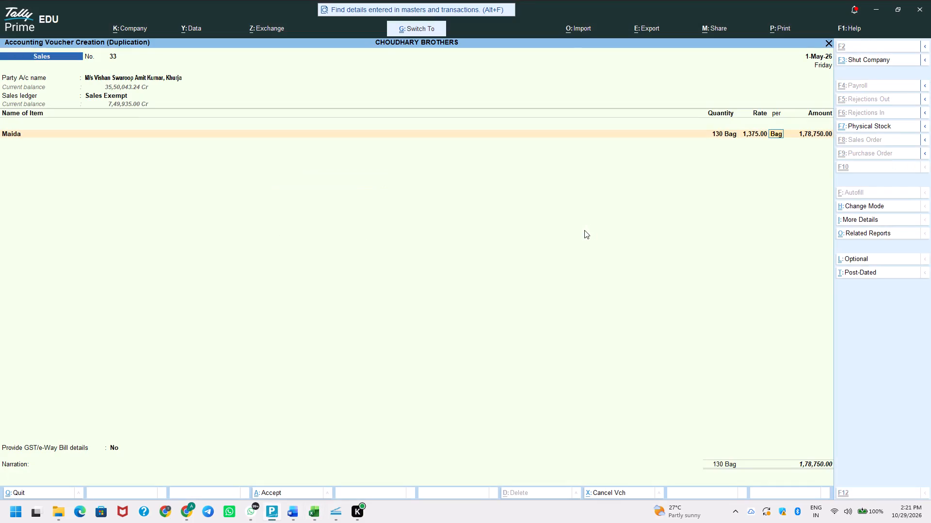
{"action": "key", "text": "Escape"}
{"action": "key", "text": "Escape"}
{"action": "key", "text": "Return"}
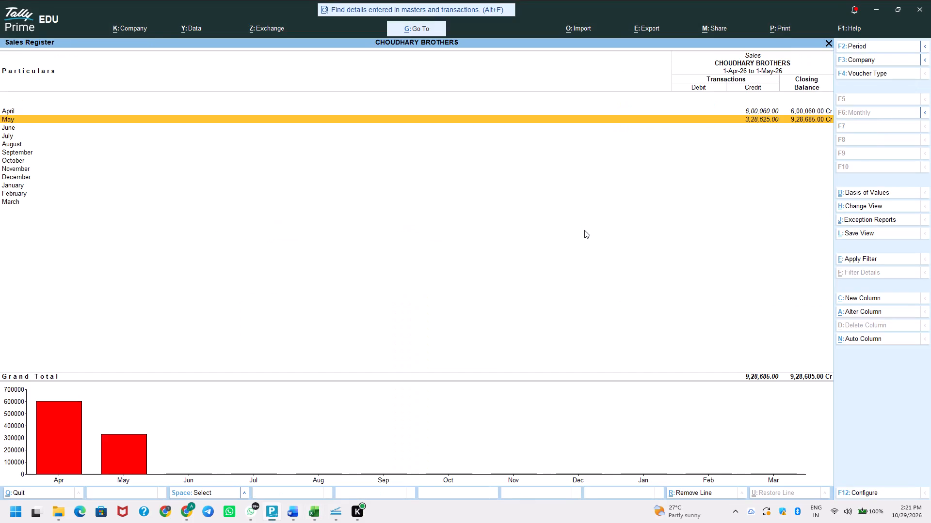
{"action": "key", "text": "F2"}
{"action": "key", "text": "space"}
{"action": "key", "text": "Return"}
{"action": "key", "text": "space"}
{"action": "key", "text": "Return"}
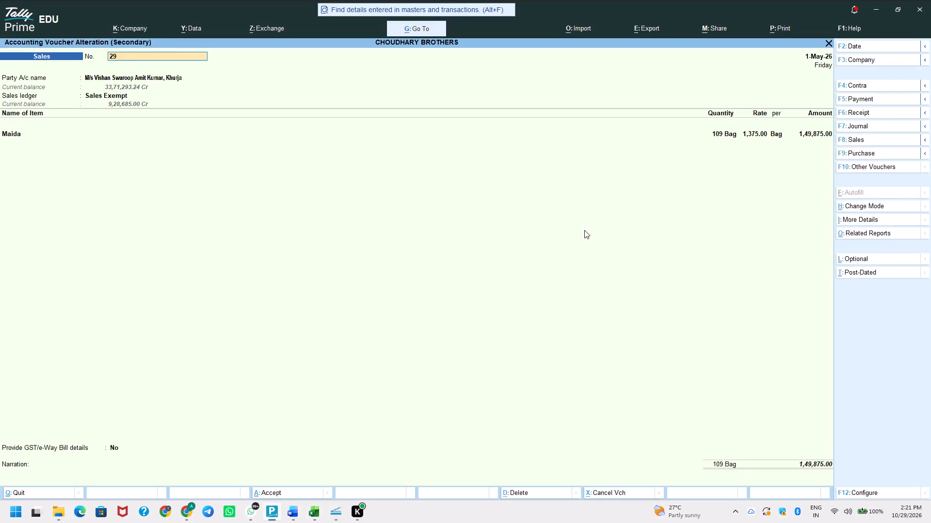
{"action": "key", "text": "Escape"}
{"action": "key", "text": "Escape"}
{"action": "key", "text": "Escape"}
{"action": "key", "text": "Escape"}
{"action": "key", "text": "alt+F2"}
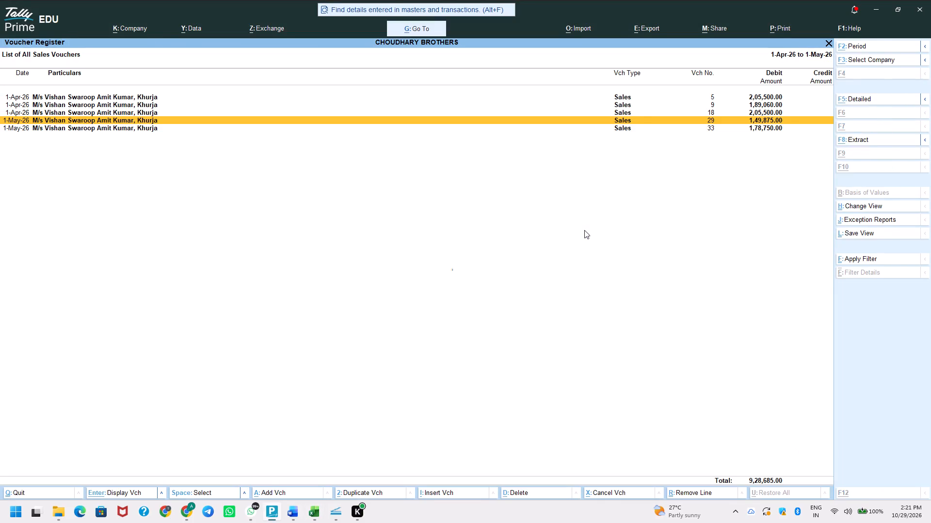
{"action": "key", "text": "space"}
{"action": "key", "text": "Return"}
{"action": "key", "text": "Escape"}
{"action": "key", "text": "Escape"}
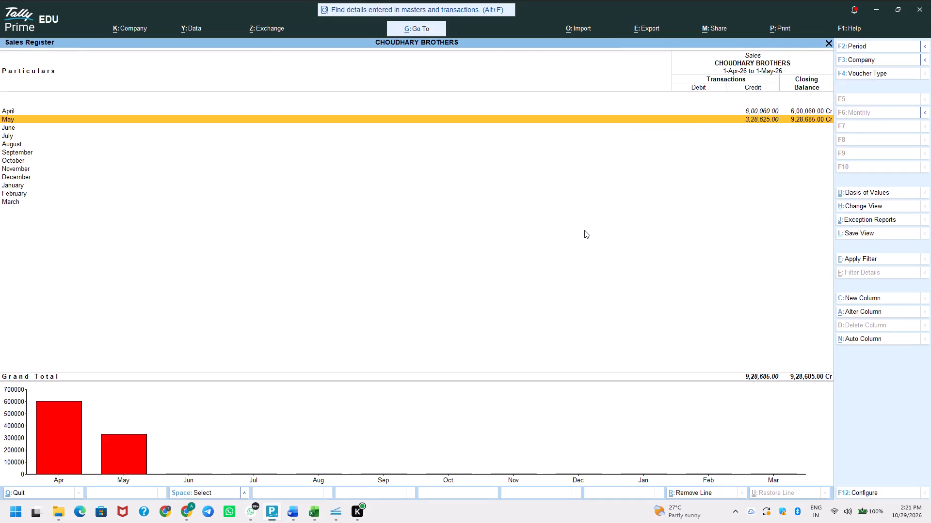
Open the sales vouchers for May and set the register's period to 1-Apr-26 to 1-May-26.
{"action": "key", "text": "Up"}
{"action": "key", "text": "Down"}
{"action": "key", "text": "Return"}
{"action": "key", "text": "alt+F2"}
{"action": "key", "text": "space"}
{"action": "key", "text": "Return"}
{"action": "key", "text": "space"}
{"action": "key", "text": "Return"}
Duplicate sales voucher 33 as voucher number 36, the next bill in the Excel list, keeping the party, ledger and Maida item.
{"action": "key", "text": "Down"}
{"action": "key", "text": "Down"}
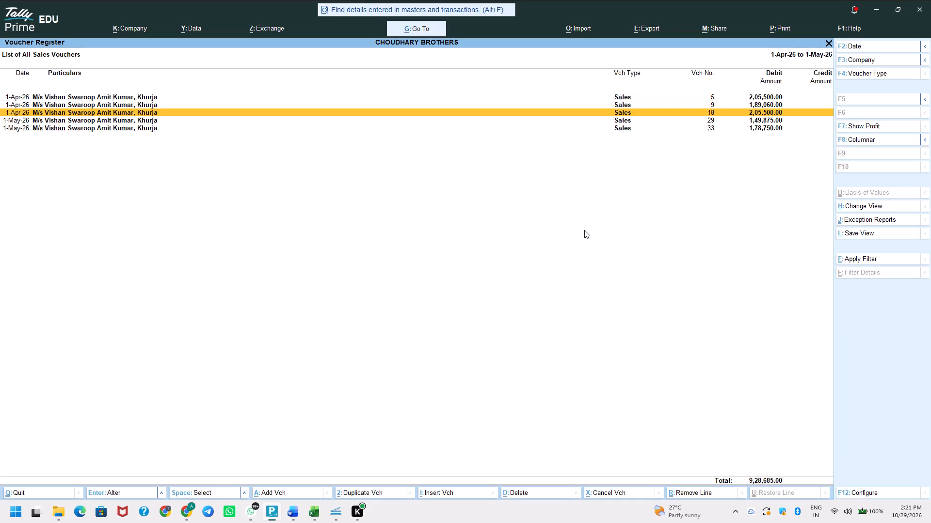
{"action": "key", "text": "Down"}
{"action": "key", "text": "Down"}
{"action": "key", "text": "alt+Tab"}
{"action": "key", "text": "Down"}
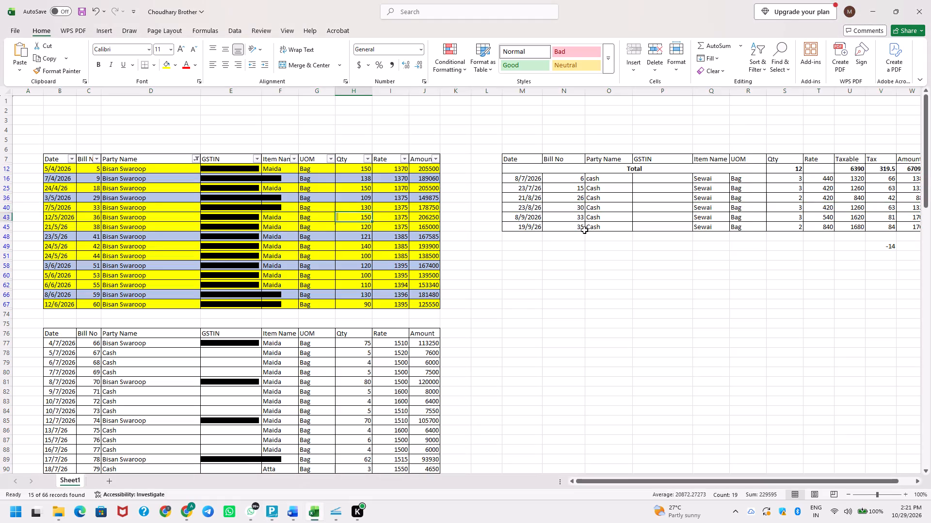
{"action": "key", "text": "alt+Tab"}
{"action": "key", "text": "alt+2"}
{"action": "type", "text": "36"}
{"action": "key", "text": "Return"}
{"action": "key", "text": "Return"}
{"action": "key", "text": "ctrl+a"}
{"action": "key", "text": "ctrl+a"}
{"action": "key", "text": "Return"}
{"action": "key", "text": "Return"}
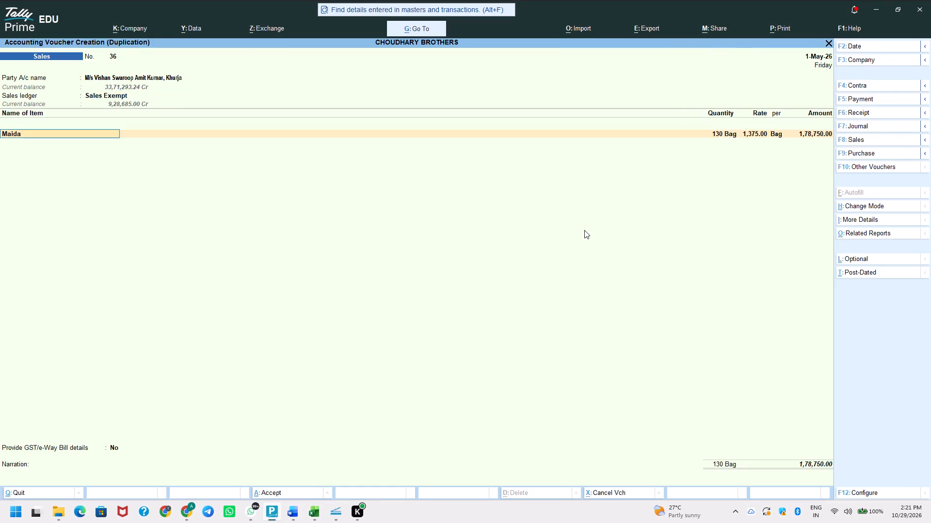
Set the Maida quantity to 150 bags and save voucher 36 without sending it for e-Way Bill generation.
{"action": "key", "text": "alt+Tab"}
{"action": "key", "text": "alt+Tab"}
{"action": "type", "text": "150"}
{"action": "key", "text": "Return"}
{"action": "key", "text": "ctrl+a"}
{"action": "key", "text": "Down"}
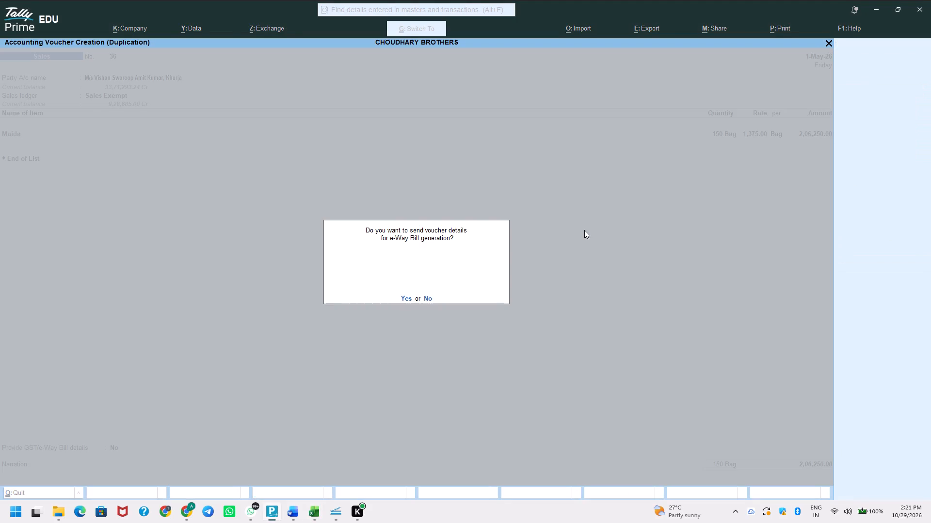
{"action": "key", "text": "Escape"}
Duplicate sales voucher 36 as voucher number 38, the next bill in the Excel list, and save it without e-Way Bill generation.
{"action": "key", "text": "Down"}
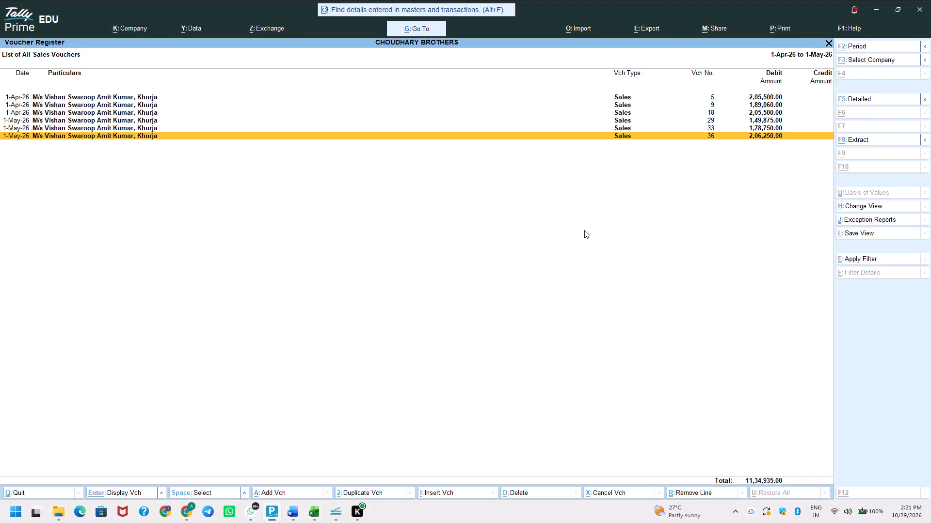
{"action": "key", "text": "alt+2"}
{"action": "key", "text": "Return"}
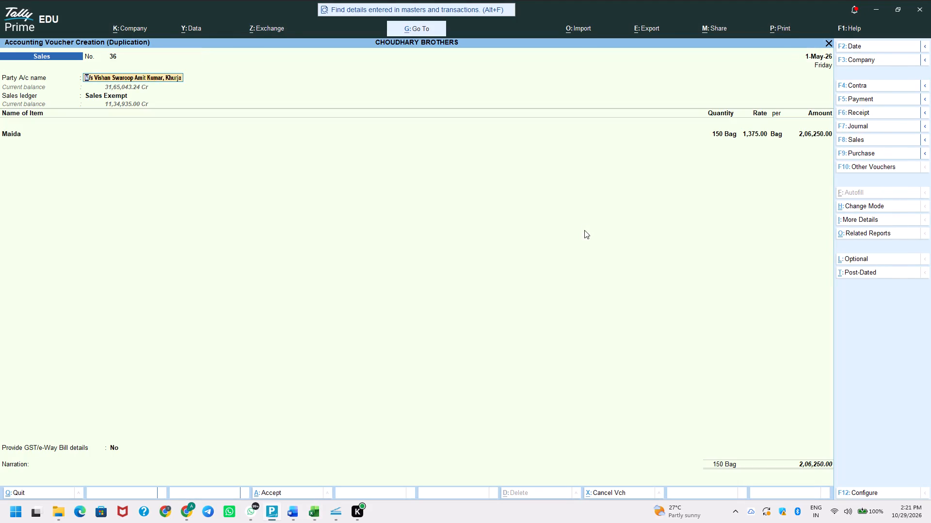
{"action": "key", "text": "shift+Tab"}
{"action": "key", "text": "alt+Tab"}
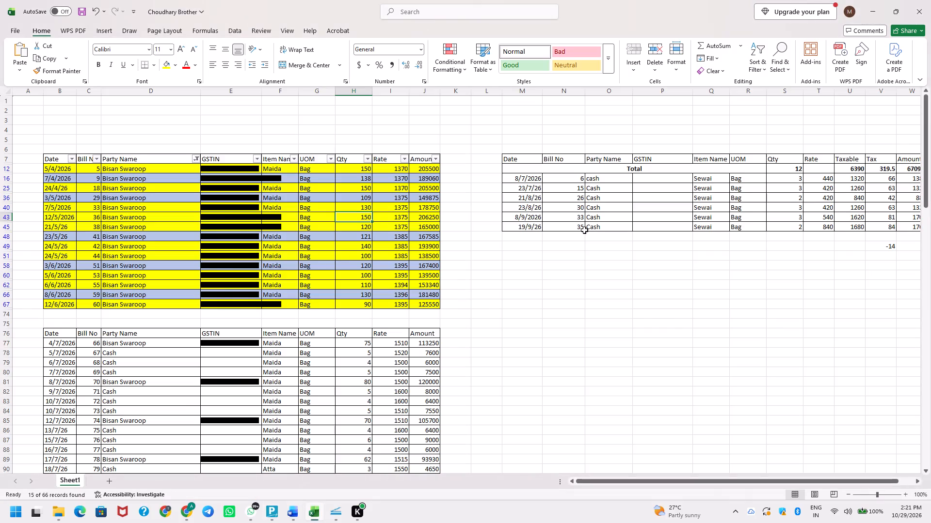
{"action": "key", "text": "Down"}
{"action": "key", "text": "shift+space"}
{"action": "key", "text": "alt+Tab"}
{"action": "type", "text": "37"}
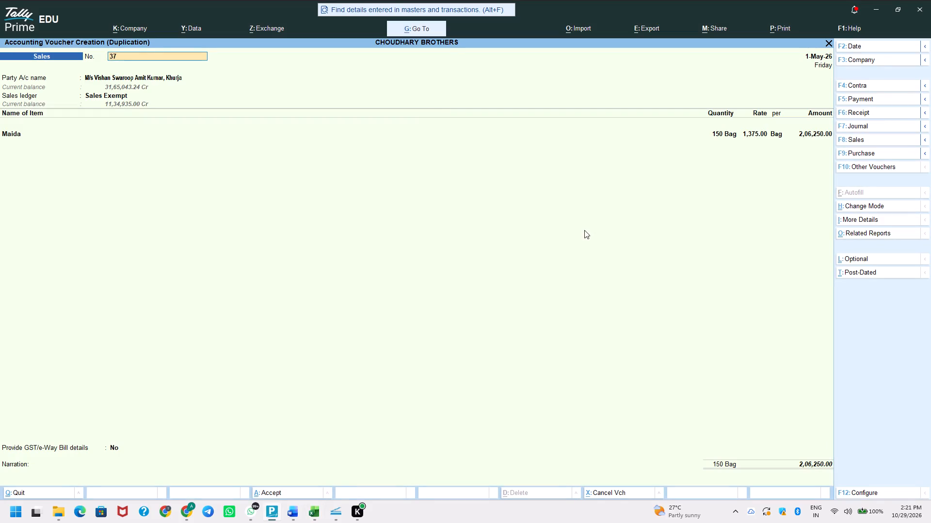
{"action": "key", "text": "BackSpace"}
{"action": "key", "text": "8"}
{"action": "key", "text": "Return"}
{"action": "key", "text": "ctrl+a"}
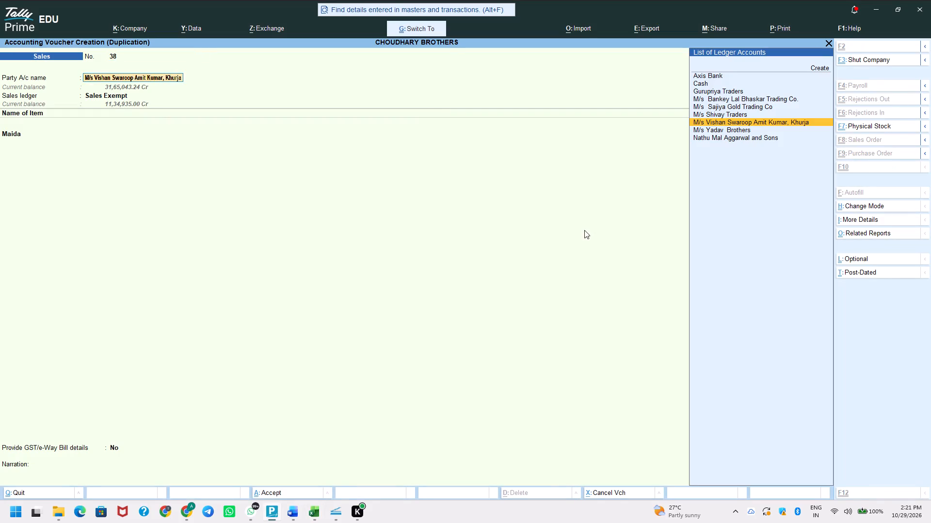
{"action": "key", "text": "Escape"}
Alter sales voucher 38 to a Maida quantity of 120 bags and save it without sending it for e-Way Bill generation.
{"action": "key", "text": "Down"}
{"action": "key", "text": "Return"}
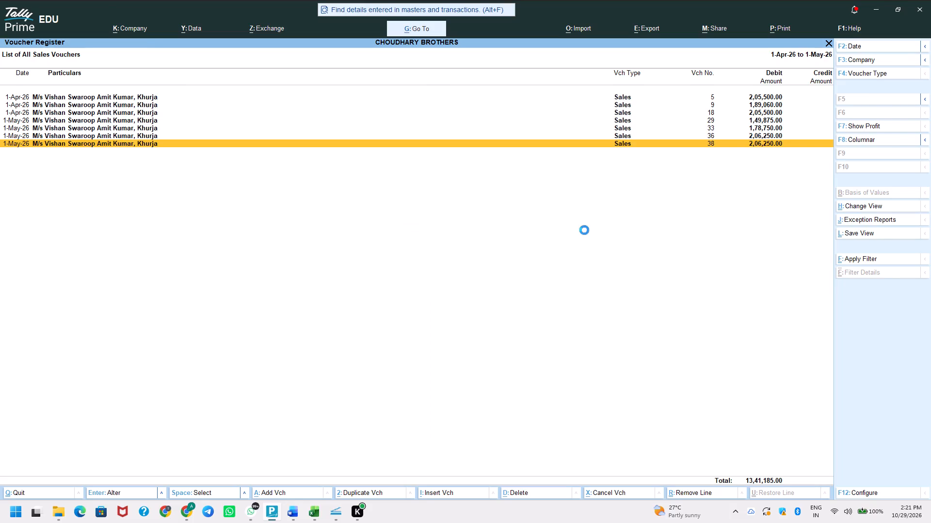
{"action": "key", "text": "alt+Tab"}
{"action": "key", "text": "alt+Tab"}
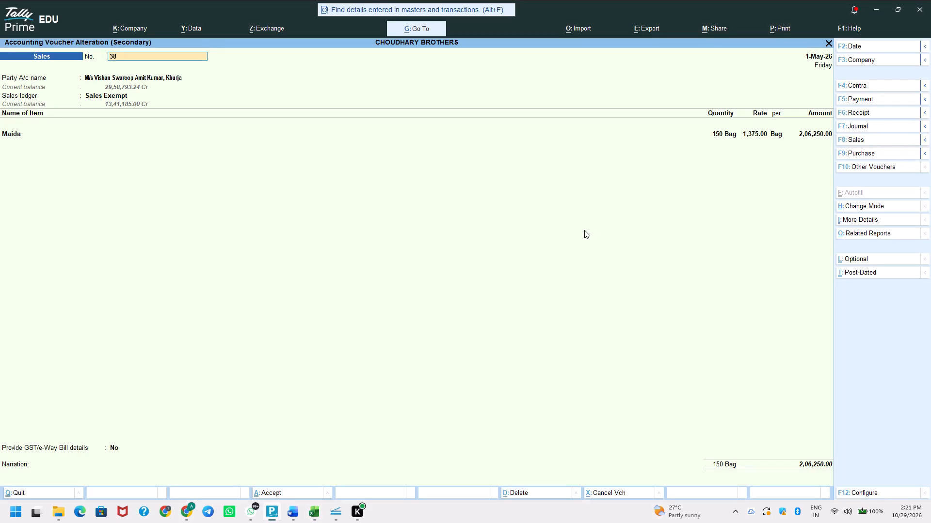
{"action": "left_click", "coordinate": [714, 134]}
{"action": "type", "text": "120"}
{"action": "key", "text": "Return"}
{"action": "key", "text": "ctrl+a"}
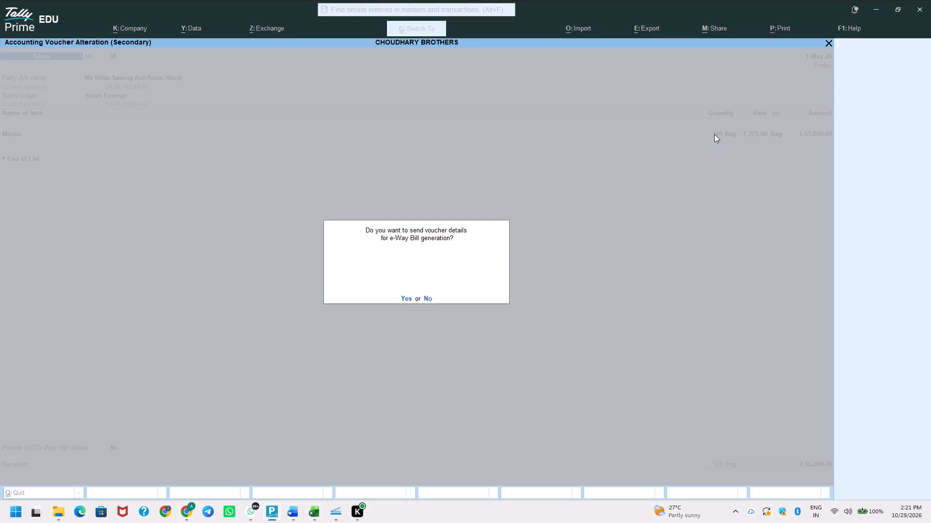
{"action": "key", "text": "Escape"}
{"action": "key", "text": "Down"}
{"action": "key", "text": "alt+Tab"}
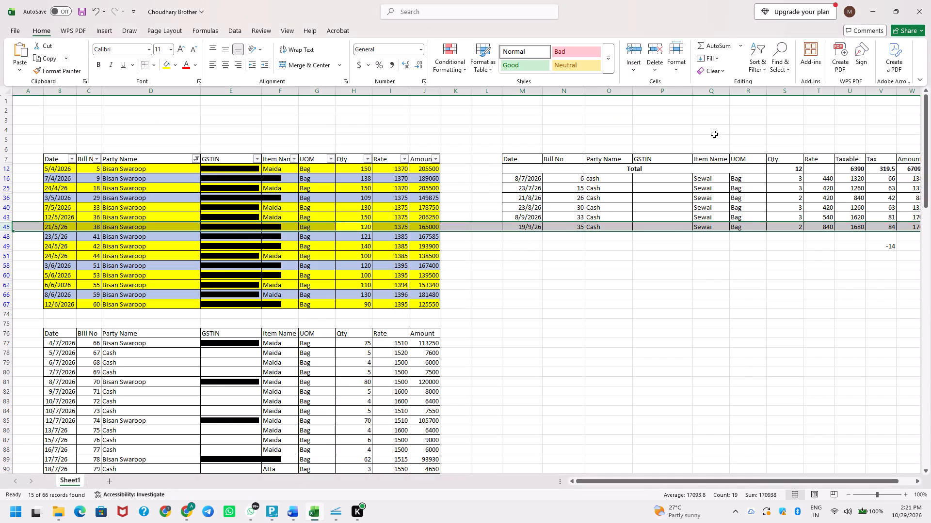
{"action": "key", "text": "Down"}
{"action": "key", "text": "shift+space"}
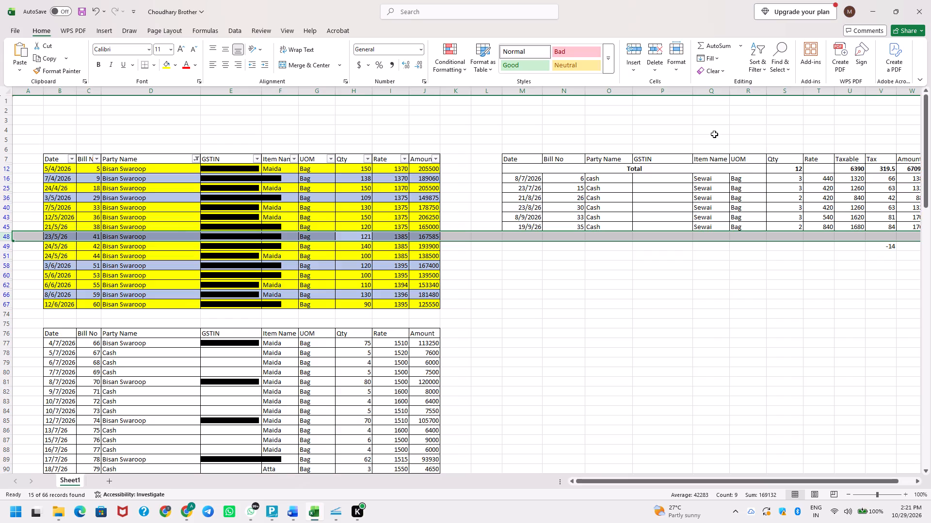
{"action": "key", "text": "alt+Tab"}
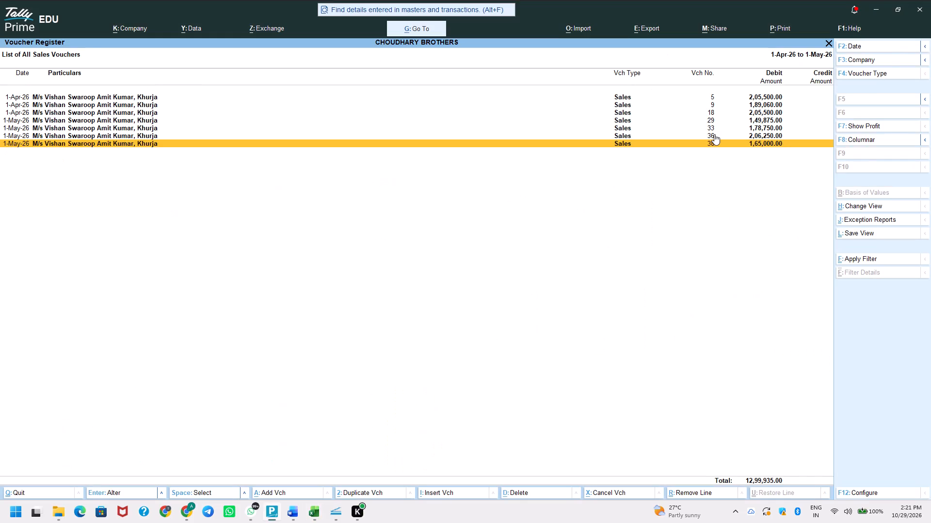
{"action": "key", "text": "alt+2"}
{"action": "key", "text": "alt+Tab"}
{"action": "key", "text": "alt+Tab"}
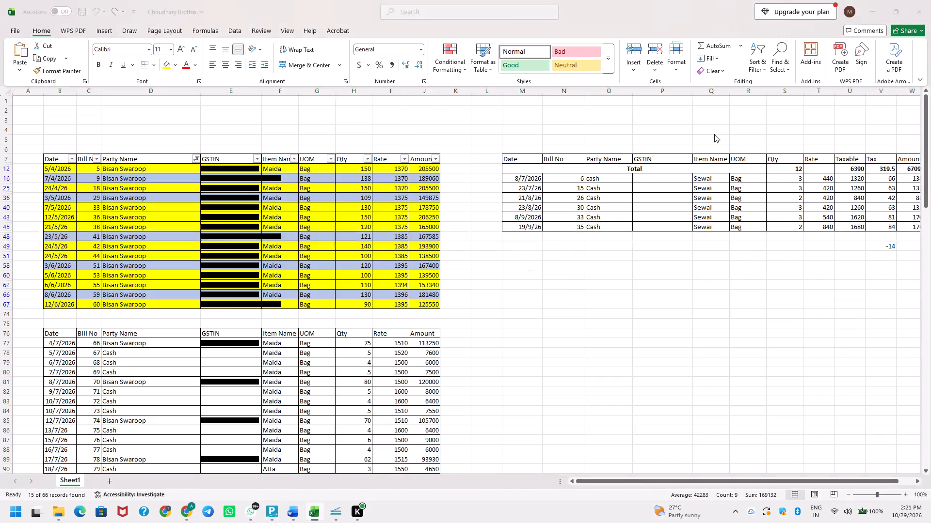
{"action": "type", "text": "41"}
{"action": "key", "text": "Return"}
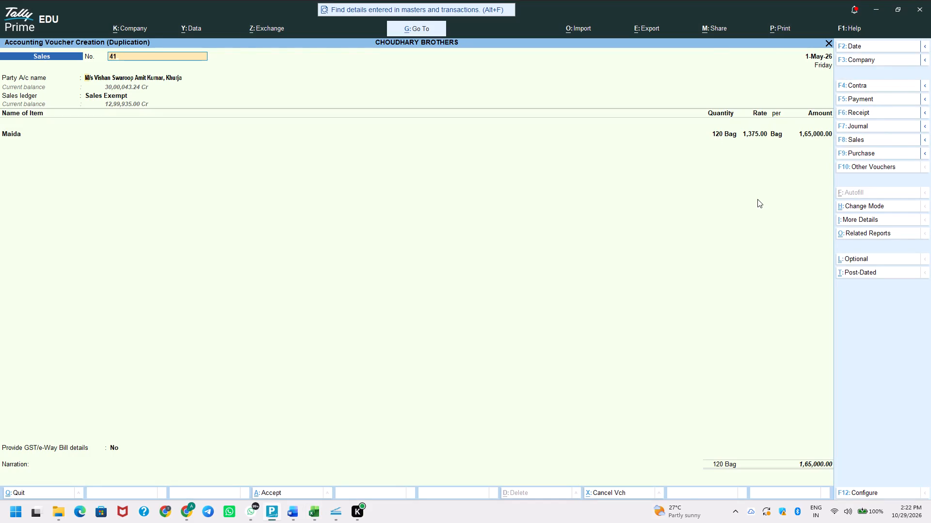
{"action": "key", "text": "alt+Tab"}
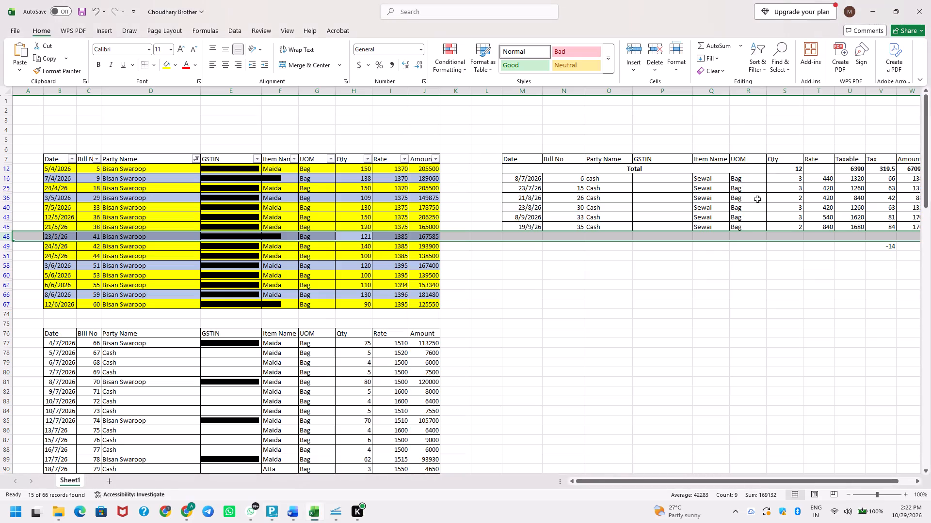
{"action": "key", "text": "alt+Tab"}
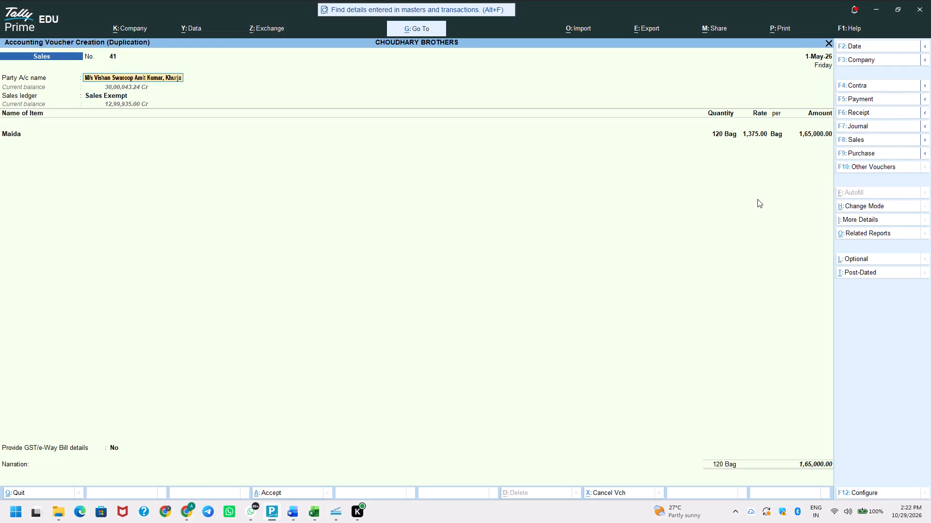
Keep the party and sales ledger, set Maida to 121 bags at rate 1385, and save voucher 41 without e-Way Bill generation.
{"action": "key", "text": "Return"}
{"action": "key", "text": "ctrl+a"}
{"action": "key", "text": "ctrl+a"}
{"action": "key", "text": "Return"}
{"action": "key", "text": "Return"}
{"action": "type", "text": "121"}
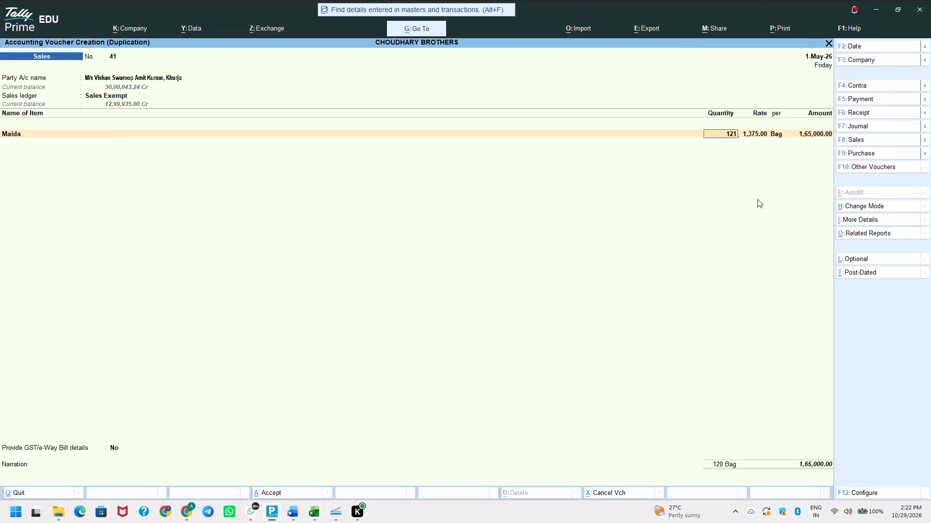
{"action": "key", "text": "alt+Tab"}
{"action": "key", "text": "alt+Tab"}
{"action": "key", "text": "Return"}
{"action": "type", "text": "1385"}
{"action": "key", "text": "Return"}
{"action": "key", "text": "ctrl+a"}
{"action": "key", "text": "Escape"}
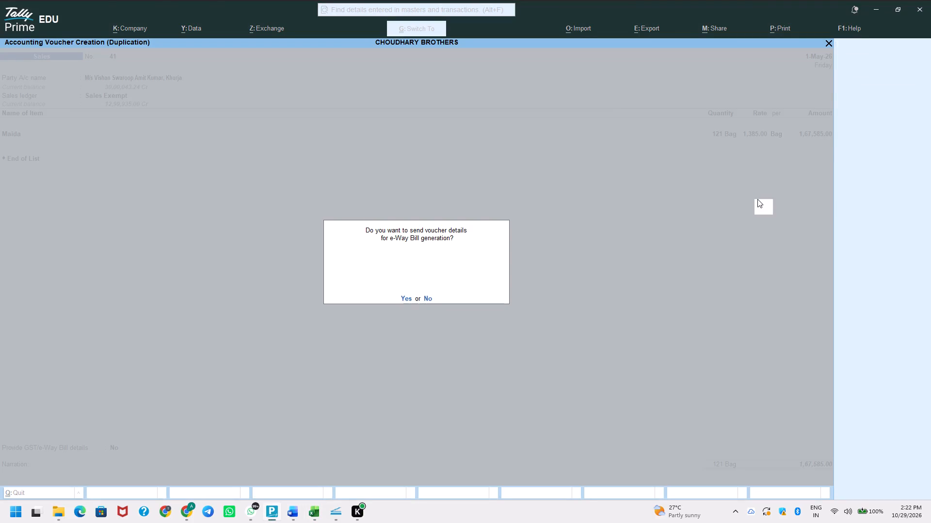
Duplicate sales voucher 41 as voucher number 42, the next bill in the Excel list, keeping the party, ledger and Maida item.
{"action": "key", "text": "Down"}
{"action": "key", "text": "alt+2"}
{"action": "key", "text": "alt+Tab"}
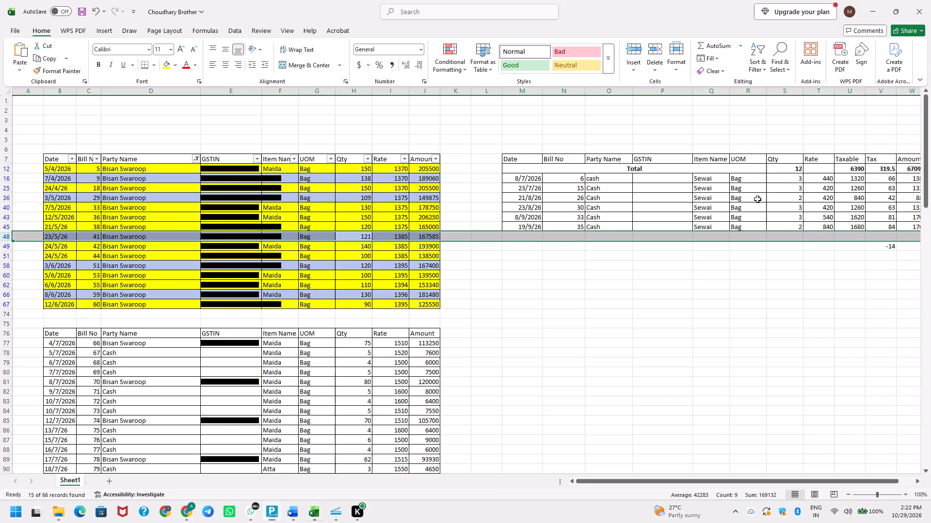
{"action": "key", "text": "Down"}
{"action": "key", "text": "shift+space"}
{"action": "key", "text": "alt+Tab"}
{"action": "type", "text": "42"}
{"action": "key", "text": "Return"}
{"action": "key", "text": "Return"}
{"action": "key", "text": "ctrl+a"}
{"action": "key", "text": "ctrl+a"}
{"action": "key", "text": "Return"}
{"action": "key", "text": "Return"}
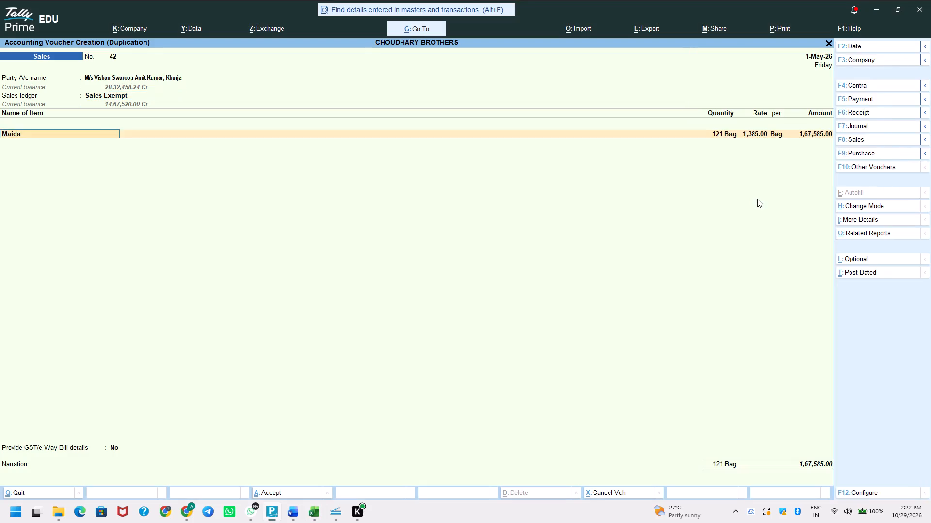
Set the Maida quantity to 140 bags and save voucher 42 without sending it for e-Way Bill generation.
{"action": "key", "text": "alt+Tab"}
{"action": "key", "text": "alt+Tab"}
{"action": "type", "text": "140"}
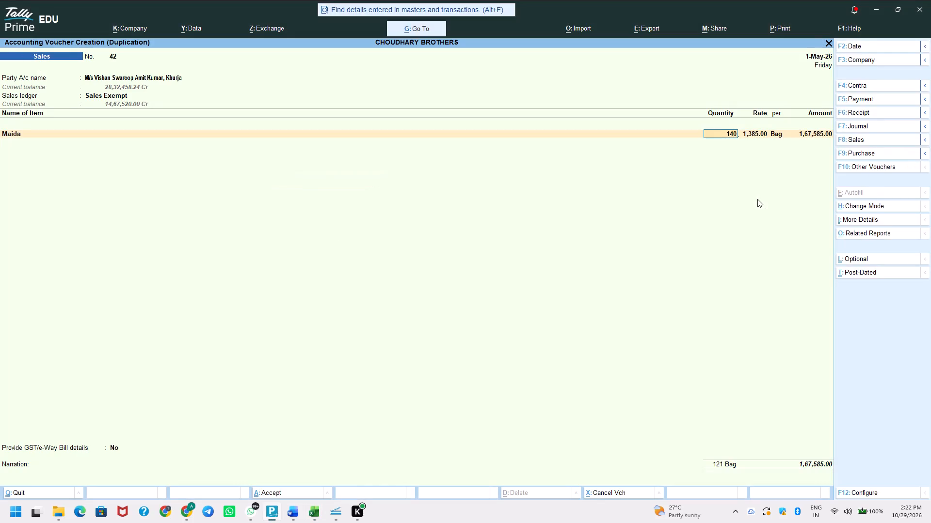
{"action": "key", "text": "Return"}
{"action": "key", "text": "ctrl+a"}
{"action": "key", "text": "ctrl+a"}
{"action": "key", "text": "Escape"}
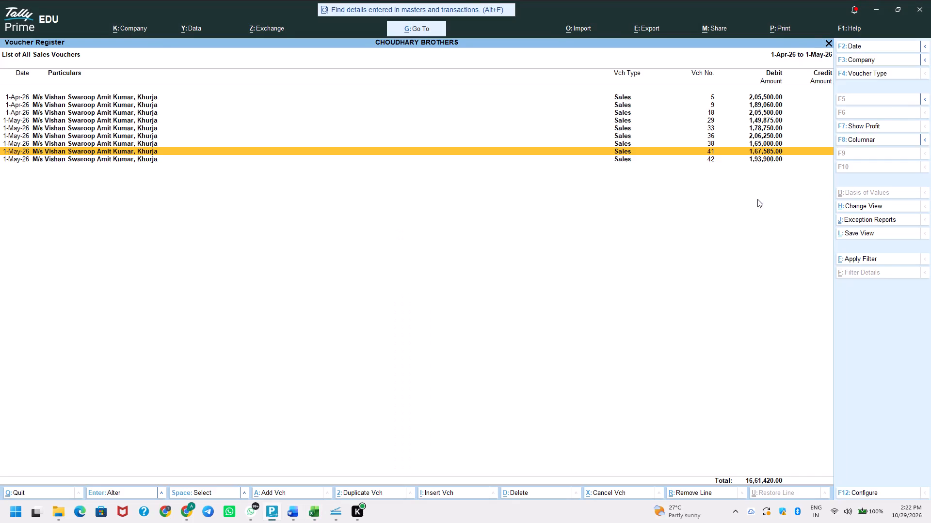
Duplicate sales voucher 42 as voucher number 44, the next bill in the Excel list, keeping the party, ledger and Maida item.
{"action": "key", "text": "Down"}
{"action": "key", "text": "alt+2"}
{"action": "key", "text": "Return"}
{"action": "key", "text": "shift+Tab"}
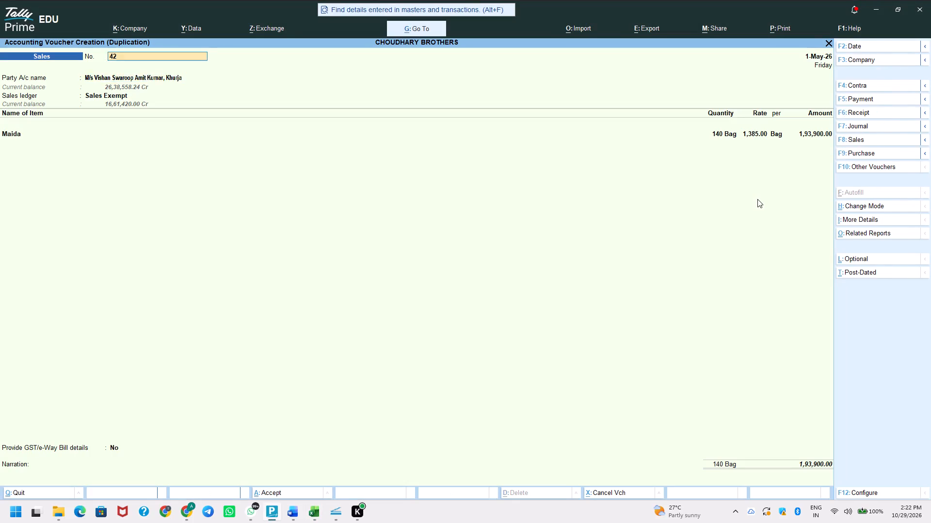
{"action": "key", "text": "alt+Tab"}
{"action": "key", "text": "Down"}
{"action": "key", "text": "shift+space"}
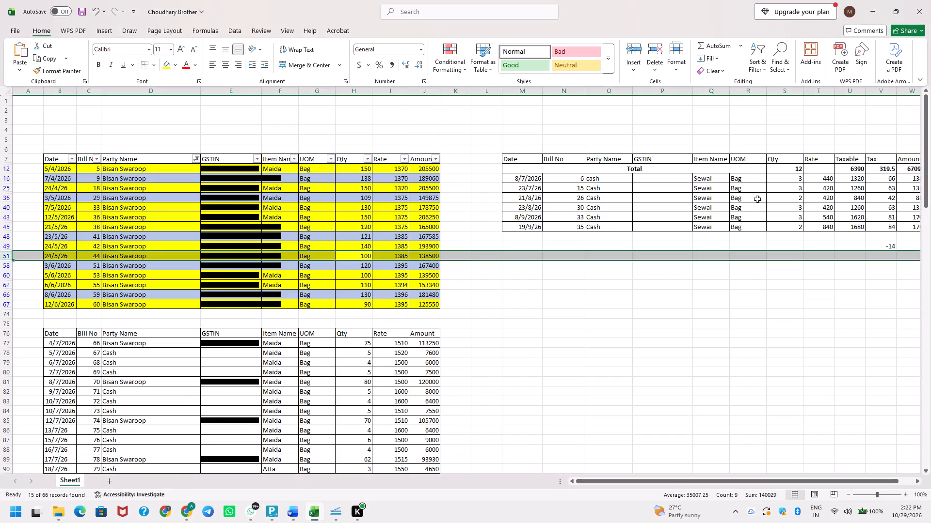
{"action": "key", "text": "alt+Tab"}
{"action": "type", "text": "44"}
{"action": "key", "text": "Return"}
{"action": "key", "text": "Return"}
{"action": "key", "text": "ctrl+a"}
{"action": "key", "text": "ctrl+a"}
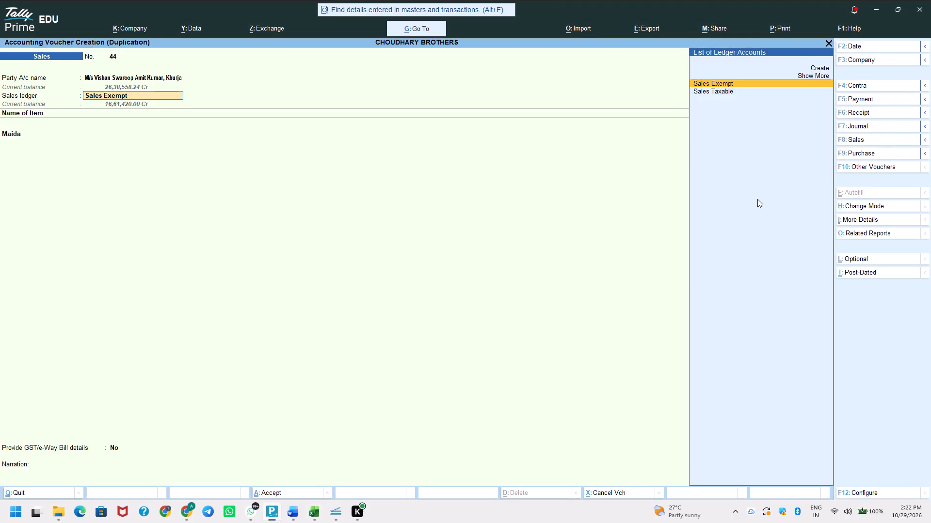
{"action": "key", "text": "Return"}
{"action": "key", "text": "Return"}
Set the Maida quantity to 100 bags and save voucher 44 without sending it for e-Way Bill generation.
{"action": "key", "text": "alt+Tab"}
{"action": "key", "text": "alt+Tab"}
{"action": "type", "text": "100"}
{"action": "key", "text": "Return"}
{"action": "key", "text": "ctrl+a"}
{"action": "key", "text": "ctrl+a"}
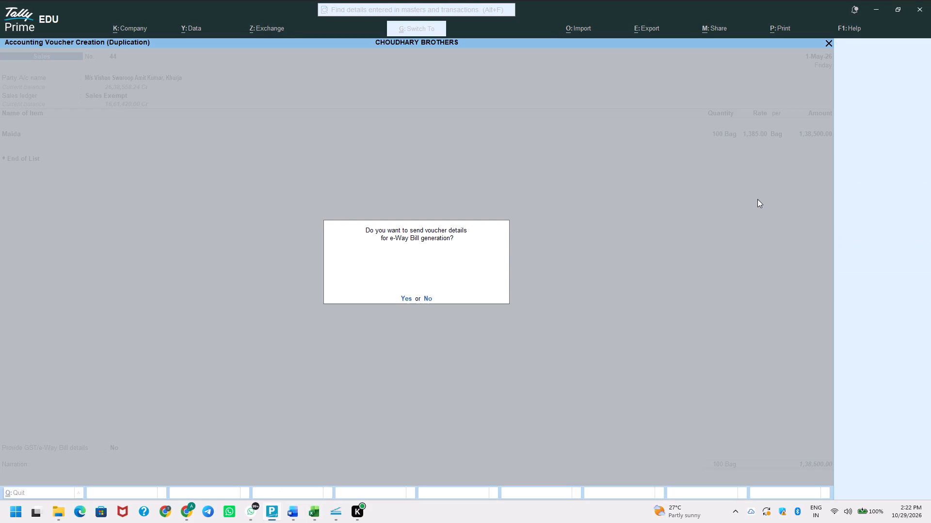
{"action": "key", "text": "Escape"}
{"action": "key", "text": "Down"}
{"action": "key", "text": "alt+Tab"}
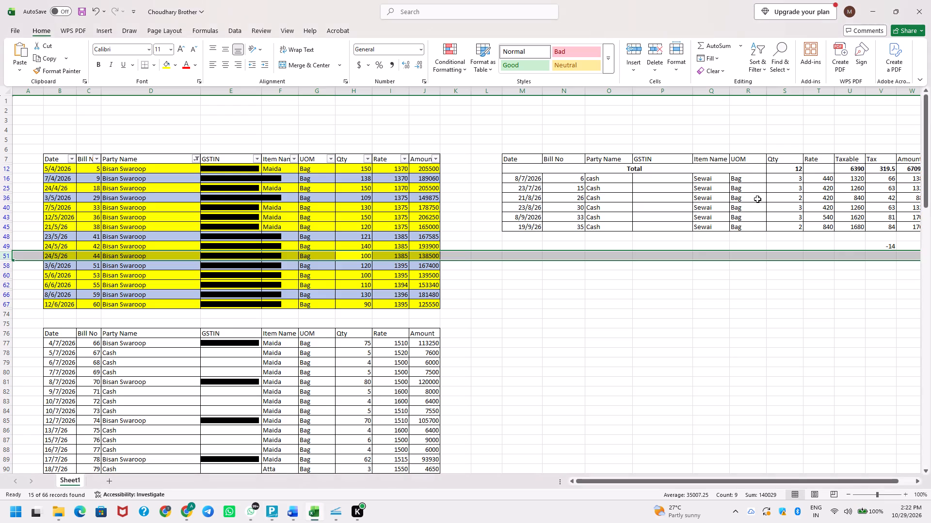
{"action": "key", "text": "Down"}
{"action": "key", "text": "shift+space"}
{"action": "key", "text": "alt+Tab"}
{"action": "key", "text": "alt+2"}
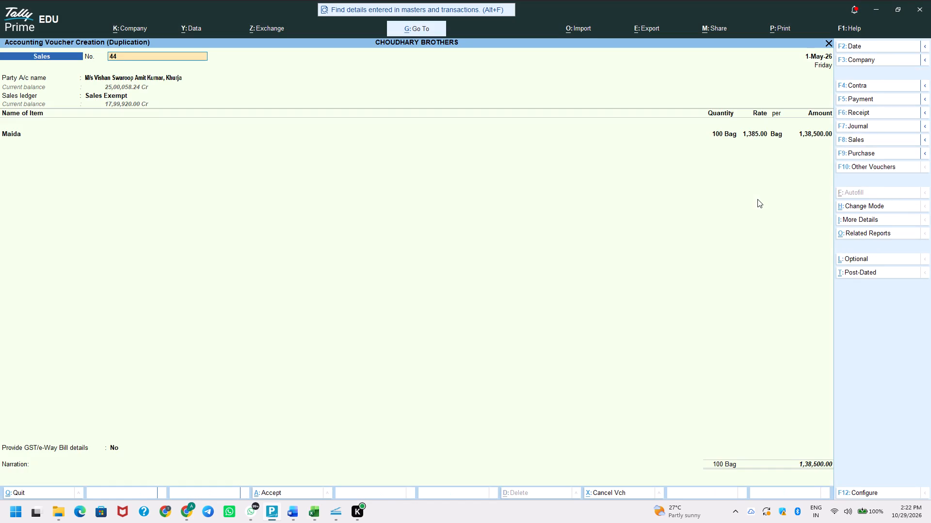
{"action": "key", "text": "F2"}
{"action": "key", "text": "Escape"}
{"action": "key", "text": "Escape"}
{"action": "type", "text": "51"}
{"action": "key", "text": "Return"}
{"action": "key", "text": "alt+Tab"}
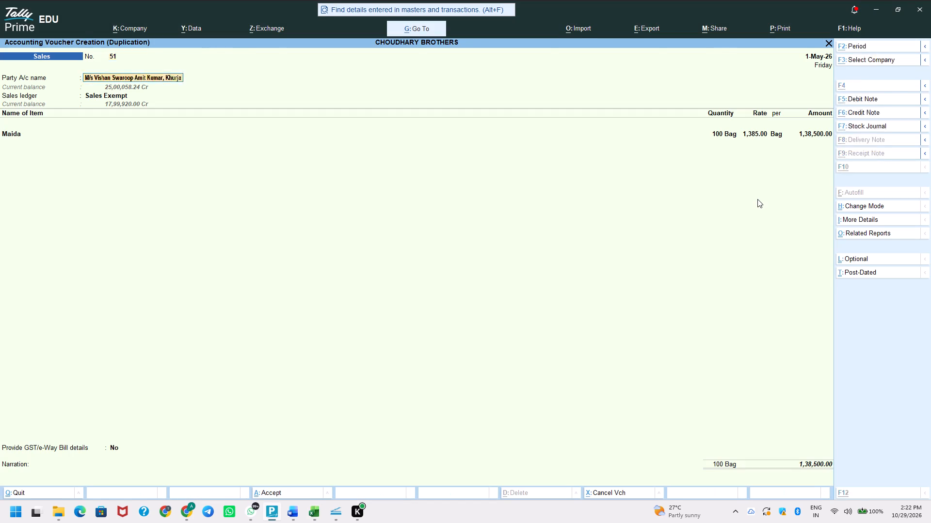
{"action": "key", "text": "alt+Tab"}
Set the voucher date to 1-Jun-26 and save voucher 51 without sending it for e-Way Bill generation.
{"action": "key", "text": "F2"}
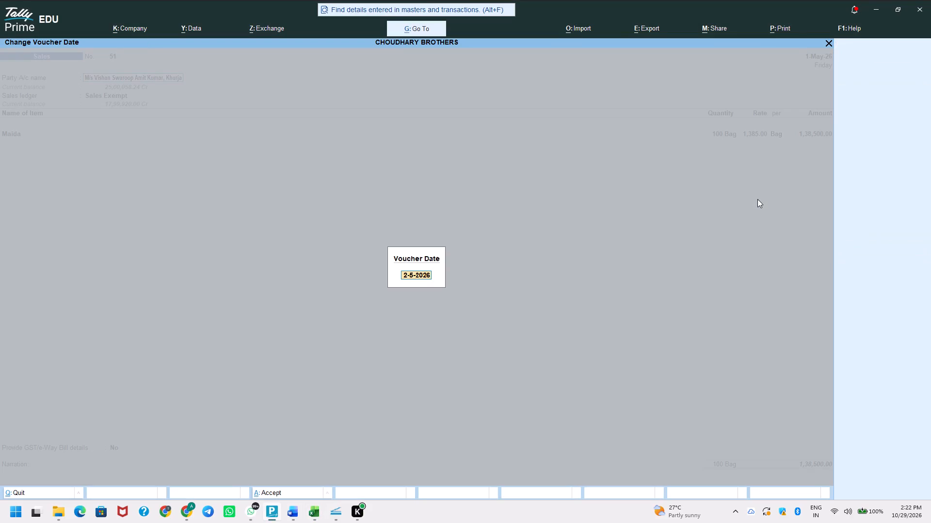
{"action": "type", "text": "1-6"}
{"action": "key", "text": "Return"}
{"action": "key", "text": "ctrl+a"}
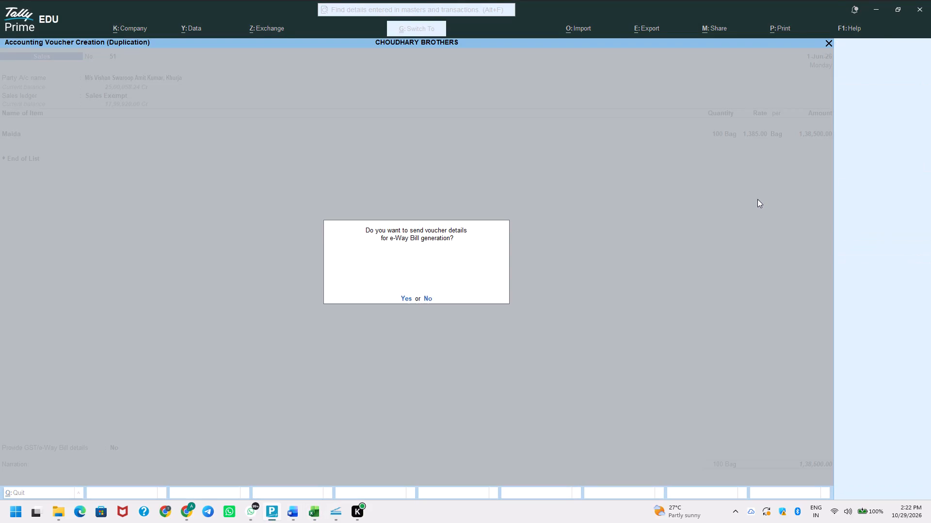
{"action": "key", "text": "Escape"}
Alter sales voucher 51 to 120 bags of Maida at rate 1395 and save it without e-Way Bill generation.
{"action": "key", "text": "Down"}
{"action": "key", "text": "Return"}
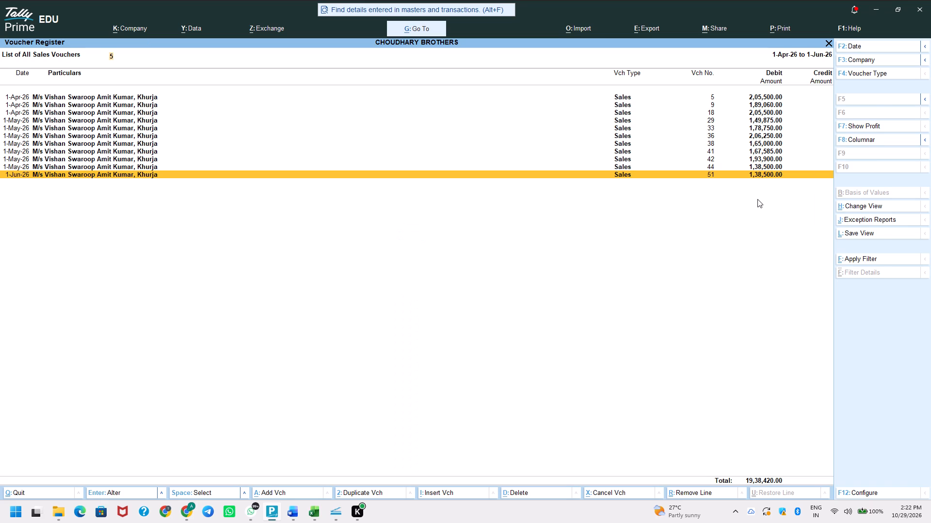
{"action": "scroll", "coordinate": [757, 199], "scroll_direction": "left", "scroll_amount": 1}
{"action": "left_click", "coordinate": [716, 130]}
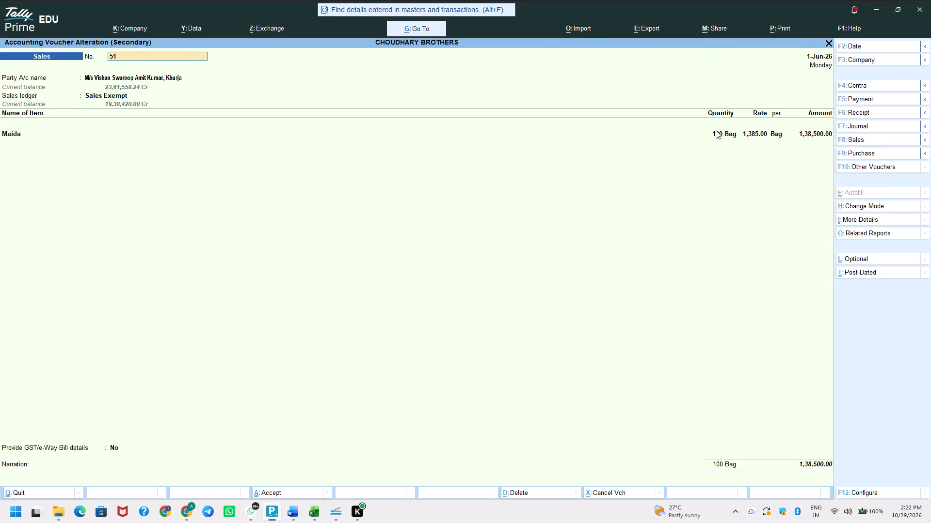
{"action": "key", "text": "alt+Tab"}
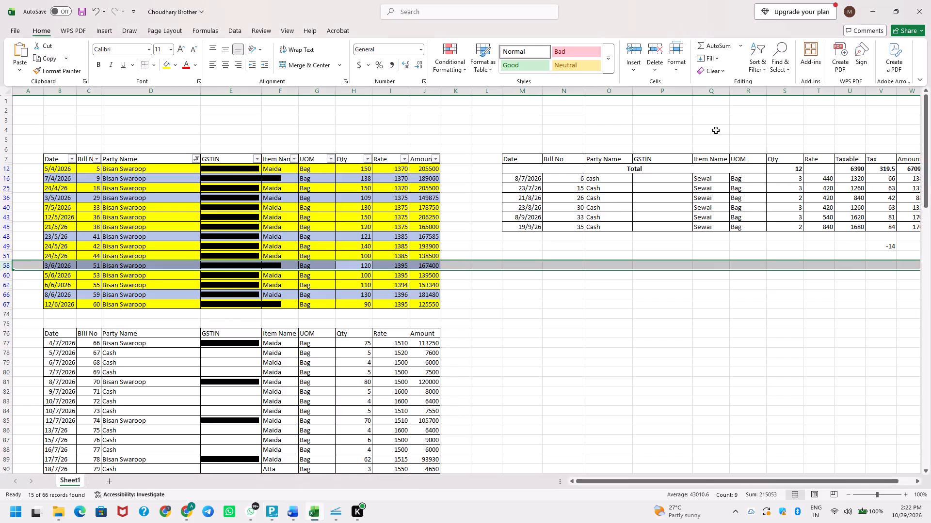
{"action": "key", "text": "alt+Tab"}
{"action": "type", "text": "120"}
{"action": "key", "text": "Return"}
{"action": "key", "text": "alt+Tab"}
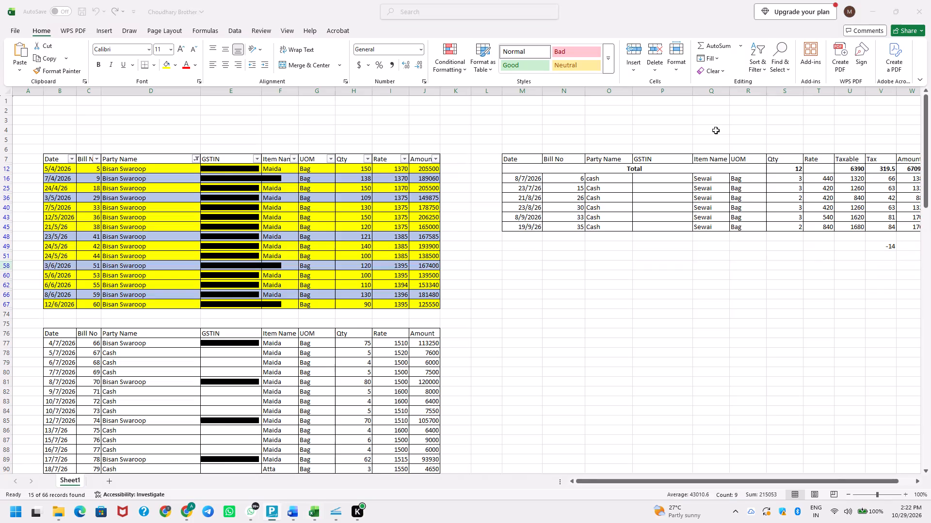
{"action": "key", "text": "alt+Tab"}
{"action": "type", "text": "1395"}
{"action": "key", "text": "Return"}
{"action": "key", "text": "ctrl+a"}
{"action": "key", "text": "Escape"}
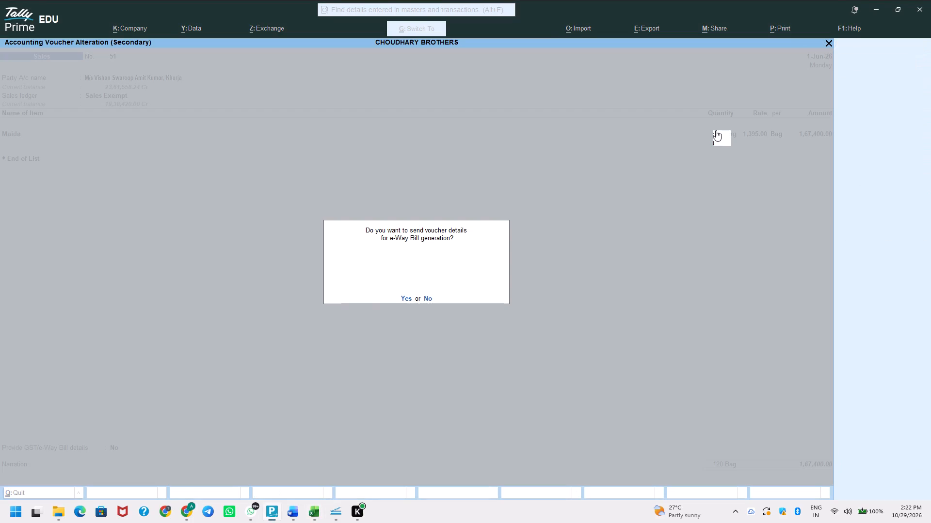
Duplicate sales voucher 51 as voucher number 53, the next bill in the Excel list, keeping the party, ledger and Maida item.
{"action": "key", "text": "alt+Tab"}
{"action": "key", "text": "Down"}
{"action": "key", "text": "shift+space"}
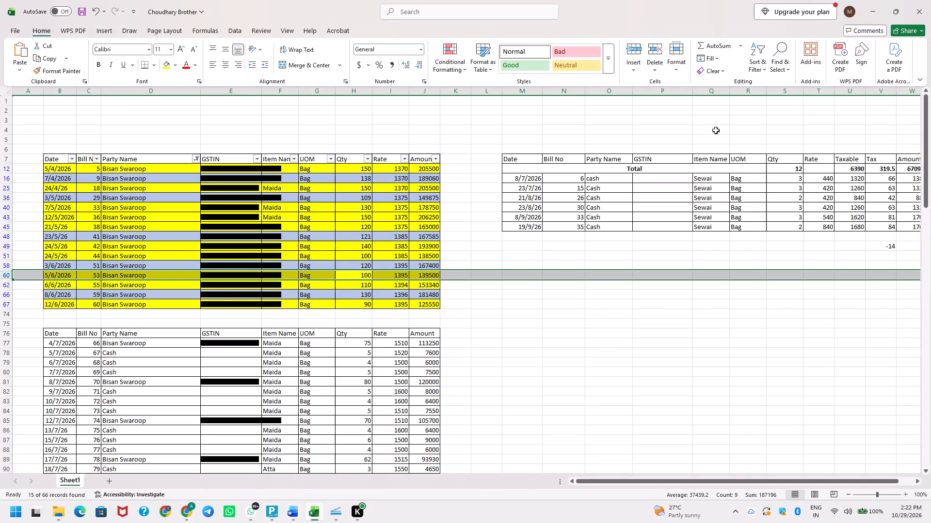
{"action": "key", "text": "alt+Tab"}
{"action": "key", "text": "alt+2"}
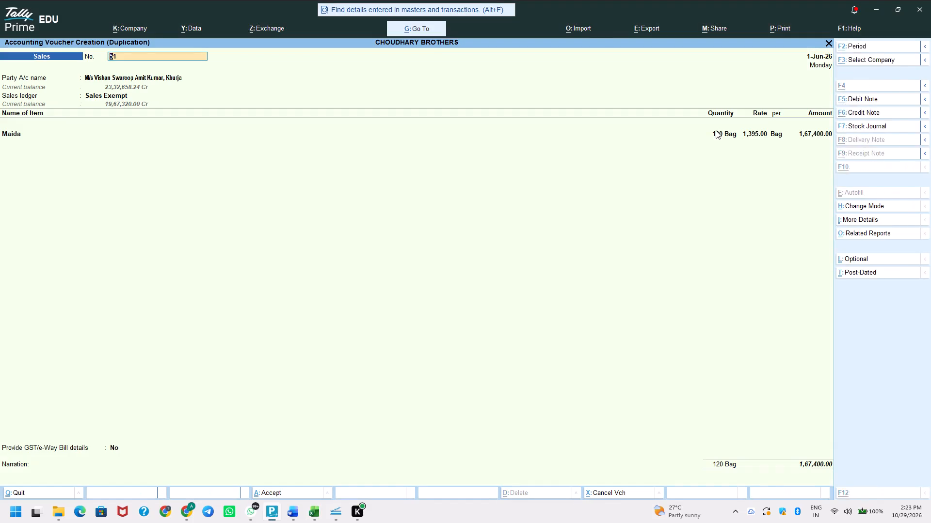
{"action": "key", "text": "alt+Tab"}
{"action": "key", "text": "alt+Tab"}
{"action": "type", "text": "53"}
{"action": "key", "text": "Return"}
{"action": "key", "text": "Return"}
{"action": "key", "text": "Return"}
{"action": "key", "text": "ctrl+a"}
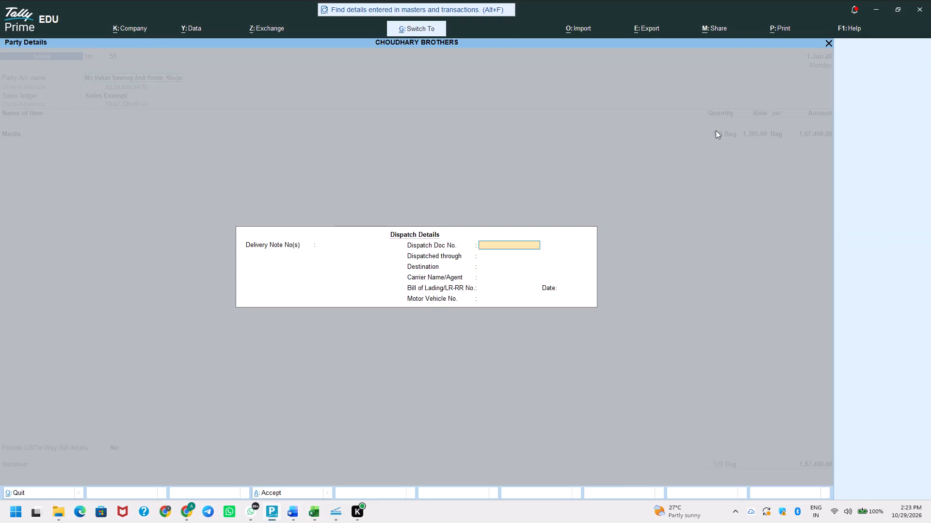
{"action": "key", "text": "ctrl+a"}
{"action": "key", "text": "Return"}
{"action": "key", "text": "Return"}
Set the Maida quantity in sales voucher 53 to 100 bags and save it without e-Way Bill generation.
{"action": "key", "text": "alt+Tab"}
{"action": "key", "text": "alt+Tab"}
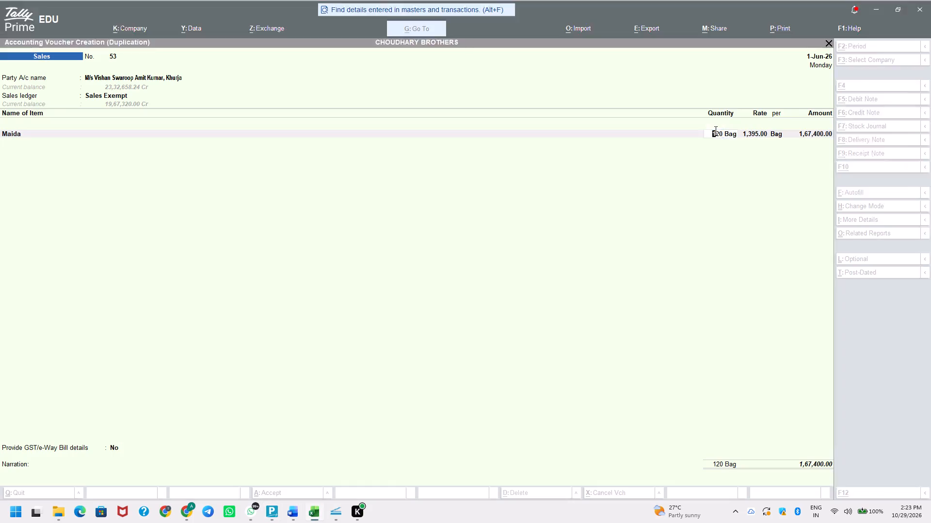
{"action": "type", "text": "100"}
{"action": "key", "text": "Return"}
{"action": "key", "text": "ctrl+a"}
{"action": "key", "text": "ctrl+a"}
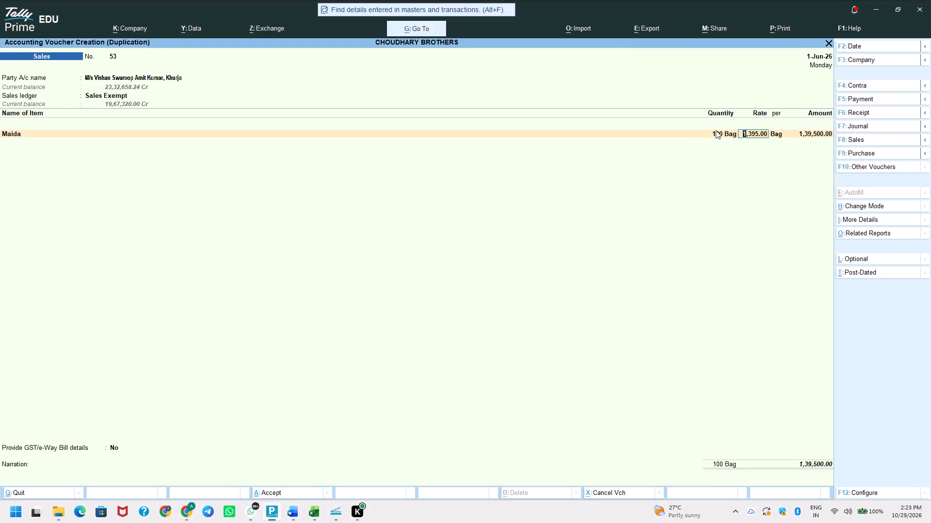
{"action": "key", "text": "Down"}
{"action": "key", "text": "Escape"}
Duplicate sales voucher 53 as voucher number 55, the next bill in the Excel list, keeping the party, ledger and Maida item.
{"action": "key", "text": "Down"}
{"action": "key", "text": "alt+2"}
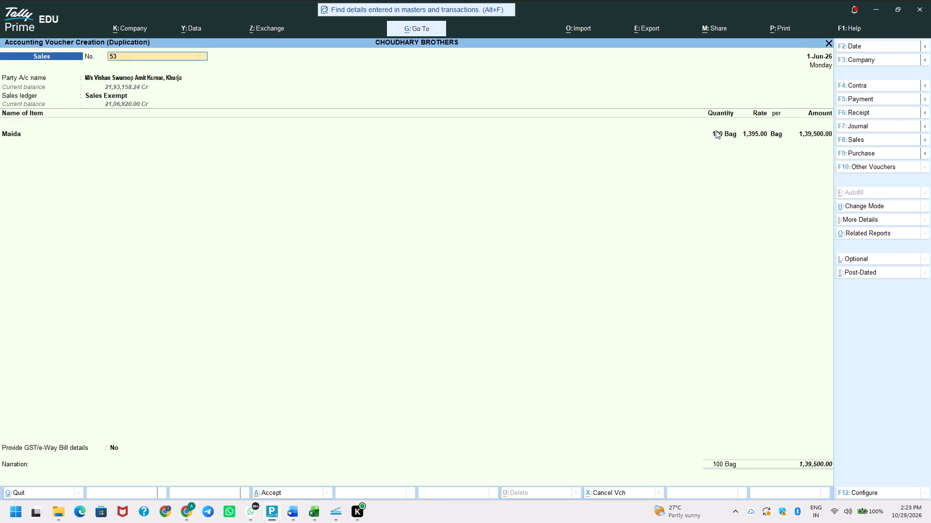
{"action": "key", "text": "alt+Tab"}
{"action": "key", "text": "Down"}
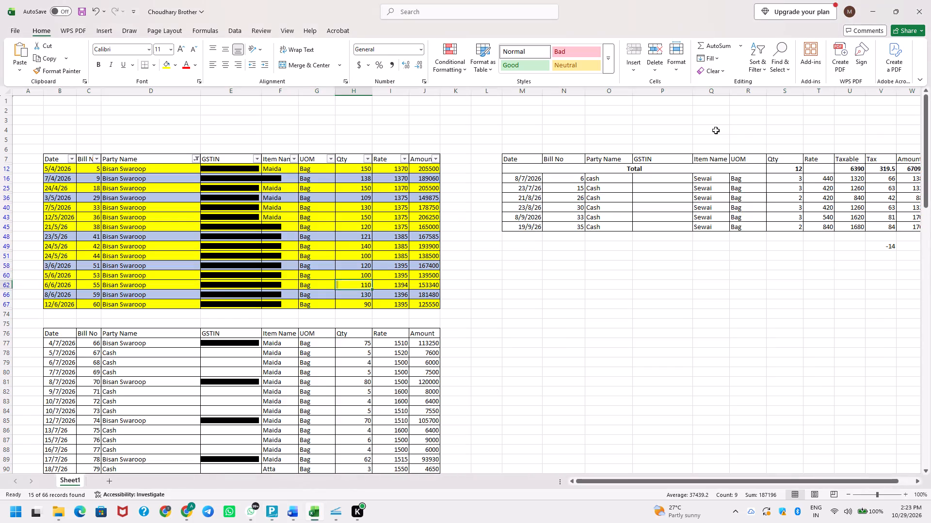
{"action": "key", "text": "shift+space"}
{"action": "key", "text": "alt+Tab"}
{"action": "type", "text": "55"}
{"action": "key", "text": "Return"}
{"action": "key", "text": "Return"}
{"action": "key", "text": "ctrl+a"}
{"action": "key", "text": "ctrl+a"}
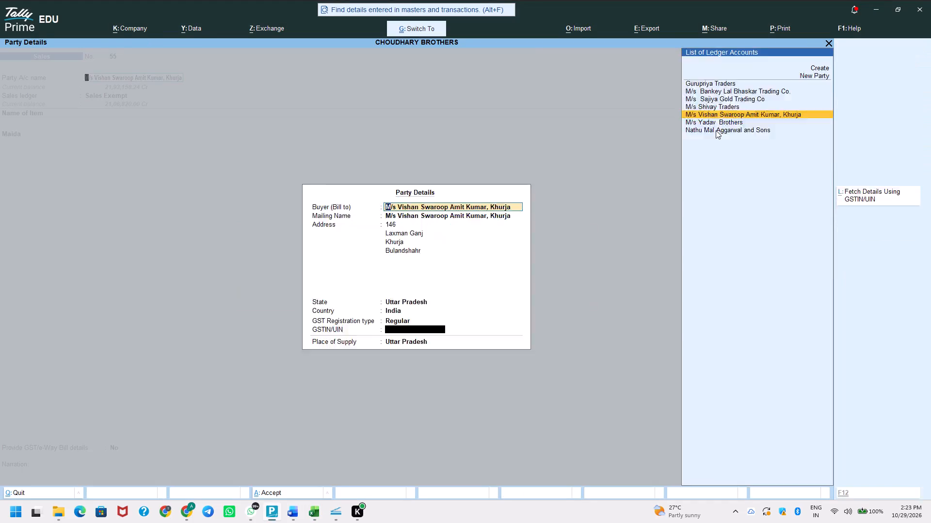
{"action": "key", "text": "Return"}
{"action": "key", "text": "Return"}
Enter 110 bags of Maida at rate 1394 in voucher 55, as in the Excel list, and save it.
{"action": "key", "text": "alt+Tab"}
{"action": "key", "text": "alt+Tab"}
{"action": "type", "text": "110"}
{"action": "key", "text": "Return"}
{"action": "type", "text": "1394"}
{"action": "key", "text": "Return"}
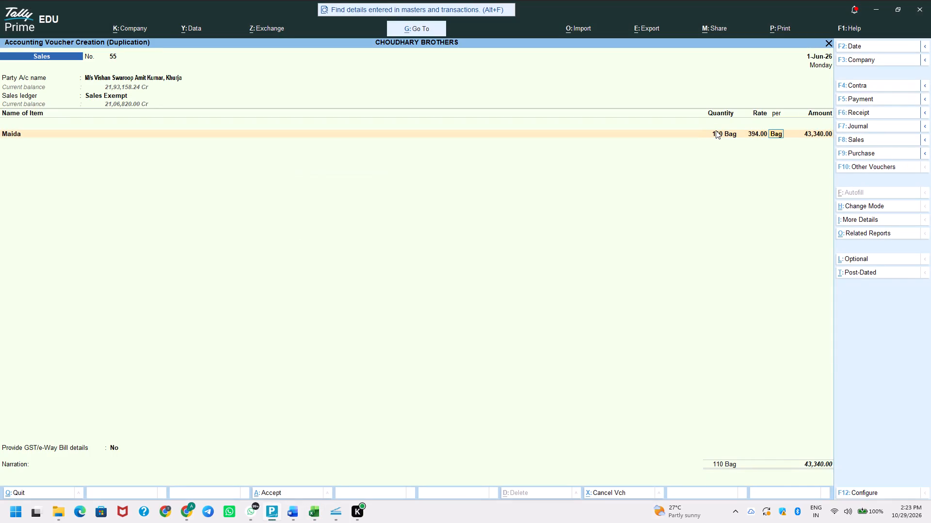
{"action": "key", "text": "ctrl+a"}
Duplicate sales voucher 55 as voucher number 59, the next bill in the Excel list, keeping the party, ledger and Maida item.
{"action": "key", "text": "Down"}
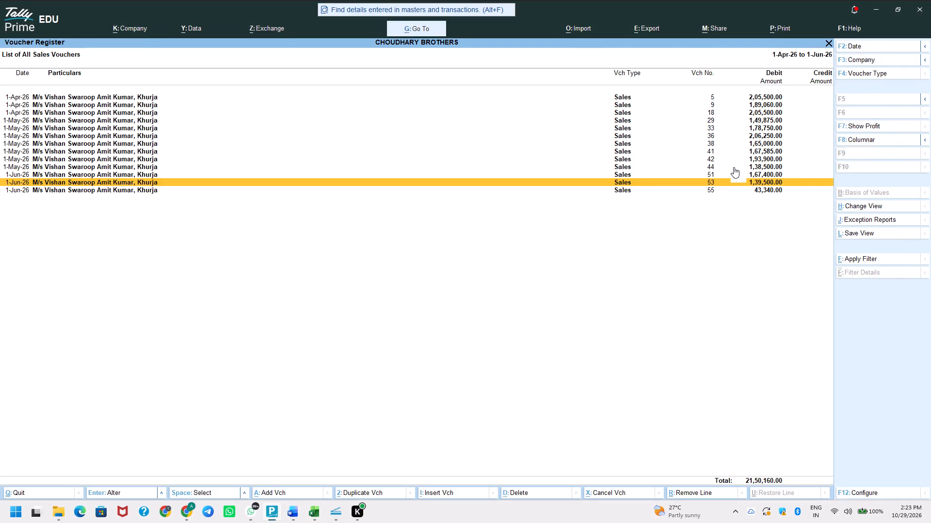
{"action": "key", "text": "alt+2"}
{"action": "key", "text": "alt+Tab"}
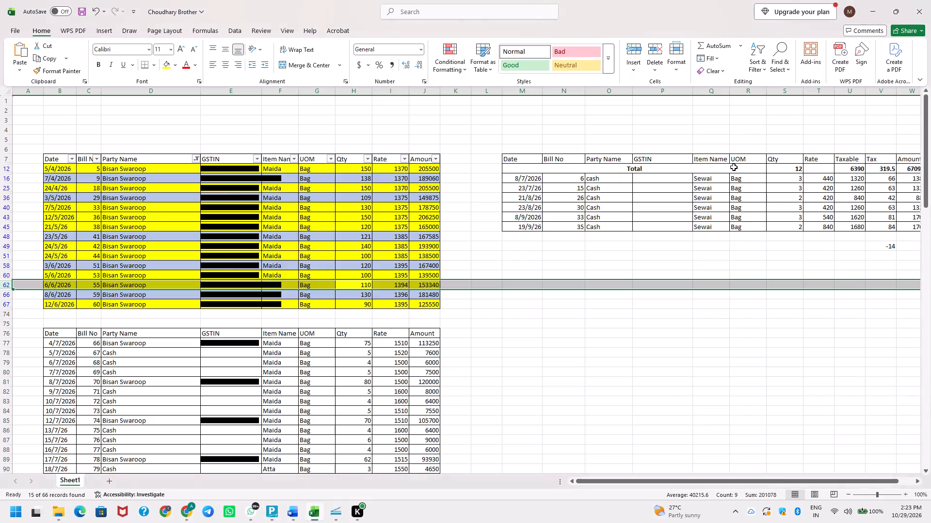
{"action": "key", "text": "alt+Tab"}
{"action": "type", "text": "59"}
{"action": "key", "text": "Return"}
{"action": "key", "text": "Return"}
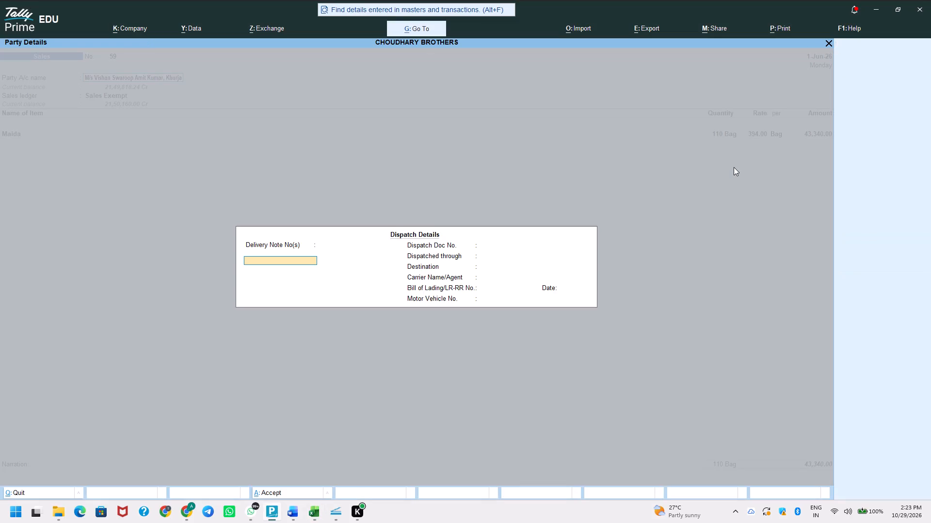
{"action": "key", "text": "alt+Tab"}
{"action": "key", "text": "alt+Tab"}
{"action": "key", "text": "Return"}
{"action": "key", "text": "ctrl+a"}
{"action": "key", "text": "ctrl+a"}
{"action": "key", "text": "Return"}
{"action": "key", "text": "Return"}
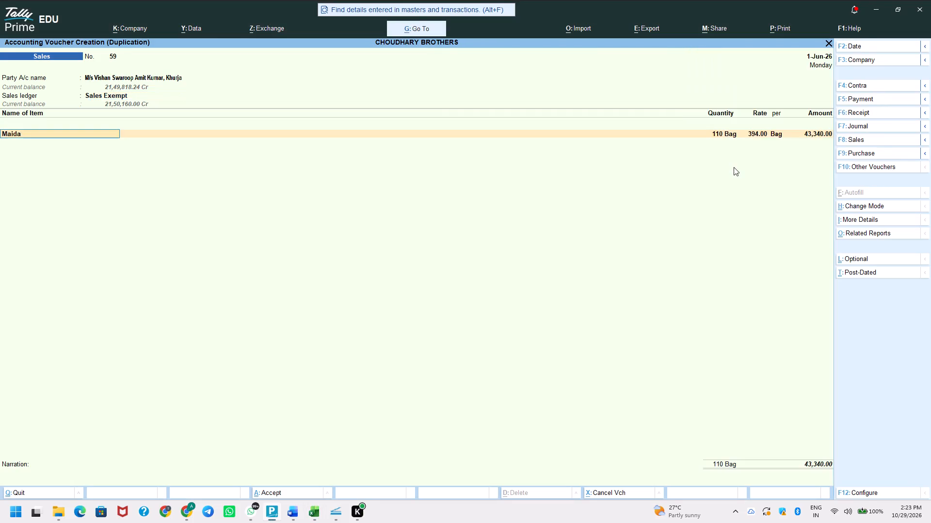
Set voucher 59 to 130 bags of Maida at rate 1394 and save it without e-Way Bill generation.
{"action": "key", "text": "alt+Tab"}
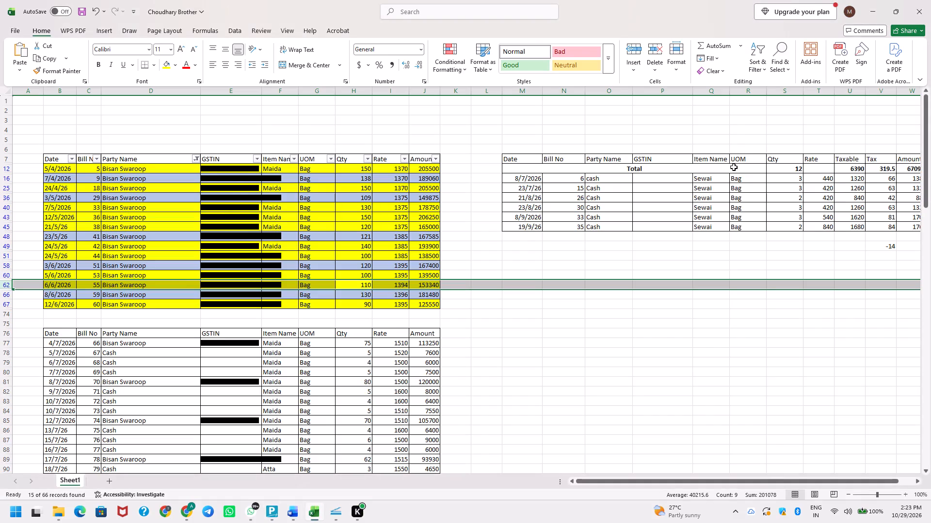
{"action": "key", "text": "alt+Tab"}
{"action": "type", "text": "130"}
{"action": "key", "text": "Return"}
{"action": "key", "text": "Return"}
{"action": "key", "text": "alt+Tab"}
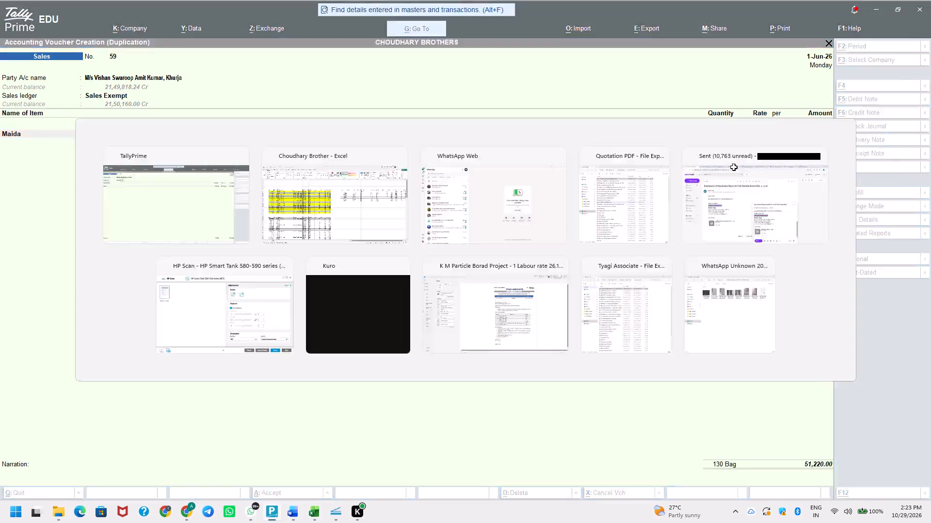
{"action": "key", "text": "alt+Tab"}
{"action": "type", "text": "1394"}
{"action": "key", "text": "Return"}
{"action": "key", "text": "ctrl+a"}
{"action": "key", "text": "Escape"}
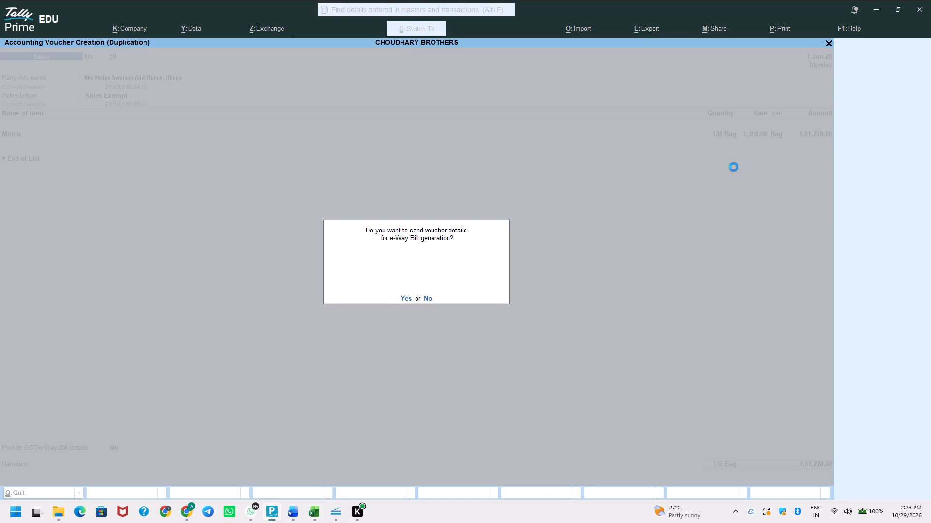
Alter sales voucher 55 to set the Maida rate to 1394 and save it without e-Way Bill generation.
{"action": "key", "text": "Return"}
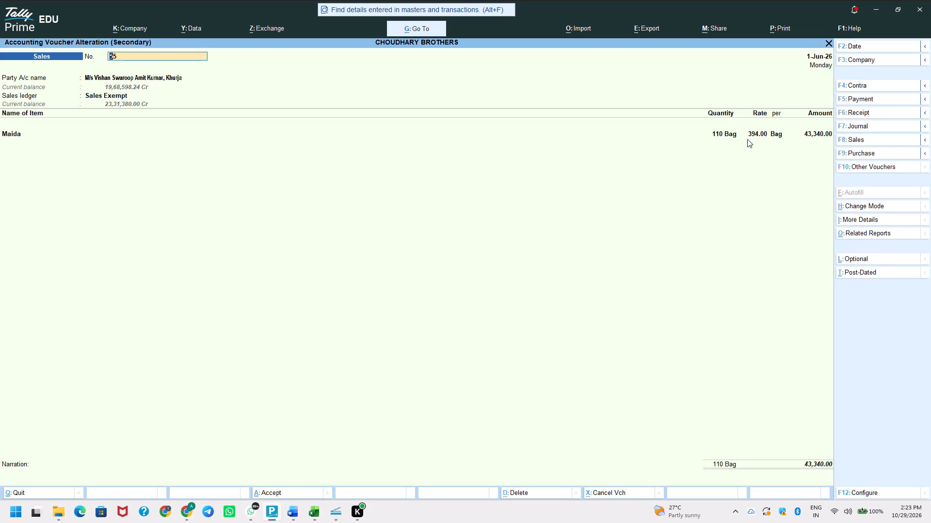
{"action": "left_click", "coordinate": [748, 138]}
{"action": "key", "text": "Return"}
{"action": "key", "text": "Return"}
{"action": "type", "text": "1394"}
{"action": "key", "text": "Return"}
{"action": "key", "text": "ctrl+a"}
{"action": "key", "text": "Escape"}
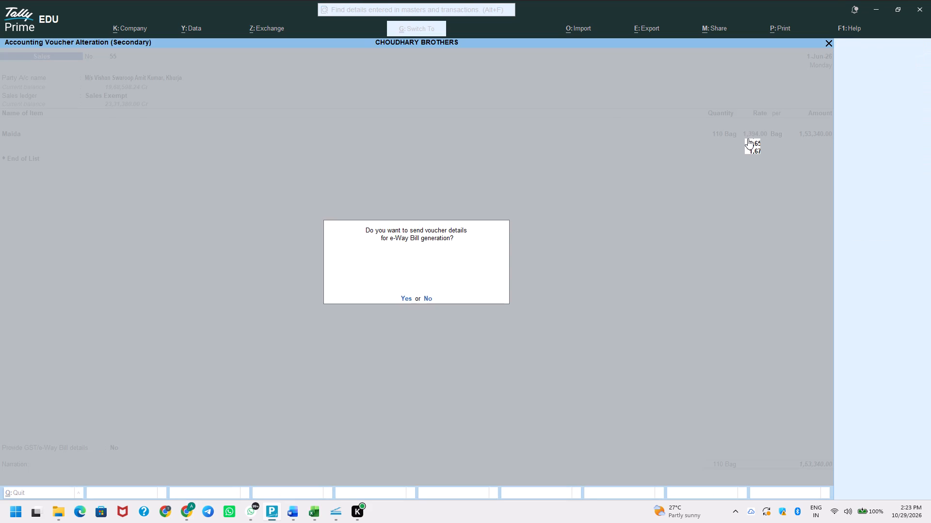
Duplicate sales voucher 59 as voucher number 60, the last June bill in the Excel list, keeping the party, ledger and Maida item.
{"action": "key", "text": "Down"}
{"action": "key", "text": "Down"}
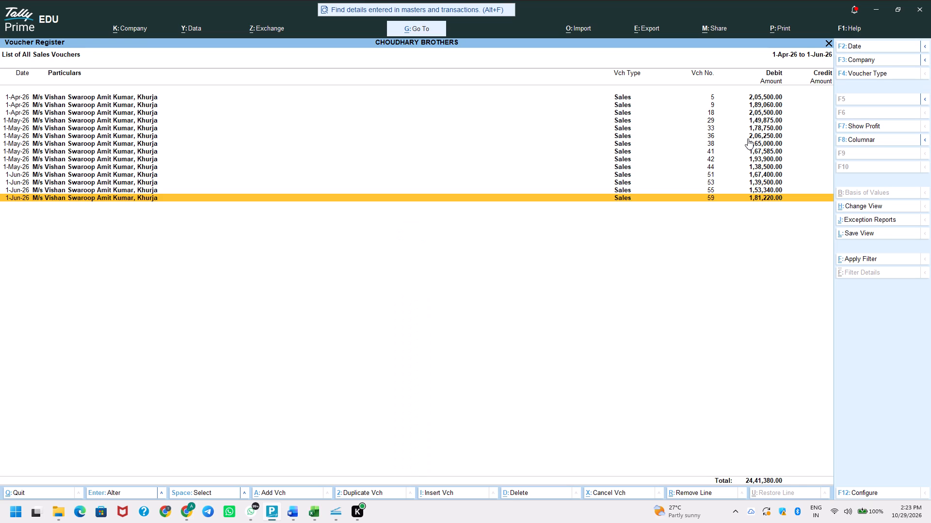
{"action": "key", "text": "alt+2"}
{"action": "key", "text": "alt+Tab"}
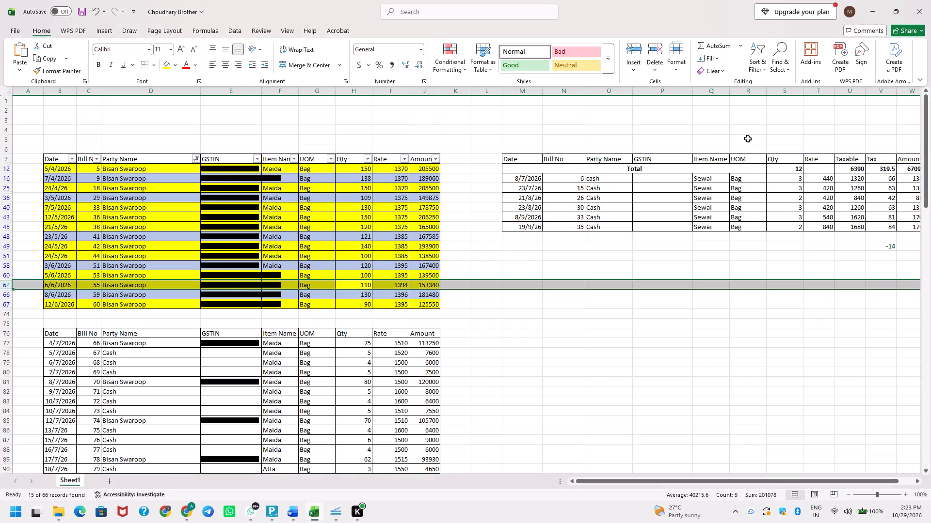
{"action": "key", "text": "alt+Tab"}
{"action": "key", "text": "Return"}
{"action": "key", "text": "shift+Tab"}
{"action": "type", "text": "60"}
{"action": "key", "text": "Return"}
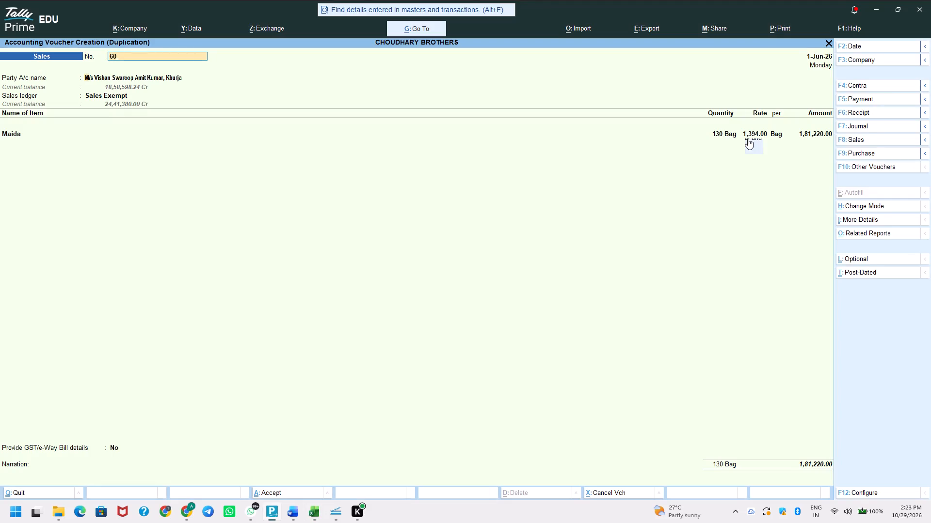
{"action": "key", "text": "Return"}
{"action": "key", "text": "ctrl+a"}
{"action": "key", "text": "ctrl+a"}
{"action": "key", "text": "Return"}
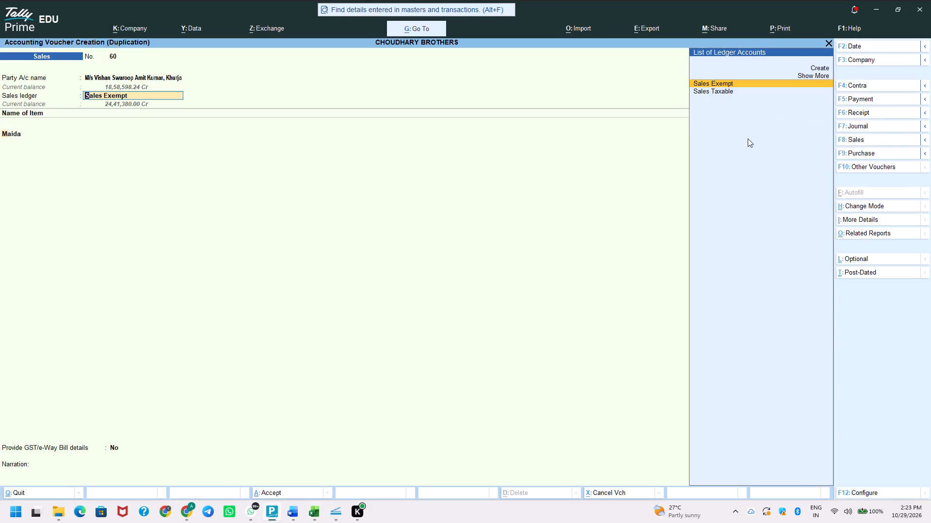
{"action": "key", "text": "Return"}
Set voucher 60 to 90 bags of Maida at rate 1395 and save it without e-Way Bill generation.
{"action": "key", "text": "alt+Tab"}
{"action": "key", "text": "alt+Tab"}
{"action": "type", "text": "90"}
{"action": "key", "text": "Return"}
{"action": "key", "text": "Return"}
{"action": "type", "text": "1395"}
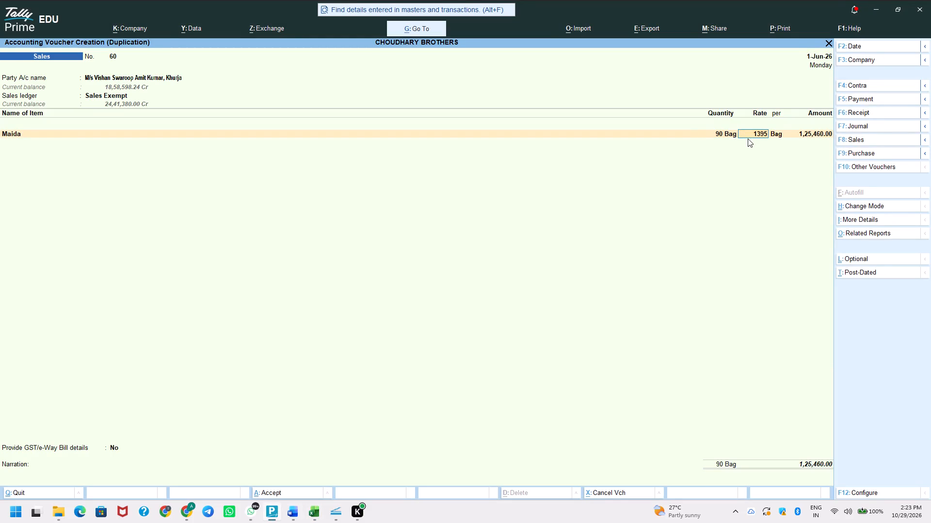
{"action": "key", "text": "Return"}
{"action": "key", "text": "ctrl+a"}
{"action": "key", "text": "Escape"}
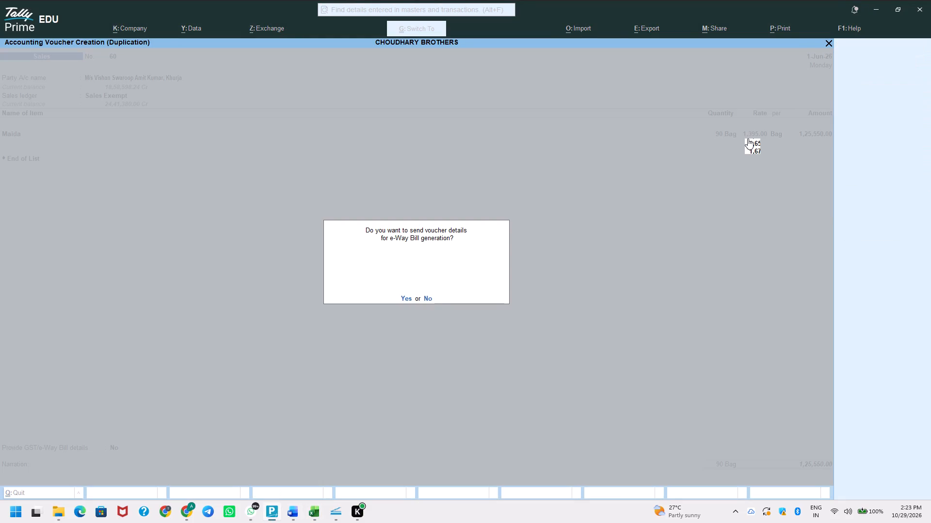
Switch to the Choudhary Brother workbook in Excel and move to the rate of bill 55.
{"action": "key", "text": "alt+Tab"}
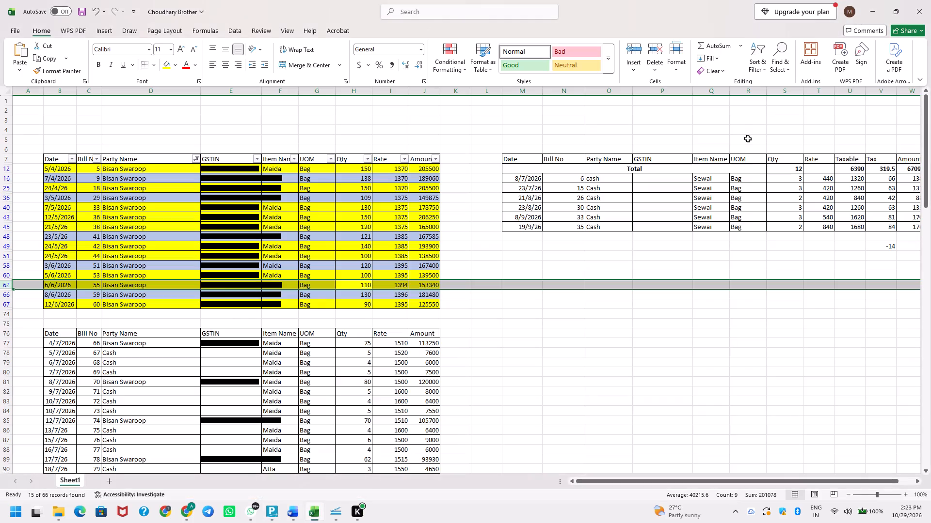
{"action": "key", "text": "Right"}
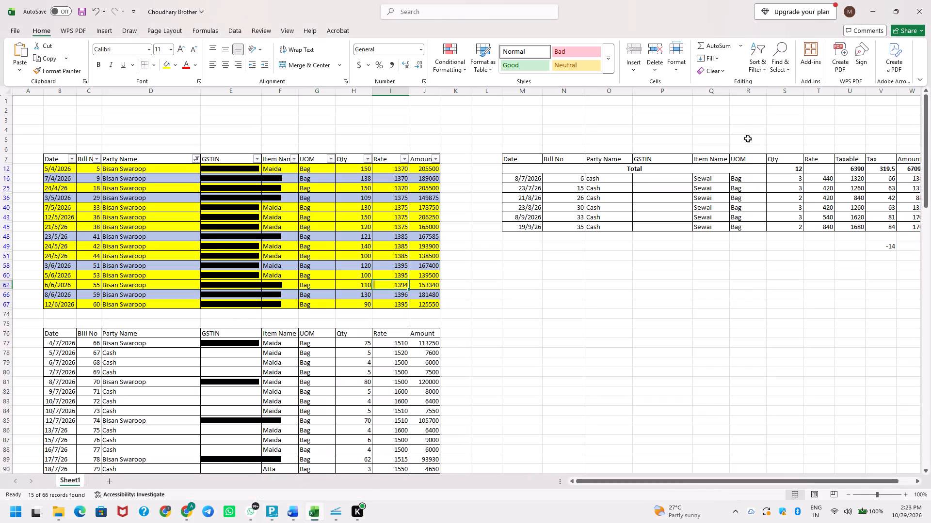
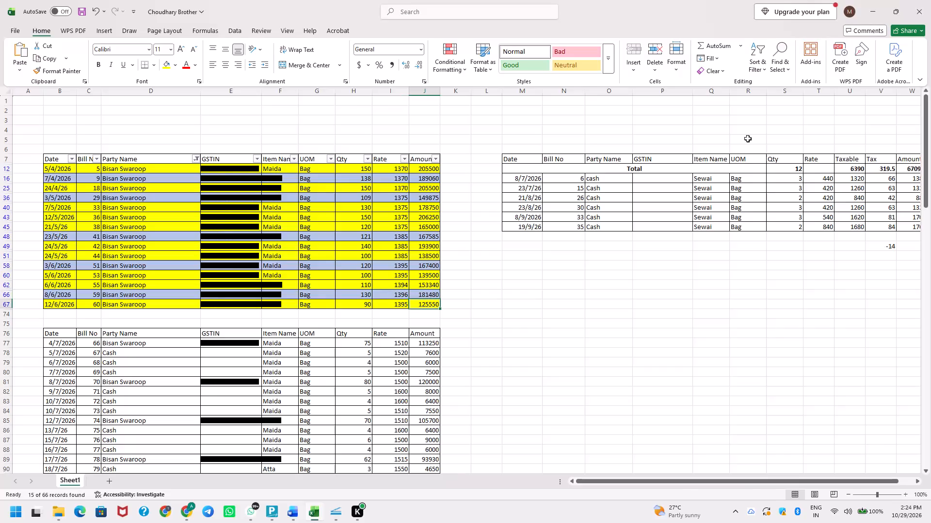
{"action": "key", "text": "ctrl+shift+Up"}
{"action": "key", "text": "shift+Down"}
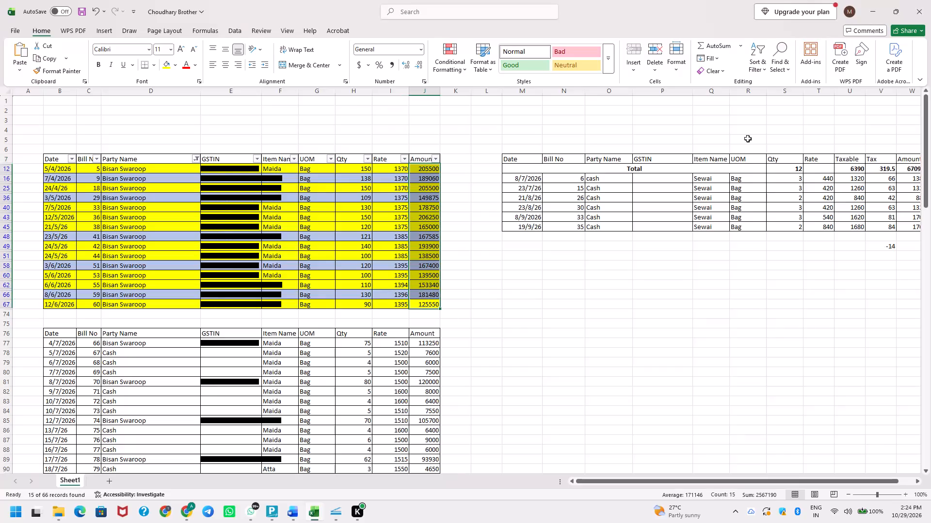
{"action": "key", "text": "alt+Tab"}
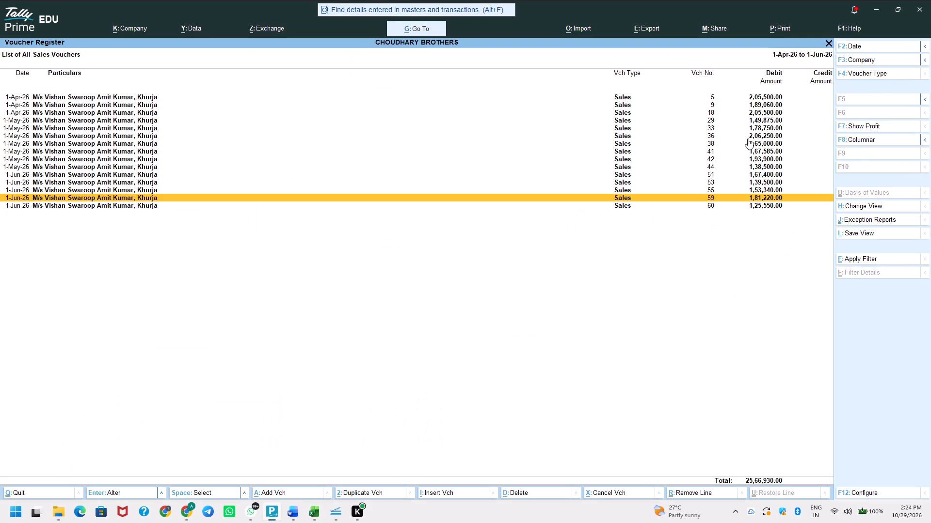
Check April sales vouchers 5, 9 and 18 against their Excel amounts one by one, marking each in the TallyPrime register.
{"action": "key", "text": "alt+Tab"}
{"action": "key", "text": "Up"}
{"action": "key", "text": "Up"}
{"action": "key", "text": "Up"}
{"action": "key", "text": "ctrl+Up"}
{"action": "key", "text": "Down"}
{"action": "key", "text": "alt+Tab"}
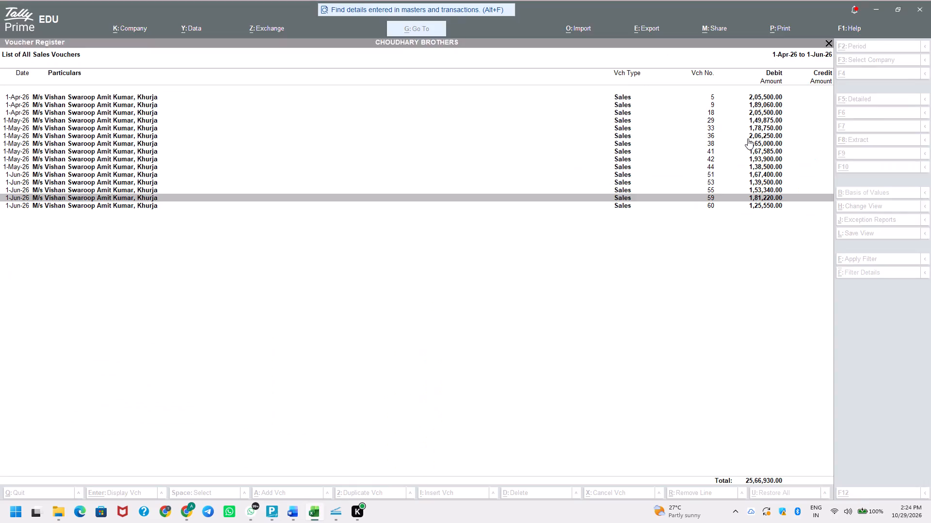
{"action": "key", "text": "Home"}
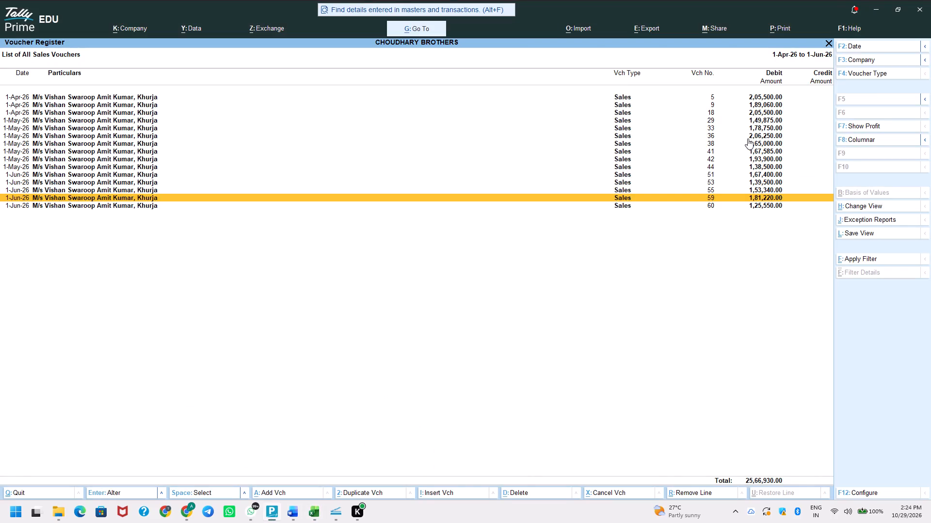
{"action": "key", "text": "space"}
{"action": "key", "text": "alt+Tab"}
{"action": "key", "text": "Down"}
{"action": "key", "text": "alt+Tab"}
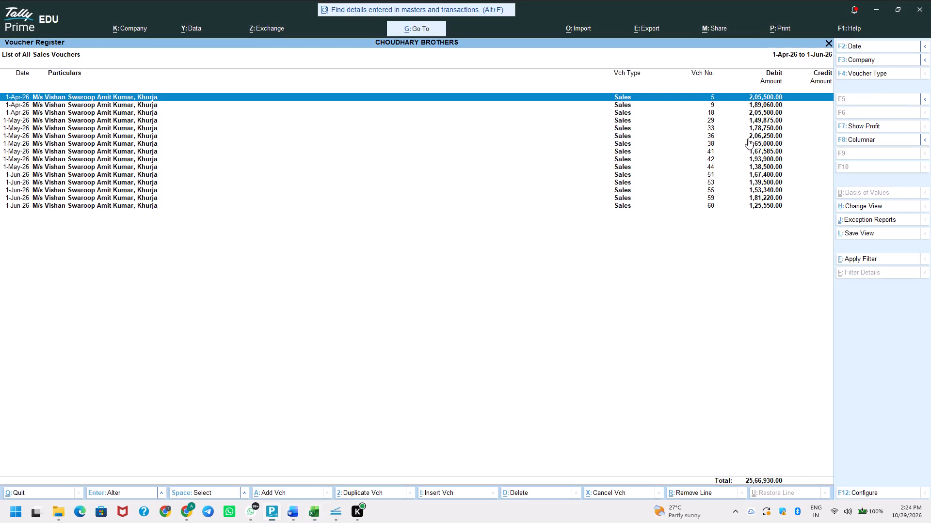
{"action": "key", "text": "Down"}
{"action": "key", "text": "space"}
{"action": "key", "text": "alt+Tab"}
{"action": "key", "text": "Down"}
{"action": "key", "text": "space"}
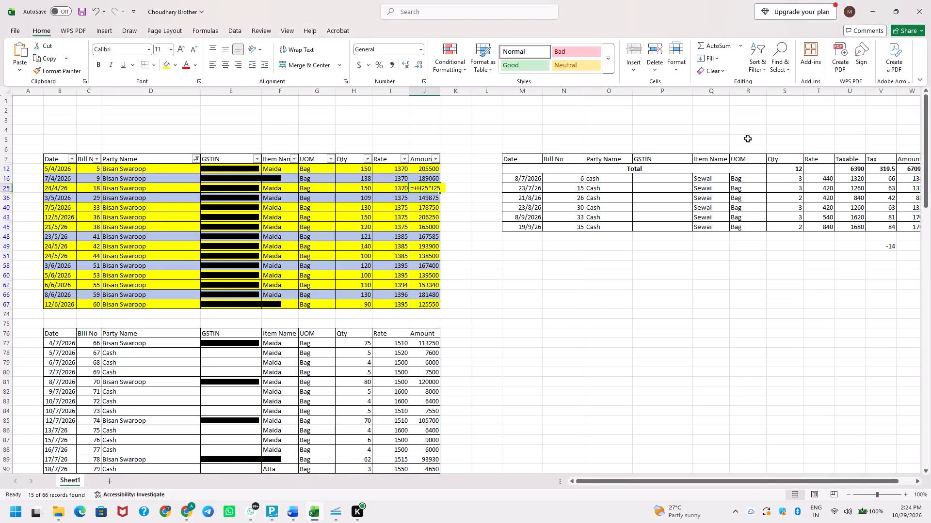
{"action": "key", "text": "Escape"}
{"action": "key", "text": "alt+Tab"}
{"action": "key", "text": "Down"}
{"action": "key", "text": "space"}
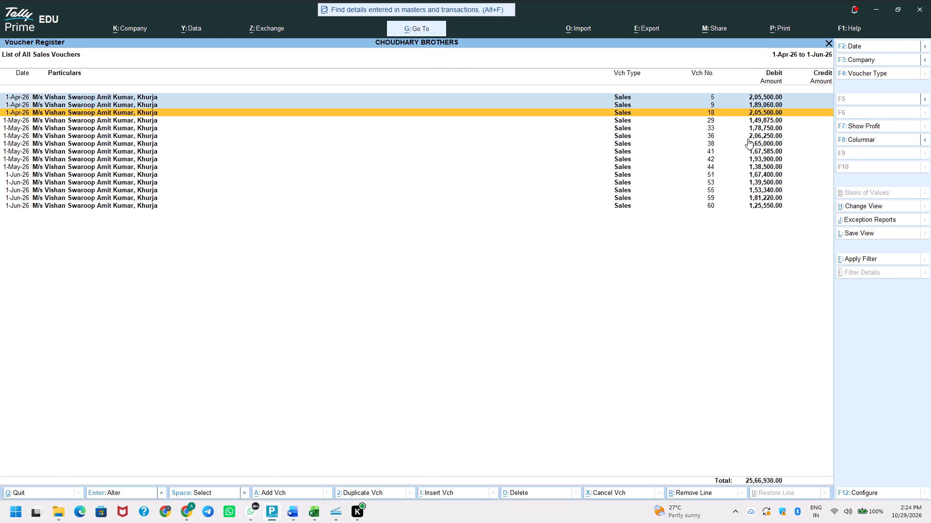
Check May sales vouchers 29, 33 and 36 against their Excel amounts, marking each in the TallyPrime register.
{"action": "key", "text": "alt+Tab"}
{"action": "key", "text": "Down"}
{"action": "key", "text": "alt+Tab"}
{"action": "key", "text": "space"}
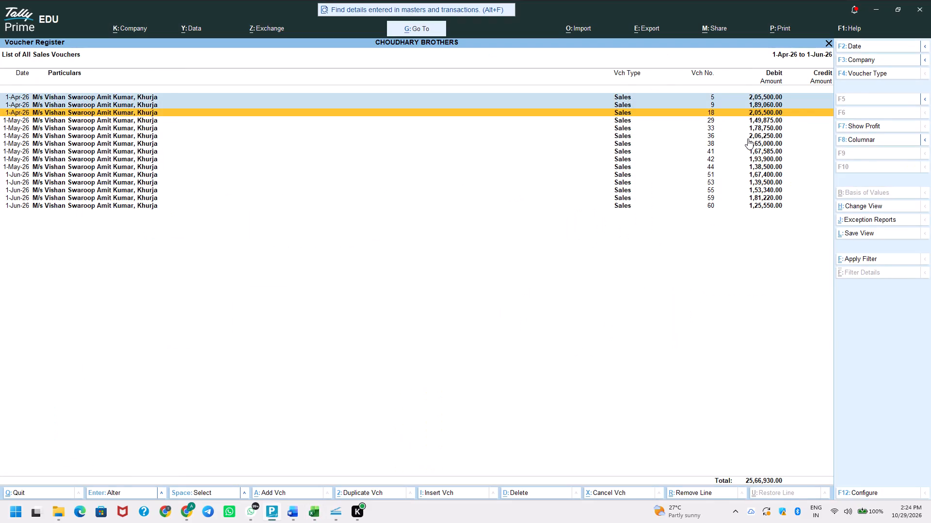
{"action": "key", "text": "space"}
{"action": "key", "text": "Down"}
{"action": "key", "text": "space"}
{"action": "key", "text": "alt+Tab"}
{"action": "key", "text": "Down"}
{"action": "key", "text": "alt+Tab"}
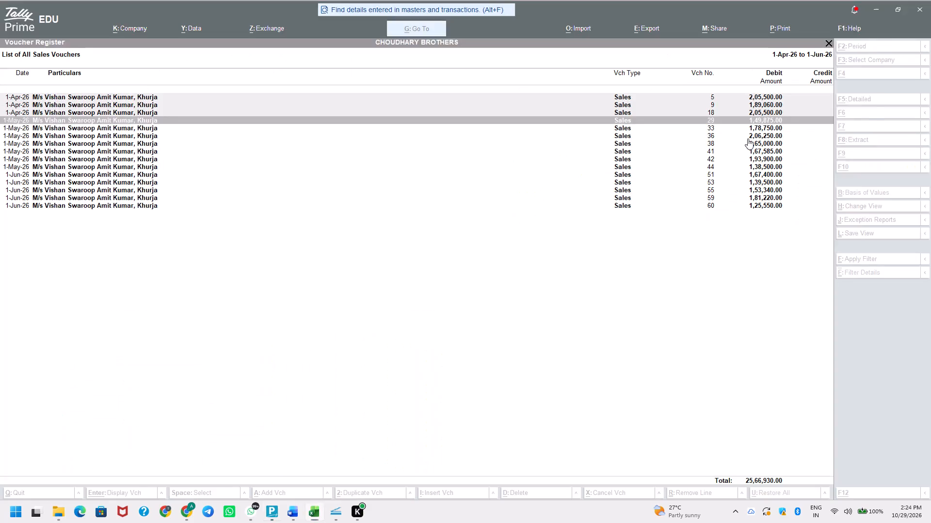
{"action": "key", "text": "Down"}
{"action": "key", "text": "space"}
{"action": "key", "text": "Down"}
{"action": "key", "text": "alt+Tab"}
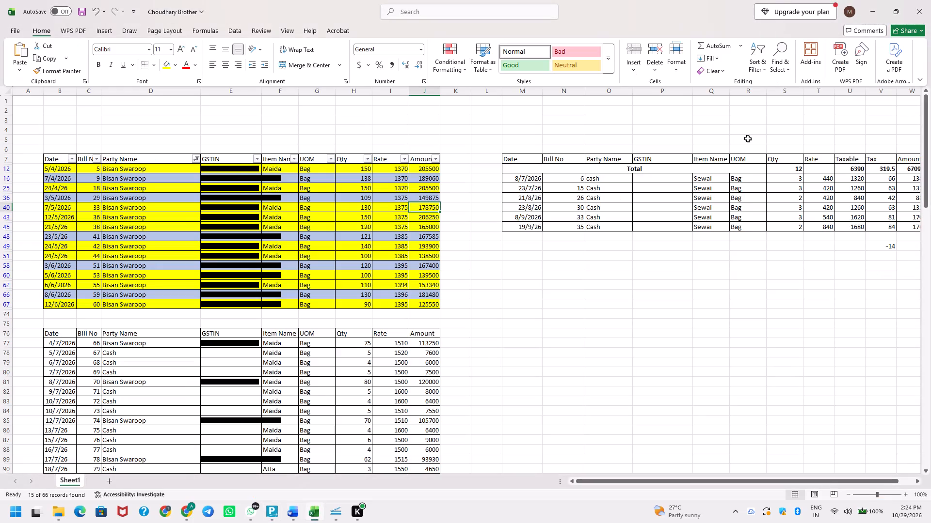
{"action": "key", "text": "Down"}
{"action": "key", "text": "alt+Tab"}
{"action": "key", "text": "space"}
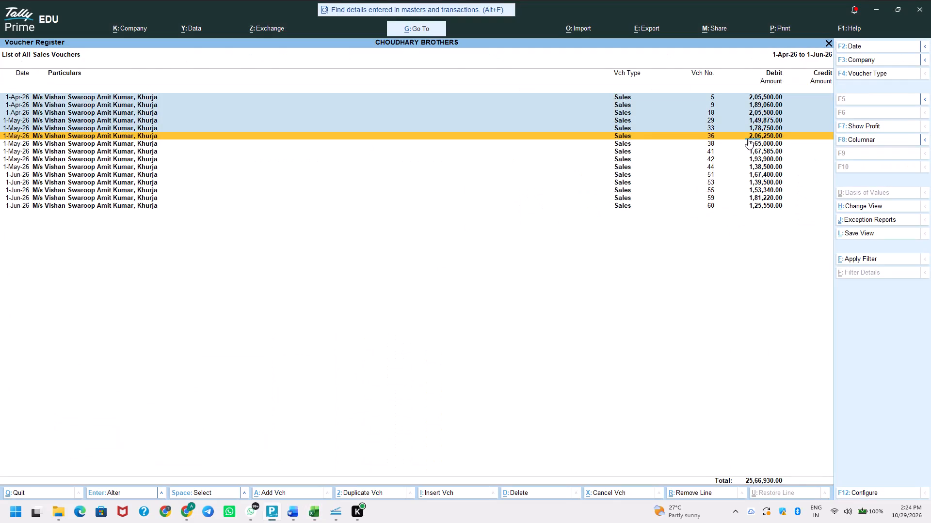
Check the remaining May vouchers 38, 41, 42 and 44 against their Excel amounts, marking each in the TallyPrime register.
{"action": "key", "text": "Down"}
{"action": "key", "text": "alt+Tab"}
{"action": "key", "text": "Down"}
{"action": "key", "text": "alt+Tab"}
{"action": "key", "text": "Down"}
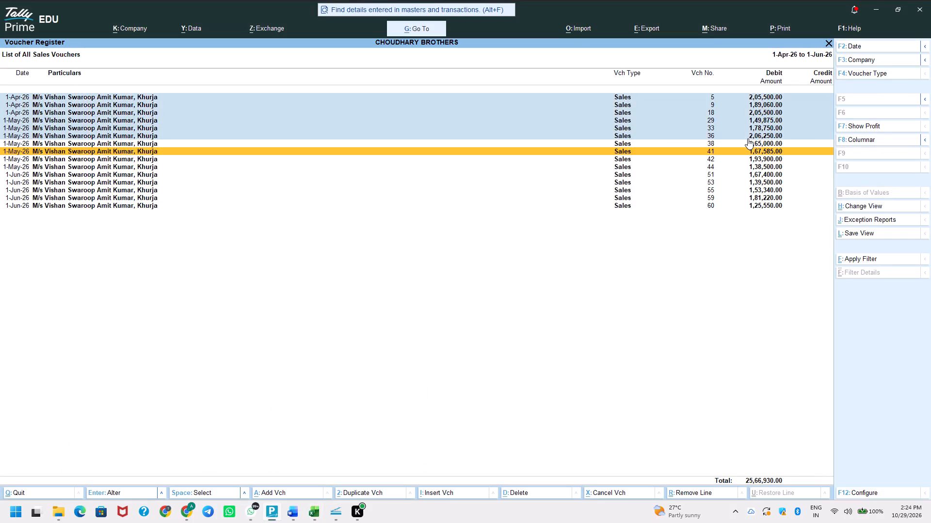
{"action": "key", "text": "Up"}
{"action": "key", "text": "space"}
{"action": "key", "text": "Down"}
{"action": "key", "text": "space"}
{"action": "key", "text": "alt+Tab"}
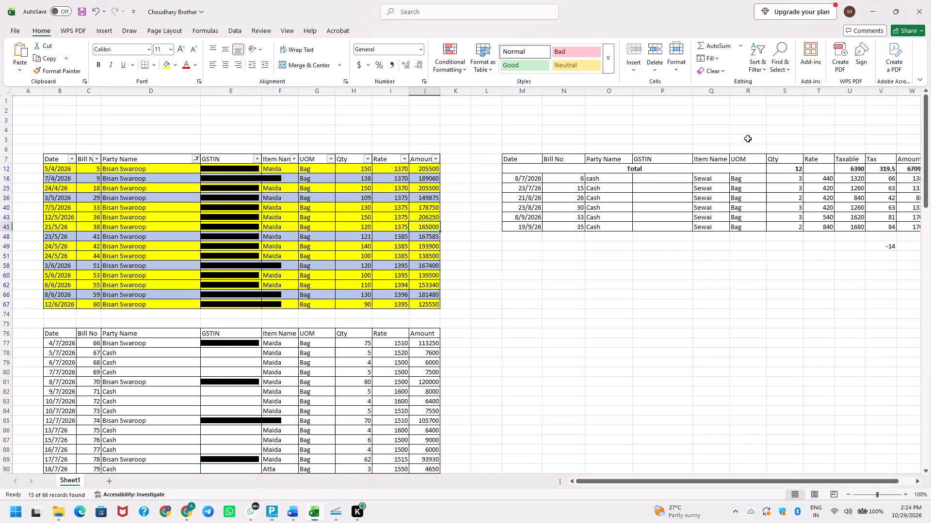
{"action": "key", "text": "Down"}
{"action": "key", "text": "Down"}
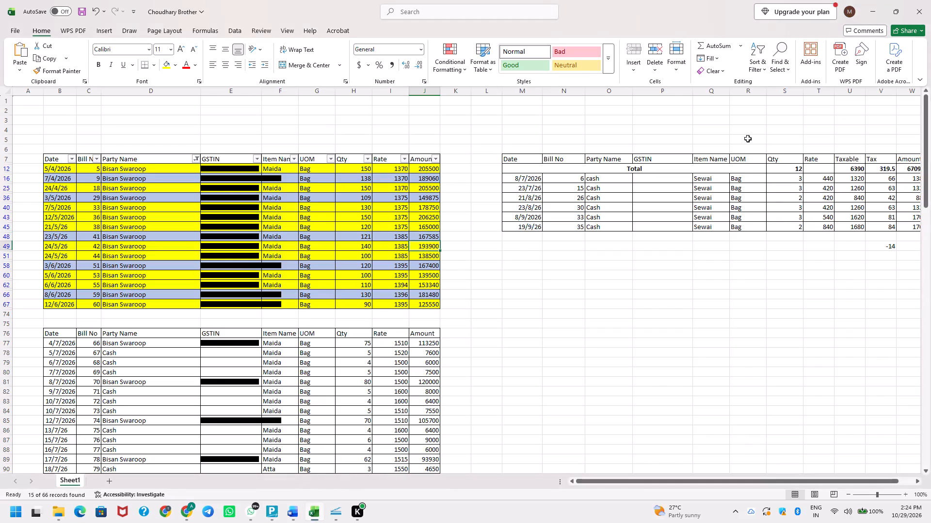
{"action": "key", "text": "alt+Tab"}
{"action": "key", "text": "Down"}
{"action": "key", "text": "space"}
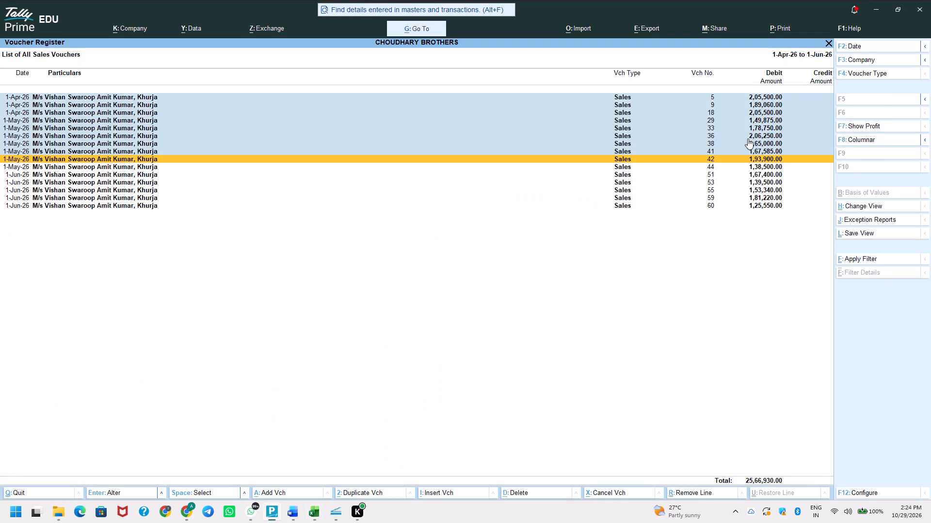
{"action": "key", "text": "Down"}
{"action": "key", "text": "space"}
Check June sales vouchers 51, 53, 55 and 59 against their Excel amounts, marking each in the TallyPrime register.
{"action": "key", "text": "alt+Tab"}
{"action": "key", "text": "Down"}
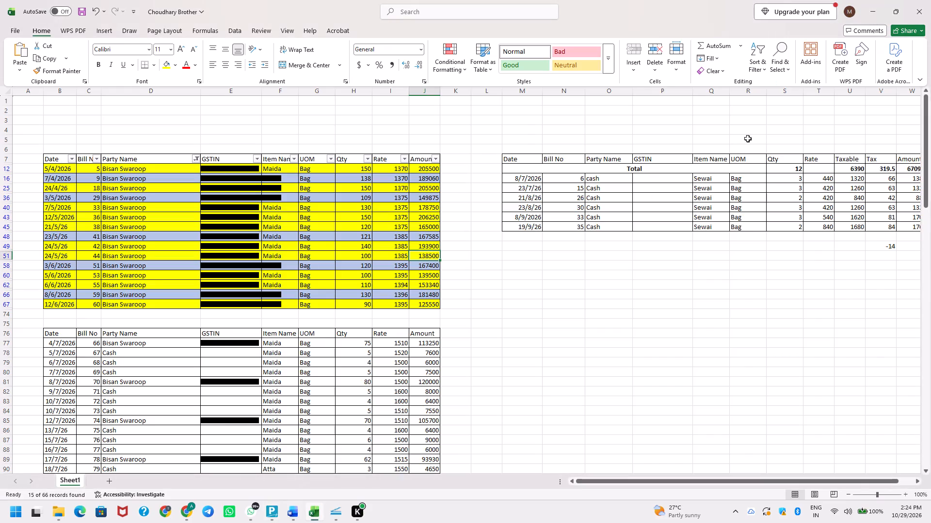
{"action": "key", "text": "Down"}
{"action": "key", "text": "alt+Tab"}
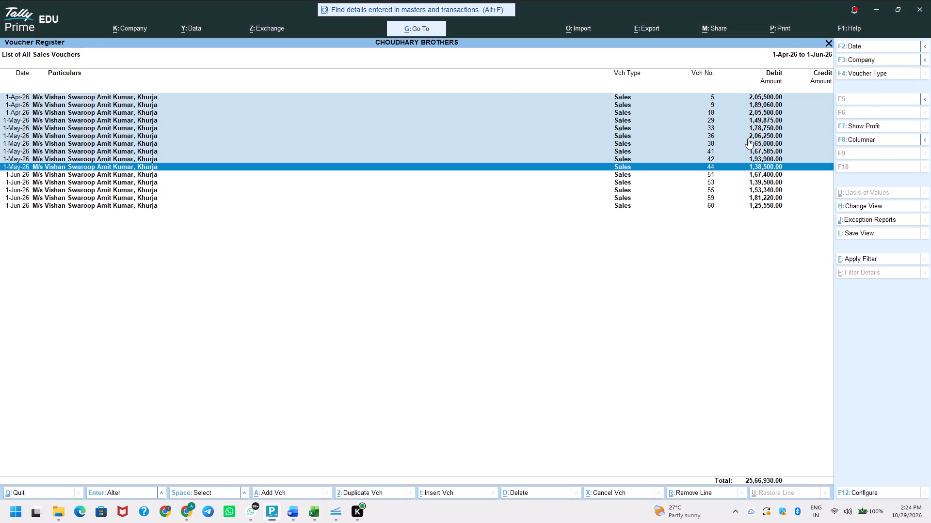
{"action": "key", "text": "Down"}
{"action": "key", "text": "space"}
{"action": "key", "text": "Down"}
{"action": "key", "text": "space"}
{"action": "key", "text": "alt+Tab"}
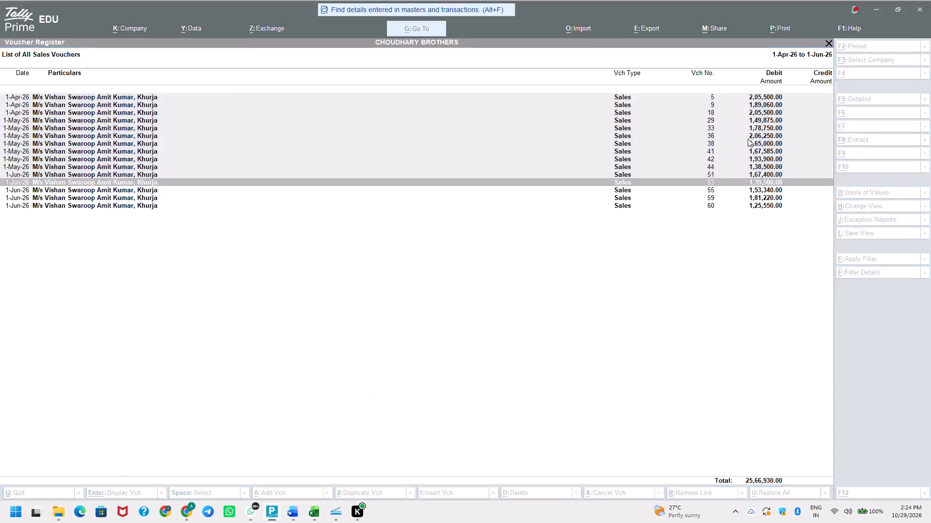
{"action": "key", "text": "Down"}
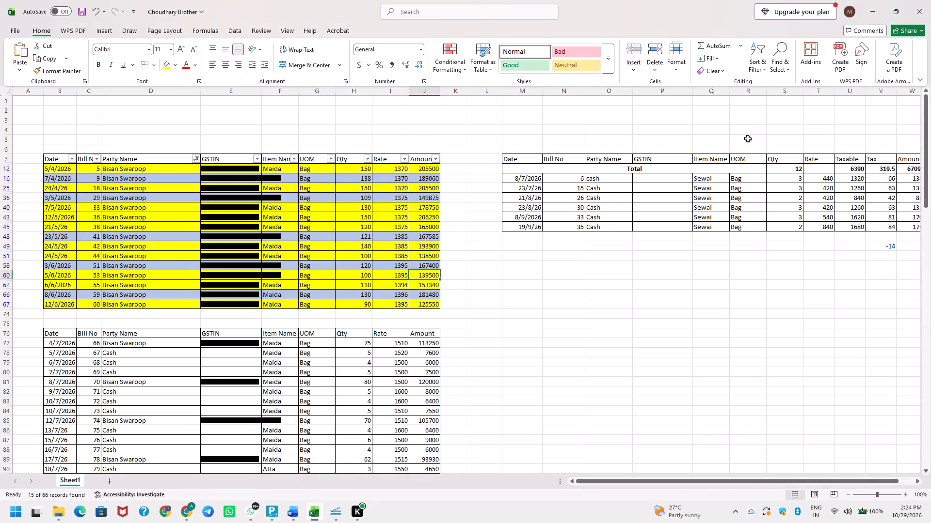
{"action": "key", "text": "Down"}
{"action": "key", "text": "alt+Tab"}
{"action": "key", "text": "Down"}
{"action": "key", "text": "space"}
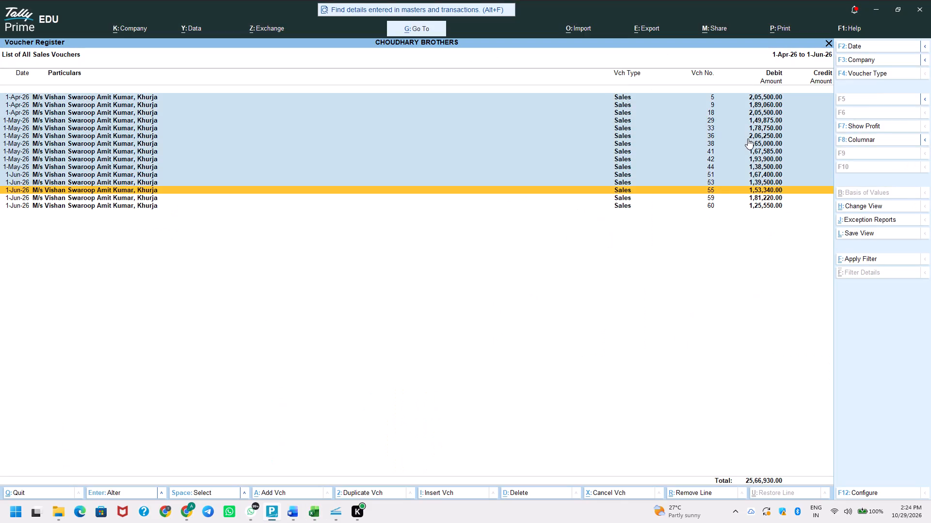
{"action": "key", "text": "alt+Tab"}
{"action": "key", "text": "Down"}
{"action": "key", "text": "alt+Tab"}
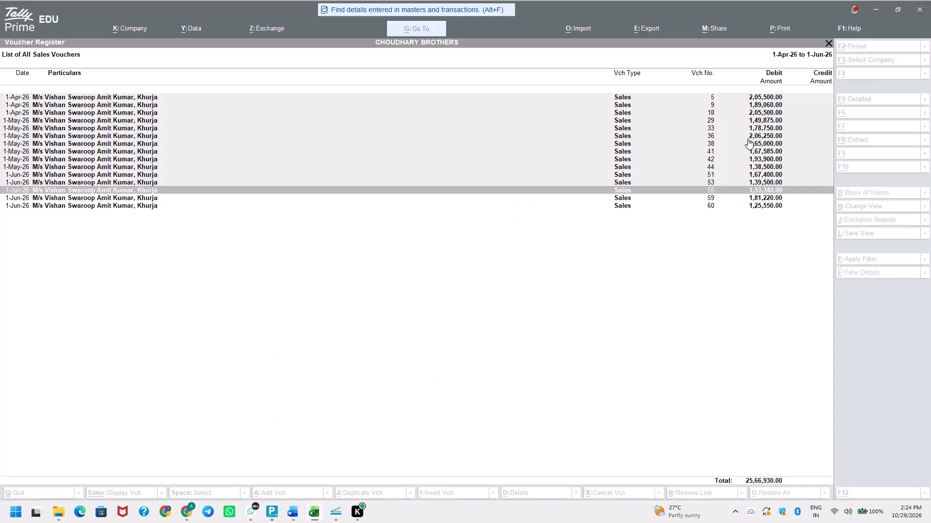
{"action": "key", "text": "Down"}
{"action": "key", "text": "space"}
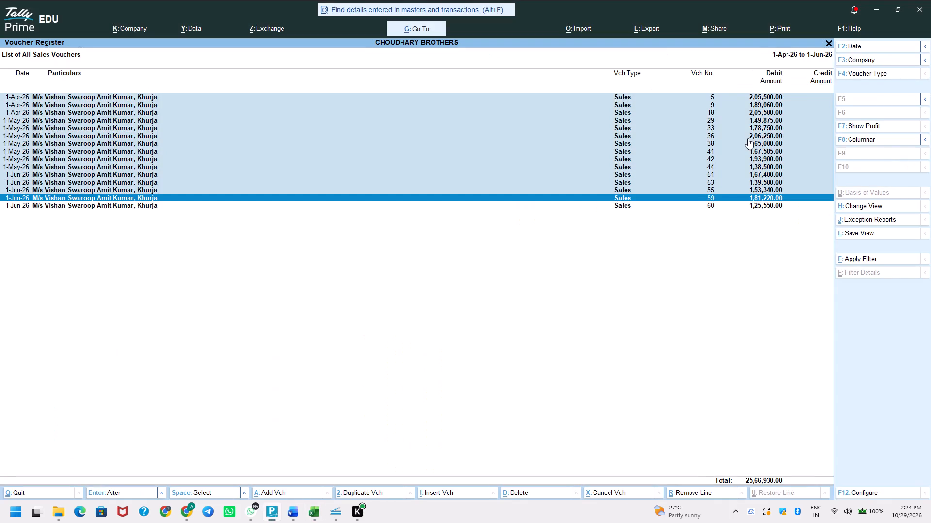
Alter sales voucher 59 to set the Maida rate to 1396, as in the Excel row of bill 59, and save it.
{"action": "key", "text": "Return"}
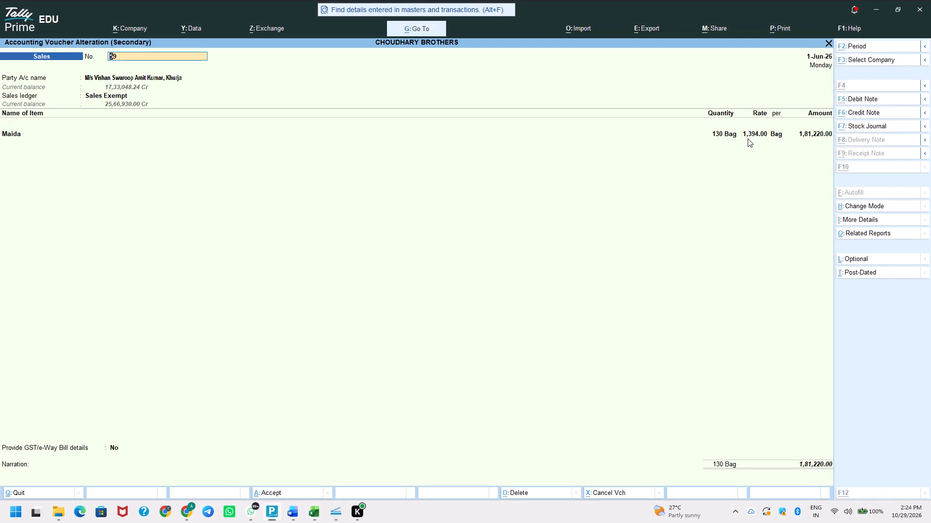
{"action": "key", "text": "alt+Tab"}
{"action": "key", "text": "shift+space"}
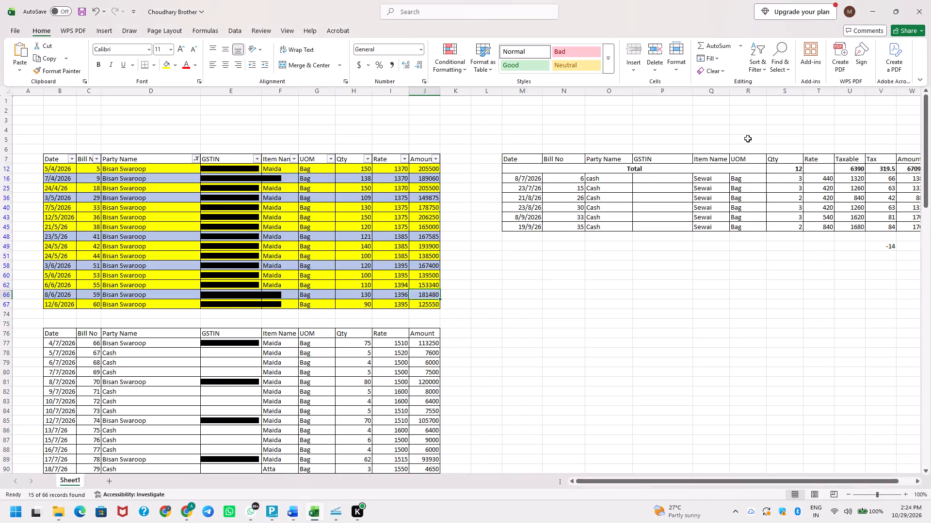
{"action": "key", "text": "alt+Tab"}
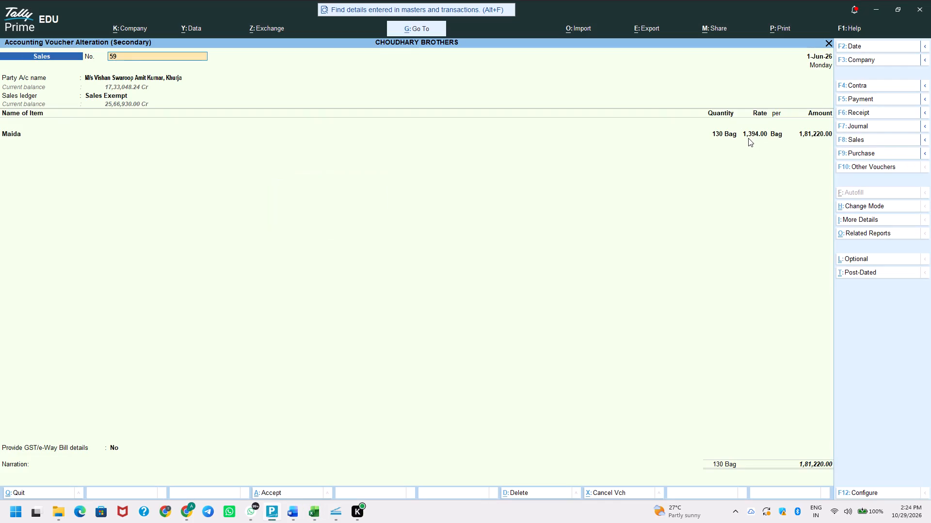
{"action": "left_click", "coordinate": [751, 136]}
{"action": "key", "text": "alt+Tab"}
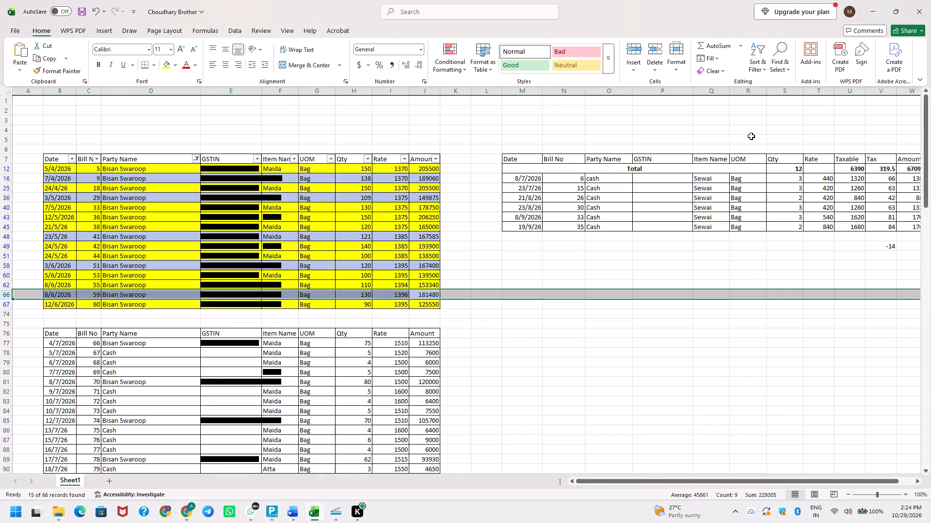
{"action": "key", "text": "ctrl+z"}
{"action": "key", "text": "ctrl+y"}
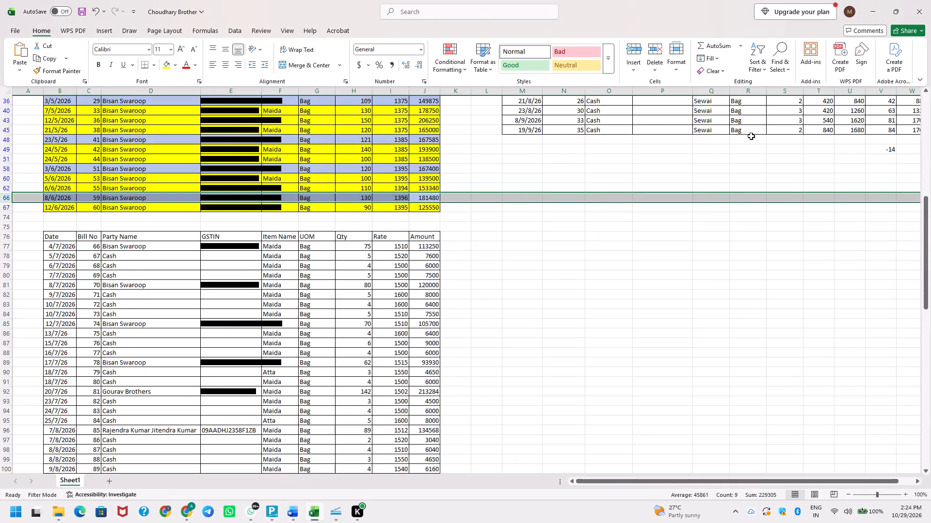
{"action": "key", "text": "alt+Tab"}
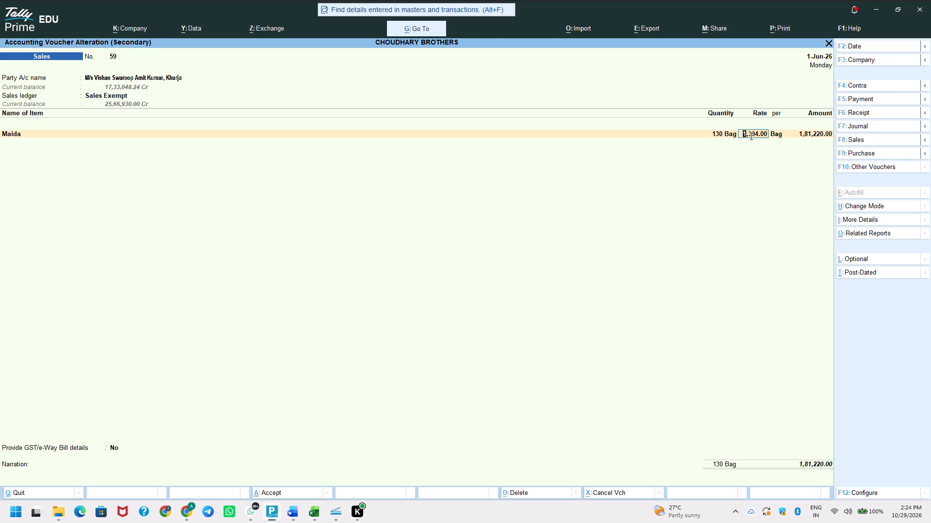
{"action": "key", "text": "alt+Tab"}
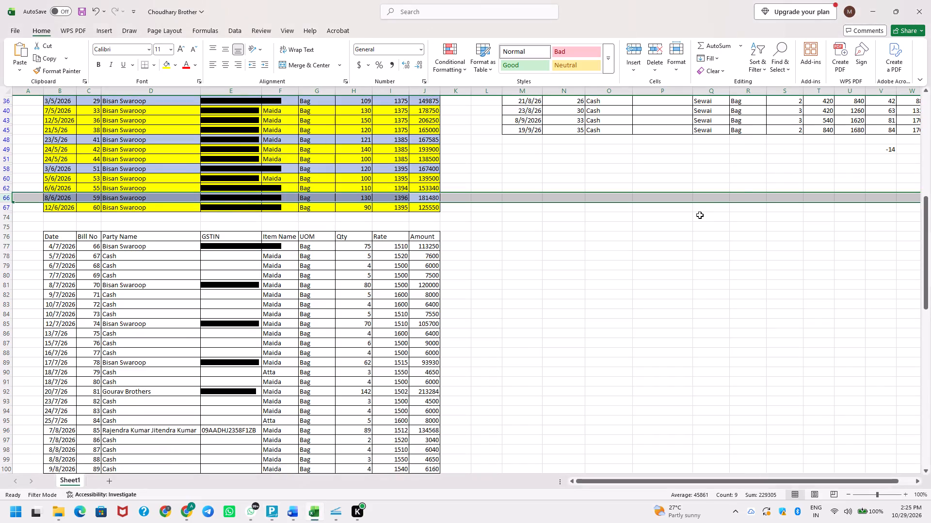
{"action": "key", "text": "alt+Tab"}
{"action": "type", "text": "1396"}
{"action": "key", "text": "Return"}
{"action": "key", "text": "ctrl+a"}
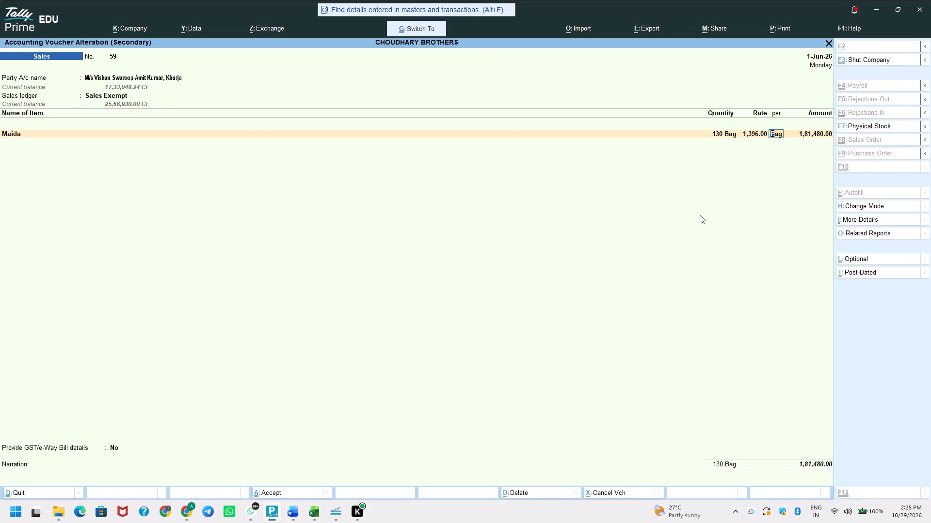
{"action": "key", "text": "Escape"}
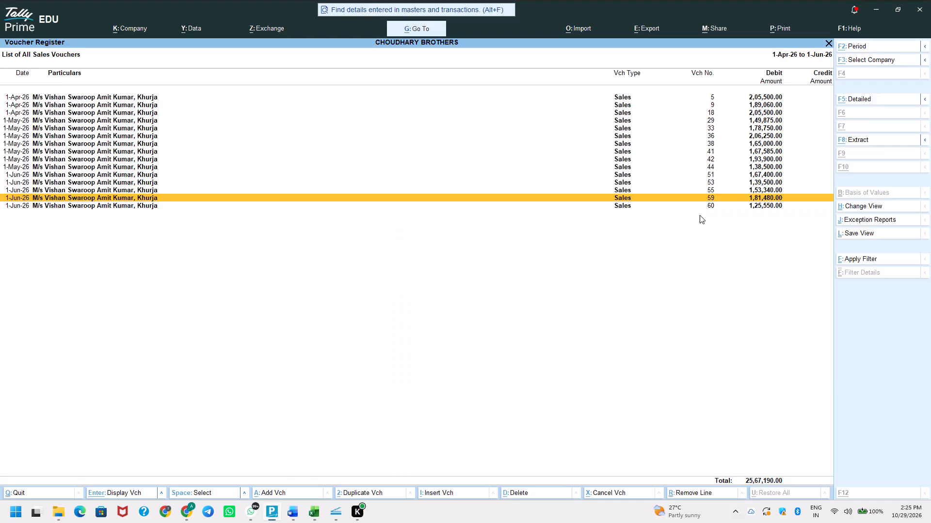
Total the Excel Amount column again through bill 60 and compare it with the register total in TallyPrime.
{"action": "key", "text": "alt+Tab"}
{"action": "key", "text": "Down"}
{"action": "key", "text": "ctrl+shift+Up"}
{"action": "key", "text": "shift+Down"}
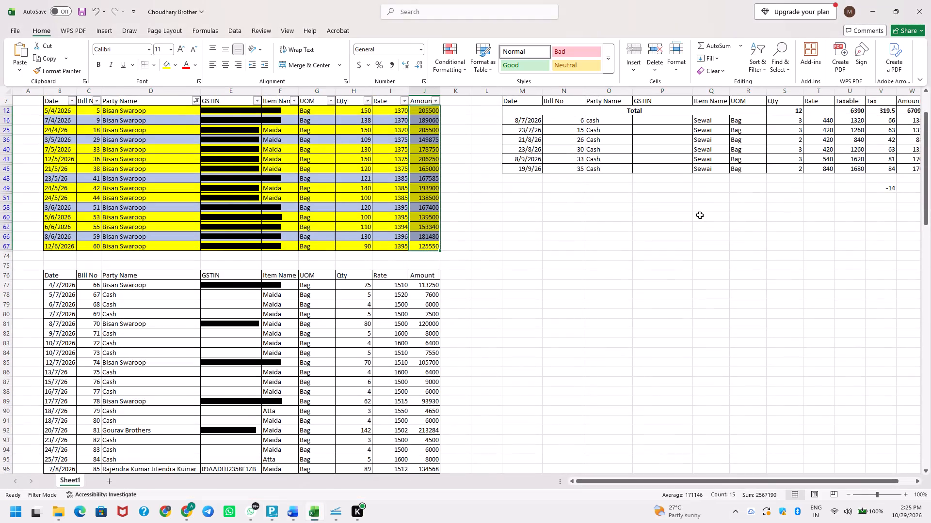
{"action": "key", "text": "alt+Tab"}
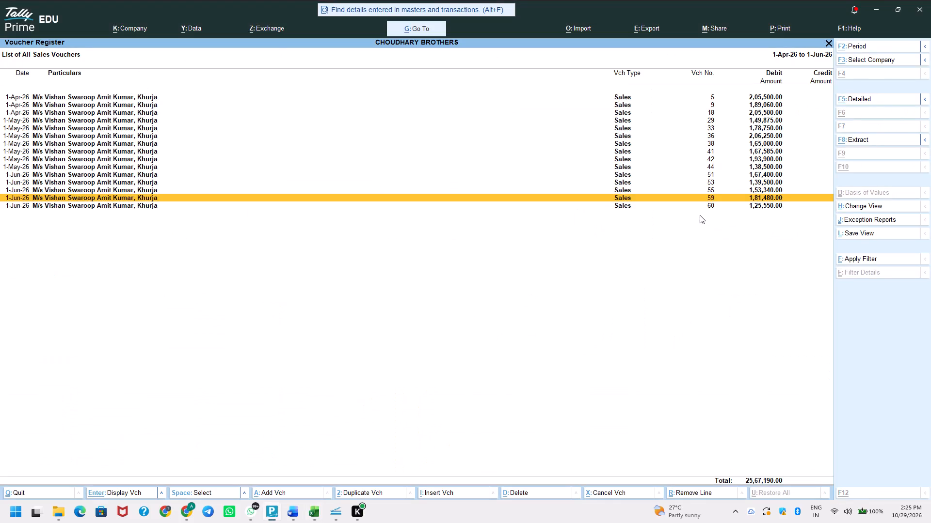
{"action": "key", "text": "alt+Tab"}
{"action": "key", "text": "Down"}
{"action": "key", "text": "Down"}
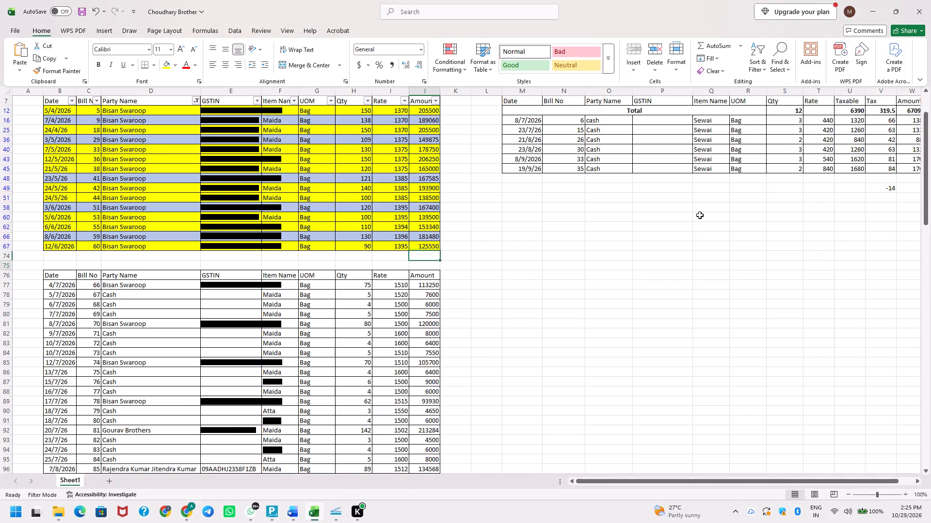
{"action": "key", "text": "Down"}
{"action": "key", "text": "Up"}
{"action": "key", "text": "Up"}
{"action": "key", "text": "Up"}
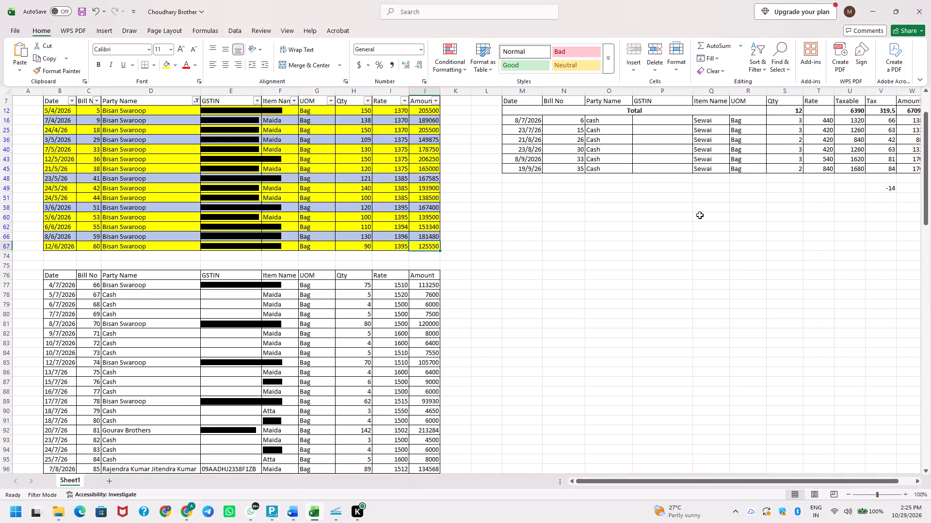
Clear the Party Name filter so that all rows of the sales list are shown.
{"action": "type", "text": "dfs"}
Delete the Total row, the blank rows and the repeated header row between bills 65 and 66 in the Excel list.
{"action": "key", "text": "Down"}
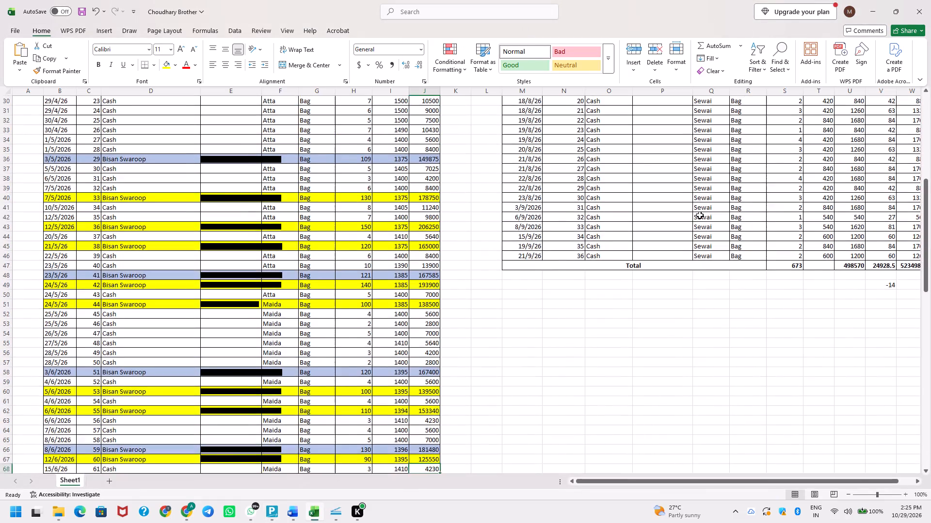
{"action": "key", "text": "Down"}
{"action": "key", "text": "ctrl+Down"}
{"action": "key", "text": "Down"}
{"action": "key", "text": "Down"}
{"action": "key", "text": "Up"}
{"action": "key", "text": "Up"}
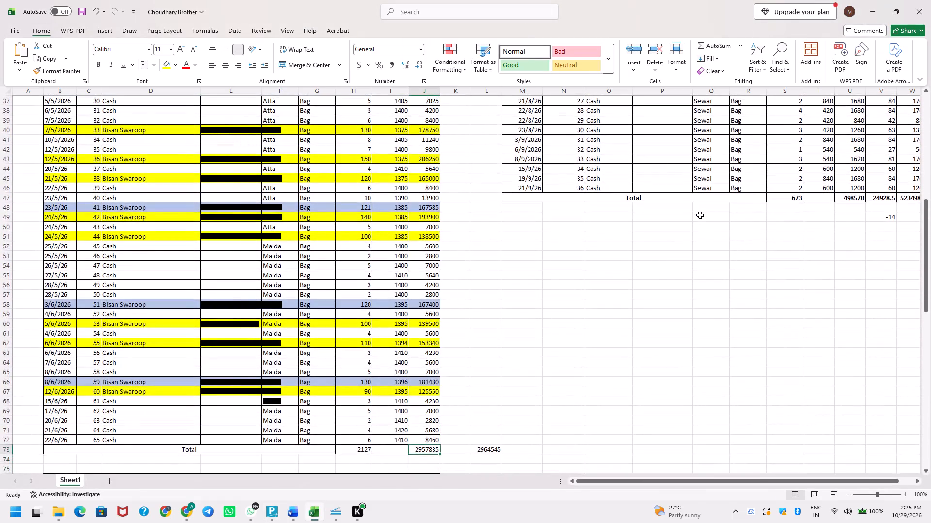
{"action": "key", "text": "shift+space"}
{"action": "key", "text": "ctrl+minus"}
{"action": "key", "text": "ctrl+minus"}
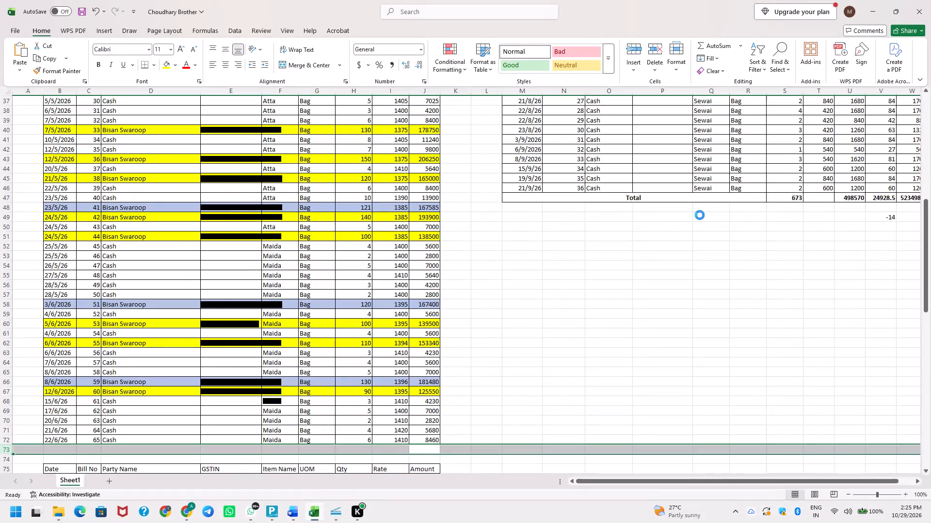
{"action": "key", "text": "ctrl+minus"}
{"action": "key", "text": "ctrl+minus"}
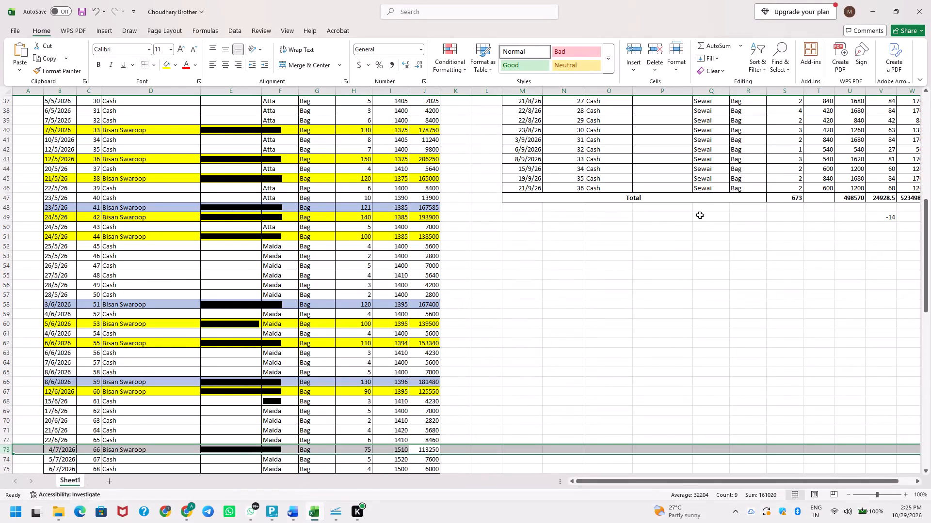
{"action": "key", "text": "Down"}
{"action": "key", "text": "Up"}
{"action": "key", "text": "Up"}
{"action": "key", "text": "ctrl+Up"}
{"action": "key", "text": "Left"}
{"action": "key", "text": "ctrl+Left"}
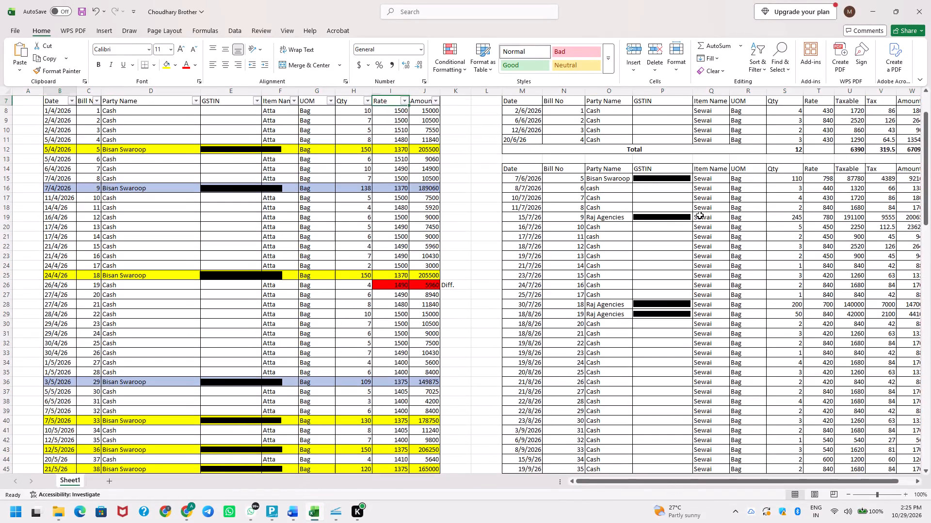
{"action": "key", "text": "Right"}
{"action": "key", "text": "Right"}
{"action": "key", "text": "Escape"}
{"action": "key", "text": "Escape"}
{"action": "key", "text": "Right"}
{"action": "key", "text": "alt+Down"}
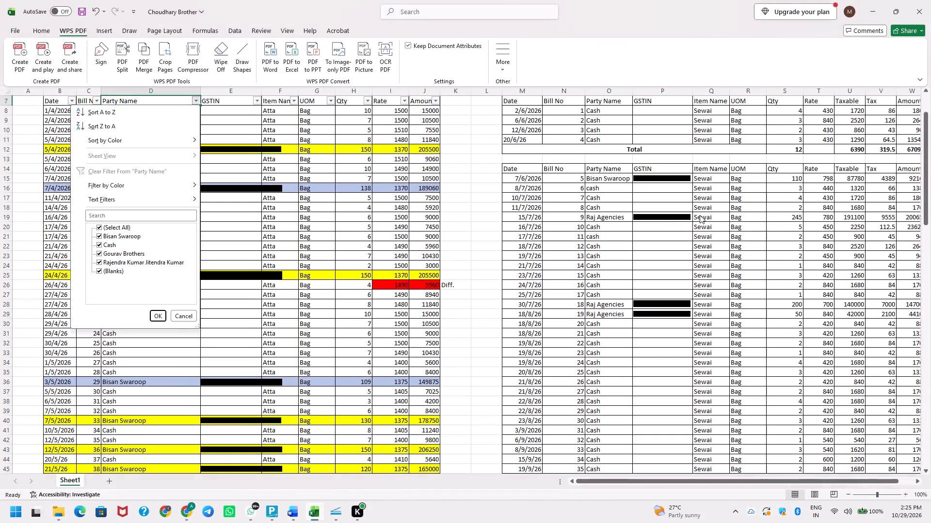
{"action": "key", "text": "Down"}
{"action": "key", "text": "Down"}
{"action": "key", "text": "Down"}
{"action": "key", "text": "Down"}
{"action": "key", "text": "Down"}
{"action": "key", "text": "Down"}
{"action": "key", "text": "Down"}
{"action": "key", "text": "Down"}
{"action": "key", "text": "Down"}
{"action": "key", "text": "space"}
{"action": "key", "text": "Down"}
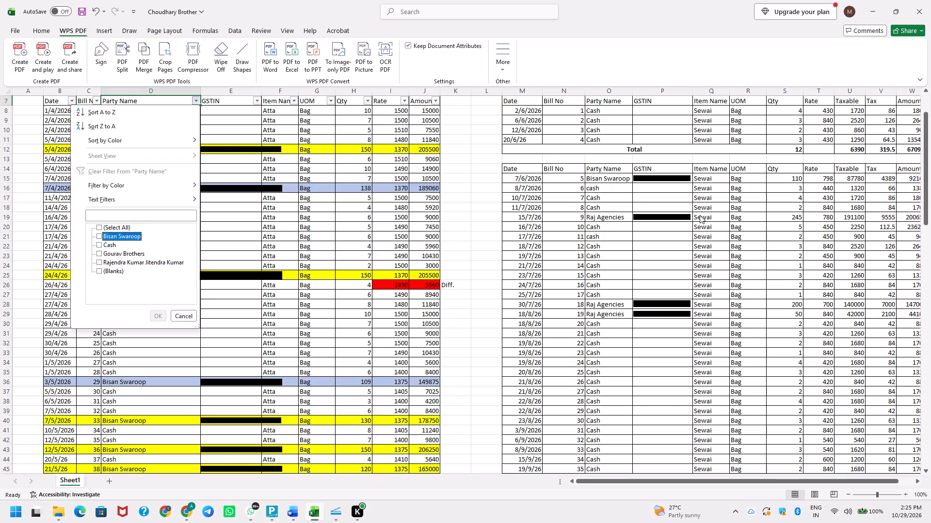
{"action": "key", "text": "space"}
{"action": "key", "text": "Return"}
Go through the filtered rows to bill 66, the first July bill, and examine its date and quantity.
{"action": "key", "text": "Down"}
{"action": "key", "text": "Down"}
{"action": "key", "text": "Down"}
{"action": "key", "text": "Down"}
{"action": "key", "text": "Down"}
{"action": "key", "text": "Down"}
{"action": "key", "text": "Down"}
{"action": "key", "text": "Down"}
{"action": "key", "text": "Down"}
{"action": "key", "text": "Down"}
{"action": "key", "text": "Down"}
{"action": "key", "text": "Down"}
{"action": "key", "text": "Down"}
{"action": "key", "text": "Down"}
{"action": "key", "text": "Down"}
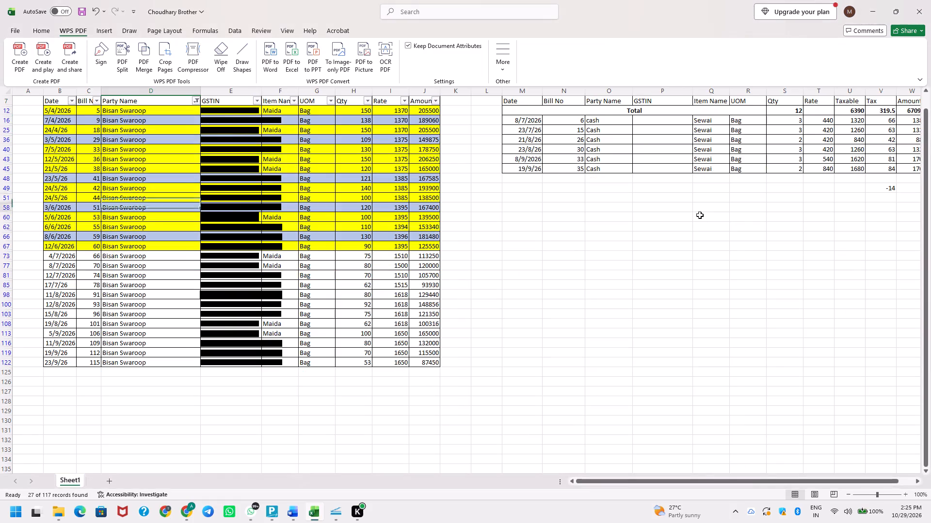
{"action": "key", "text": "Down"}
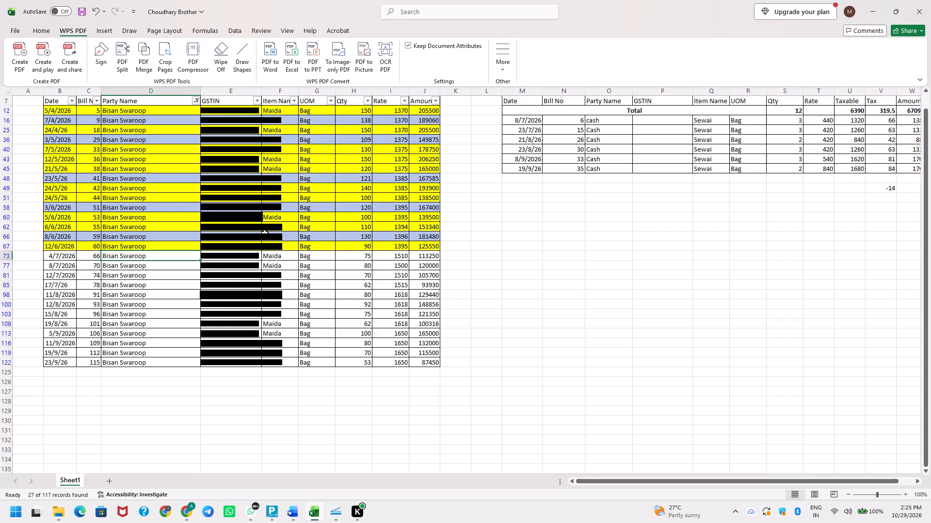
{"action": "scroll", "coordinate": [265, 233], "scroll_direction": "down", "scroll_amount": 1}
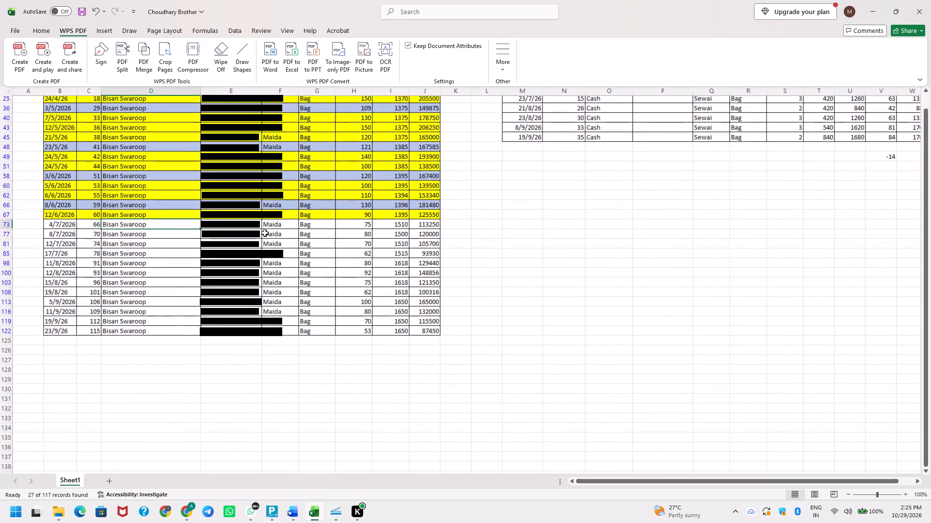
{"action": "key", "text": "Right"}
{"action": "key", "text": "Right"}
{"action": "key", "text": "Right"}
{"action": "key", "text": "Right"}
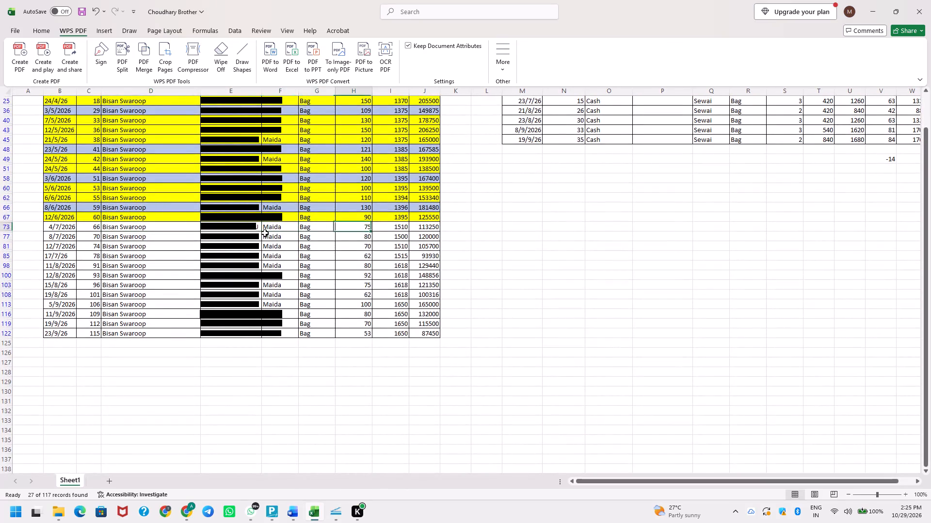
Switch to TallyPrime and duplicate sales voucher 60 as voucher number 66, dated 1-7-2026.
{"action": "key", "text": "alt+Tab"}
{"action": "key", "text": "Down"}
{"action": "key", "text": "Down"}
{"action": "key", "text": "alt+2"}
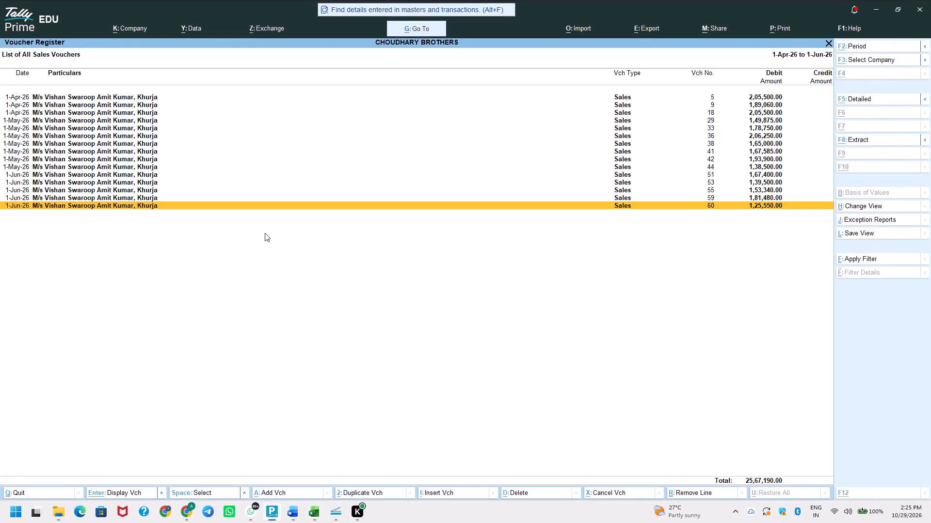
{"action": "type", "text": "4-"}
{"action": "key", "text": "Escape"}
{"action": "key", "text": "alt+Tab"}
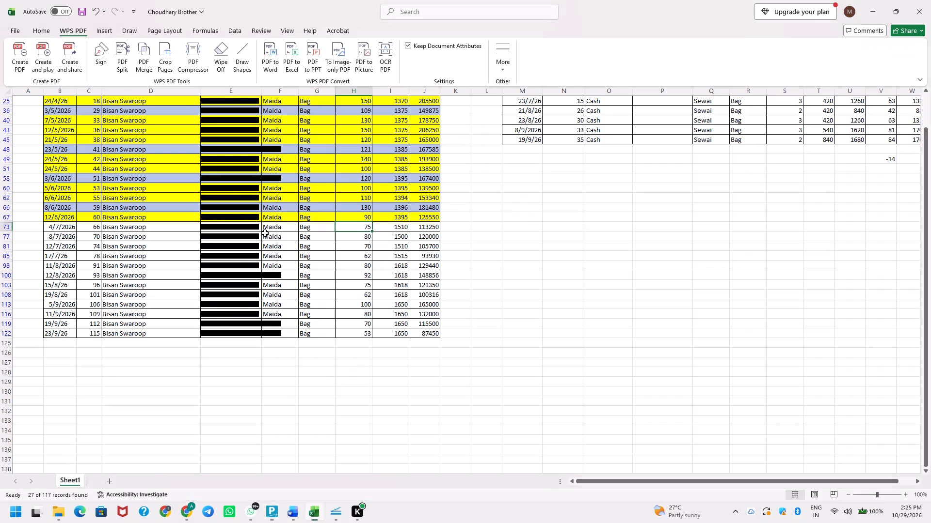
{"action": "key", "text": "alt+Tab"}
{"action": "type", "text": "66"}
{"action": "key", "text": "Return"}
{"action": "key", "text": "F2"}
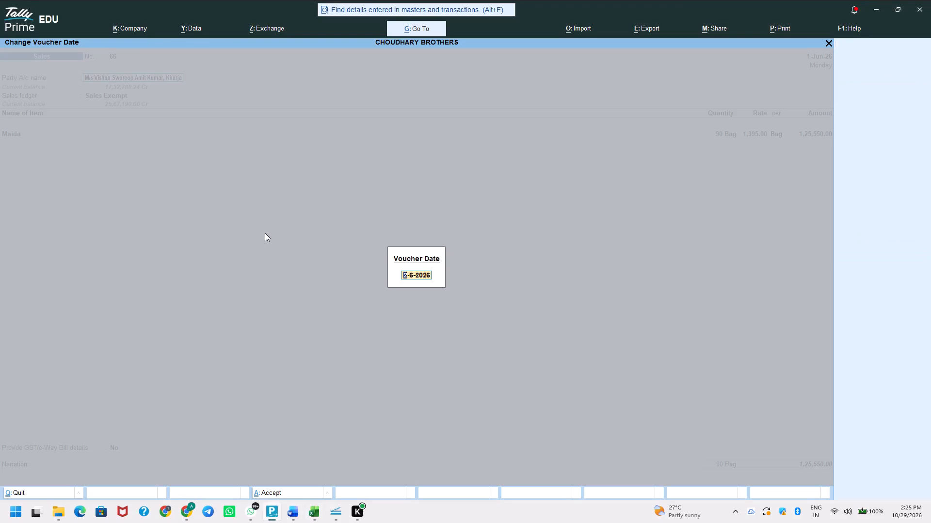
{"action": "type", "text": "1-7"}
{"action": "key", "text": "Return"}
Keep the party and sales ledger, set Maida to 75 bags at rate 1510, and save voucher 66 without sending e-Way Bill details.
{"action": "key", "text": "Return"}
{"action": "key", "text": "ctrl+a"}
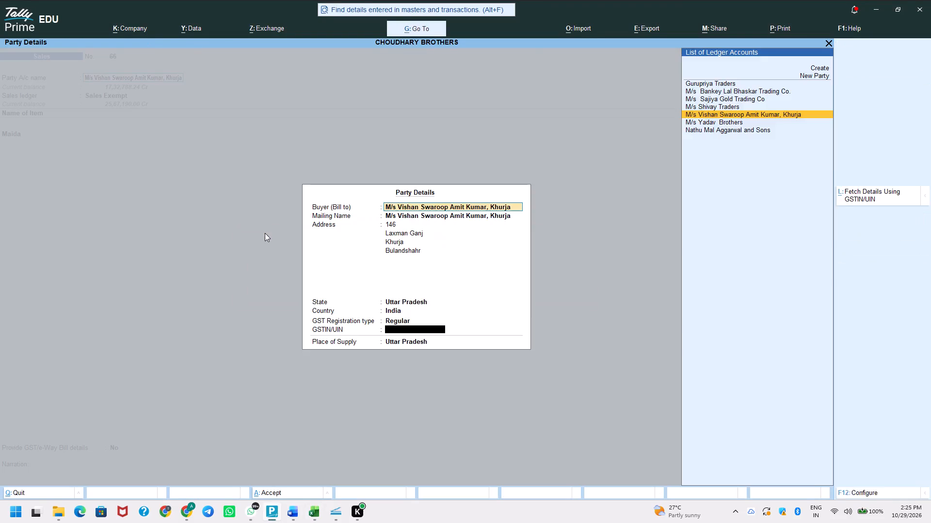
{"action": "key", "text": "ctrl+a"}
{"action": "key", "text": "Return"}
{"action": "key", "text": "Return"}
{"action": "key", "text": "alt+Tab"}
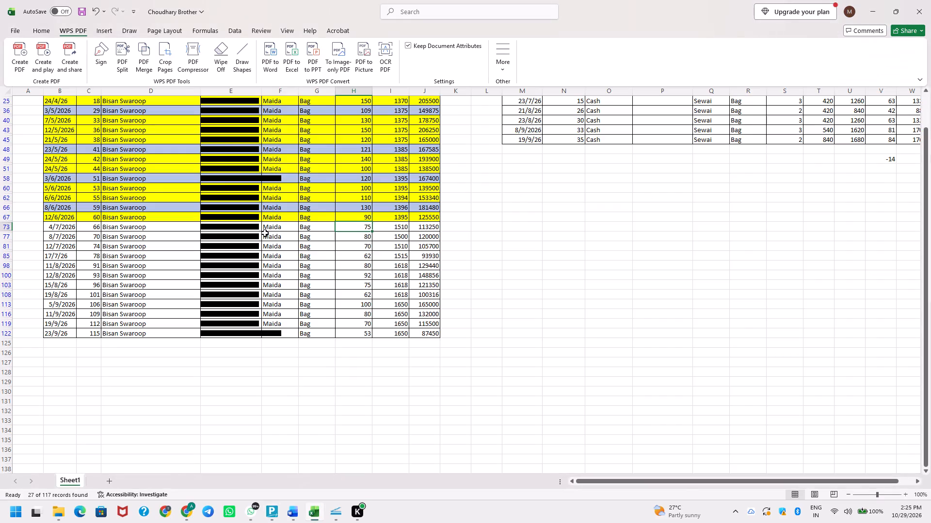
{"action": "key", "text": "alt+Tab"}
{"action": "type", "text": "75"}
{"action": "key", "text": "Return"}
{"action": "type", "text": "15"}
{"action": "key", "text": "Escape"}
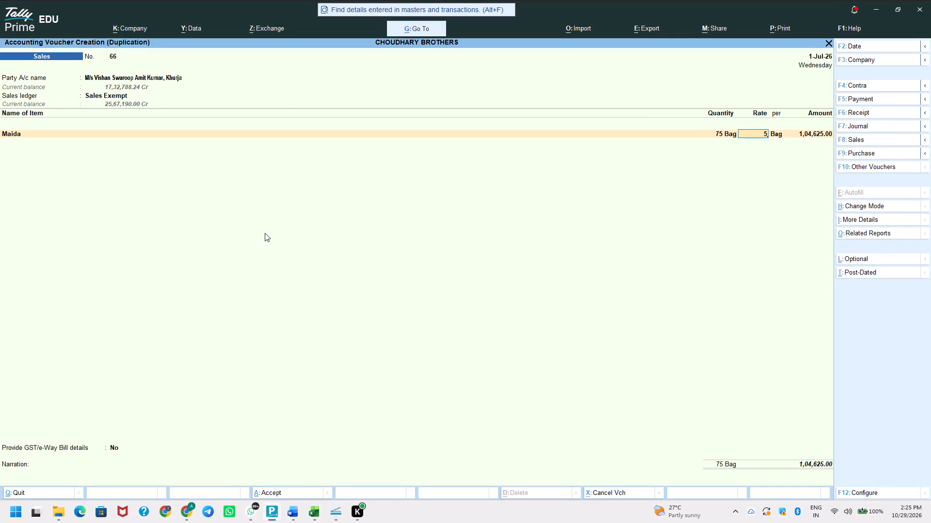
{"action": "type", "text": "1510"}
{"action": "key", "text": "Return"}
{"action": "key", "text": "ctrl+a"}
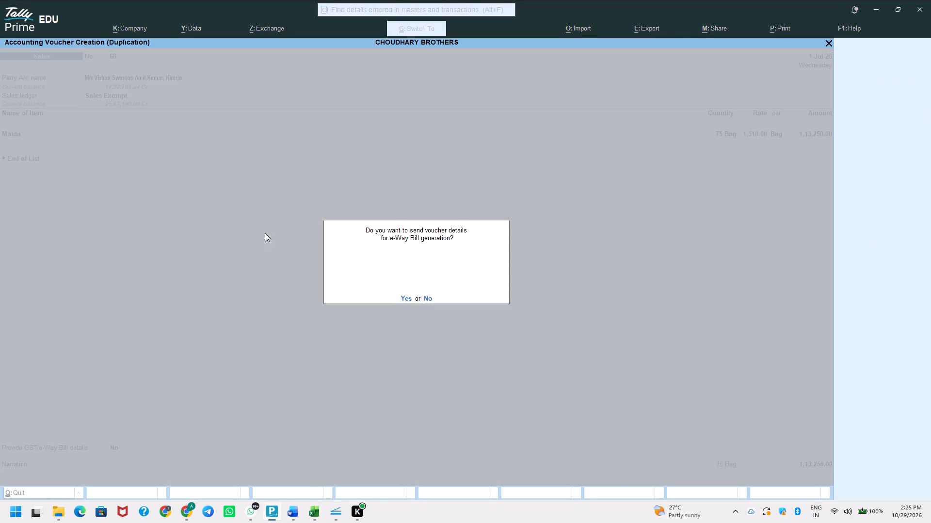
{"action": "key", "text": "Escape"}
Duplicate sales voucher 66 as voucher number 70, after extending the Excel row selection to bill 70.
{"action": "key", "text": "Down"}
{"action": "key", "text": "shift+space"}
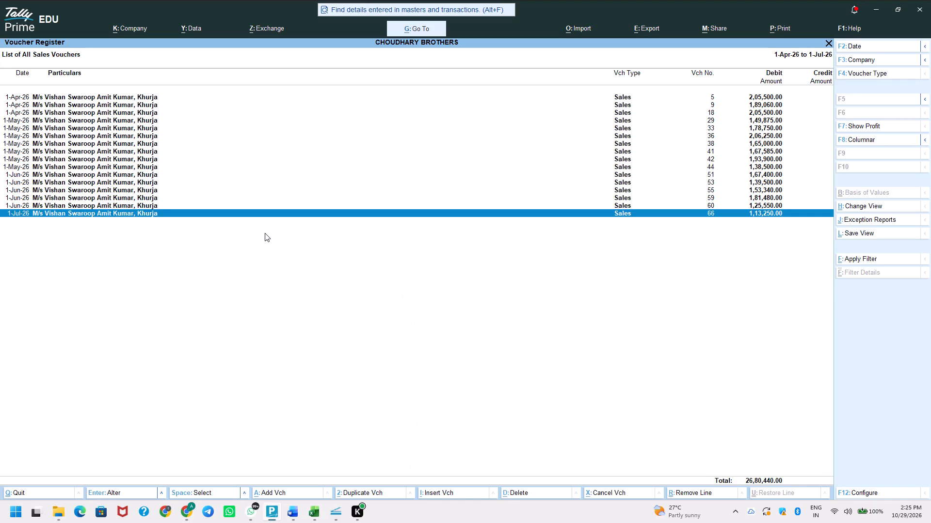
{"action": "key", "text": "alt+Tab"}
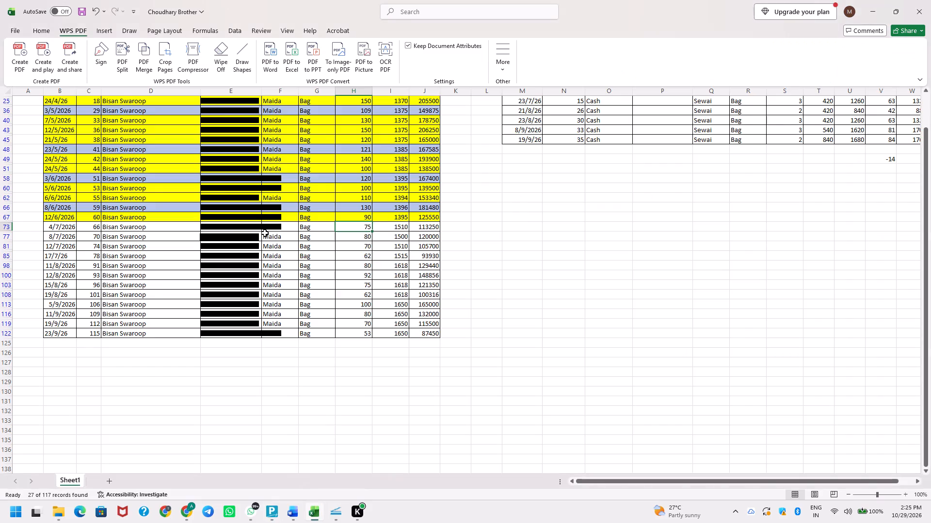
{"action": "key", "text": "shift+space"}
{"action": "key", "text": "shift+Down"}
{"action": "key", "text": "alt+Tab"}
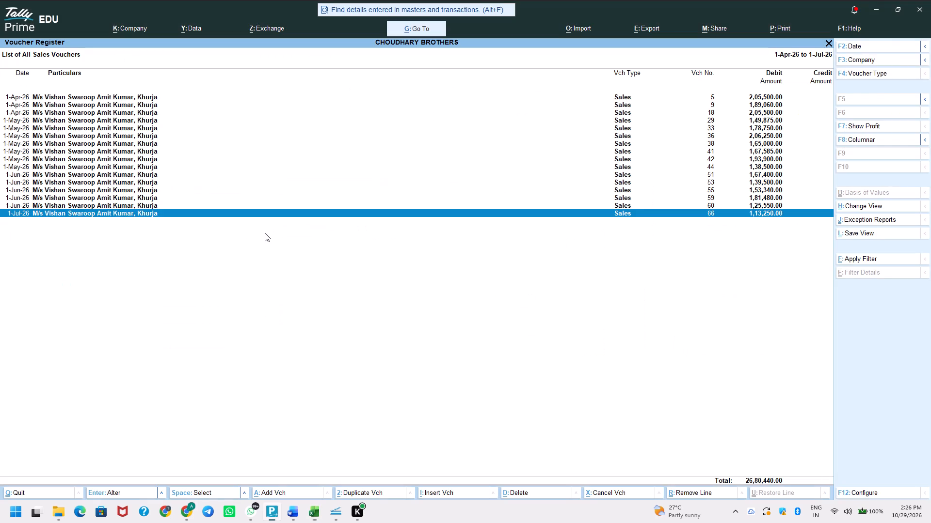
{"action": "key", "text": "alt+2"}
{"action": "key", "text": "Return"}
{"action": "key", "text": "shift+Tab"}
{"action": "type", "text": "70"}
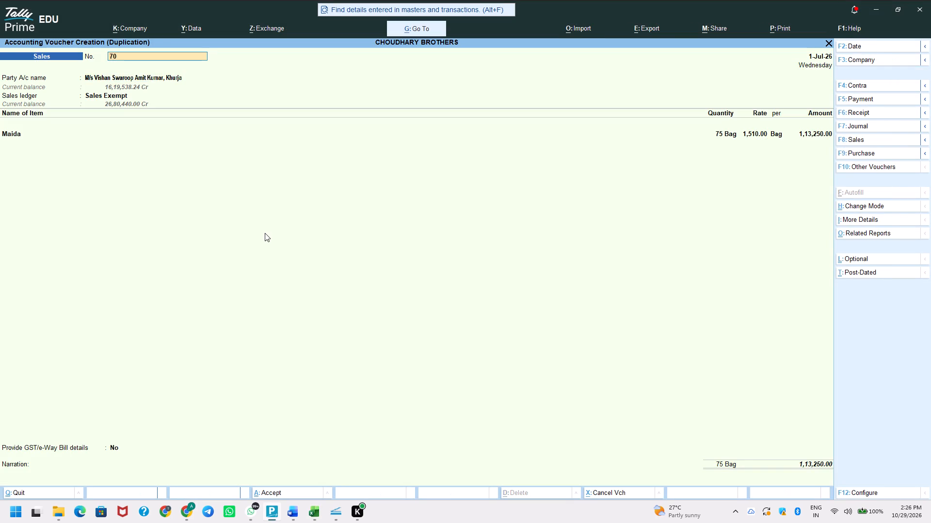
{"action": "key", "text": "Return"}
Set Maida to 80 bags at rate 1500 from the Excel row of bill 70, and save voucher 70 without sending e-Way Bill details.
{"action": "key", "text": "alt+Tab"}
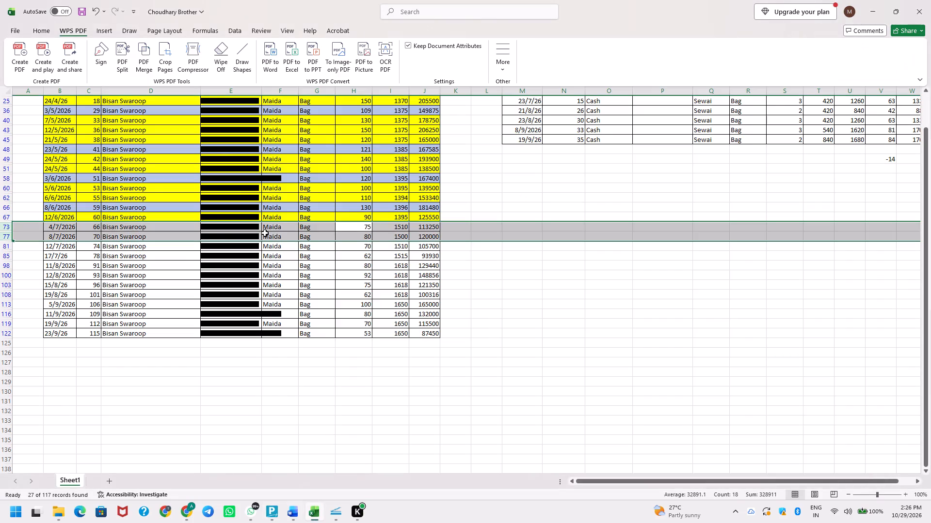
{"action": "key", "text": "alt+Tab"}
{"action": "key", "text": "Return"}
{"action": "key", "text": "ctrl+a"}
{"action": "key", "text": "ctrl+a"}
{"action": "key", "text": "Return"}
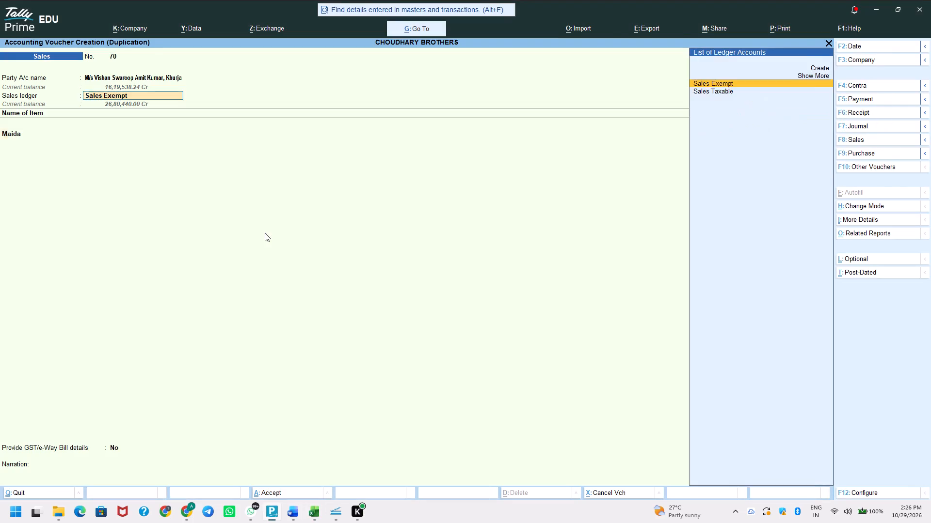
{"action": "key", "text": "Return"}
{"action": "type", "text": "80"}
{"action": "key", "text": "Return"}
{"action": "key", "text": "alt+Tab"}
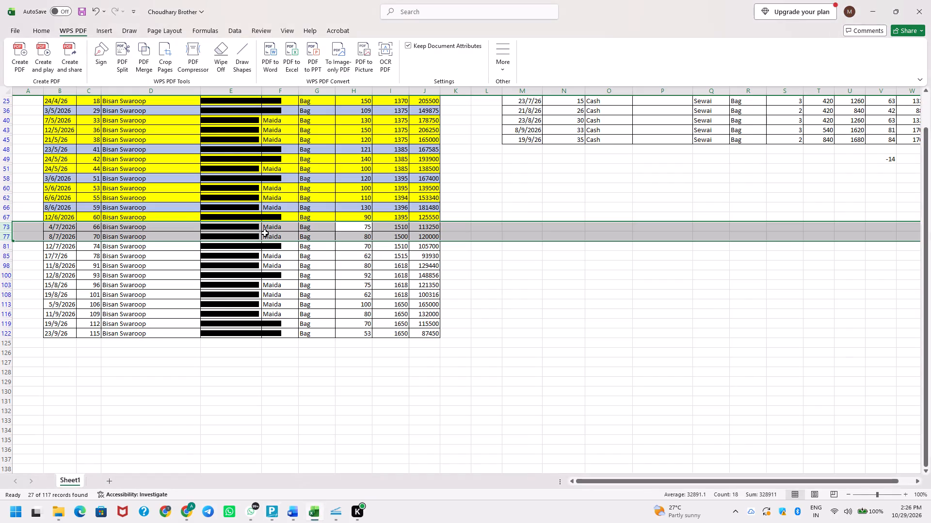
{"action": "key", "text": "alt+Tab"}
{"action": "key", "text": "Return"}
{"action": "type", "text": "1500"}
{"action": "key", "text": "Return"}
{"action": "key", "text": "ctrl+a"}
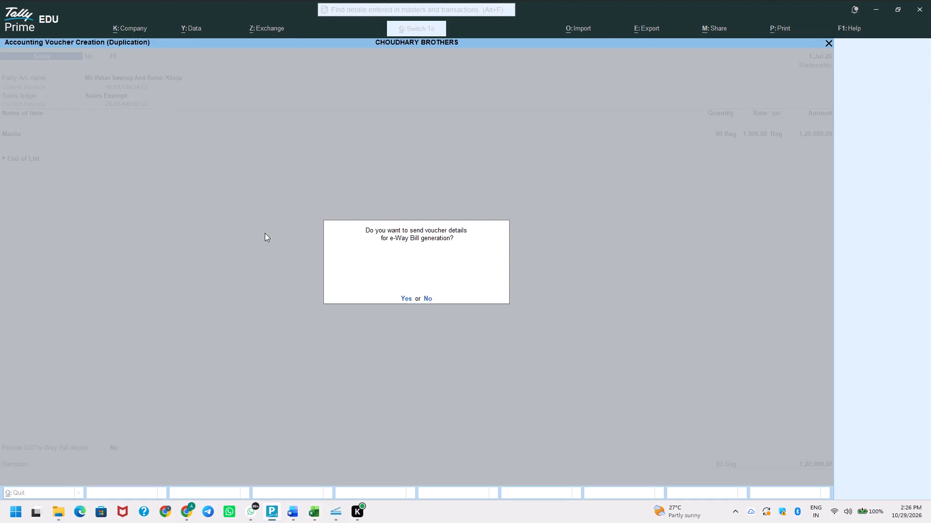
{"action": "key", "text": "Escape"}
Duplicate sales voucher 70 as voucher number 74, after extending the Excel row selection to bill 74.
{"action": "key", "text": "Down"}
{"action": "key", "text": "alt+Tab"}
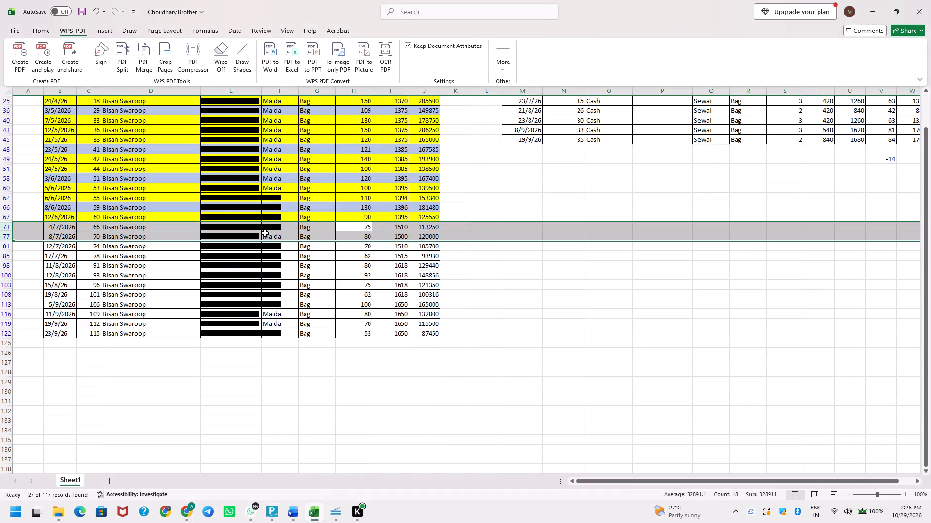
{"action": "key", "text": "shift+Down"}
{"action": "key", "text": "alt+Tab"}
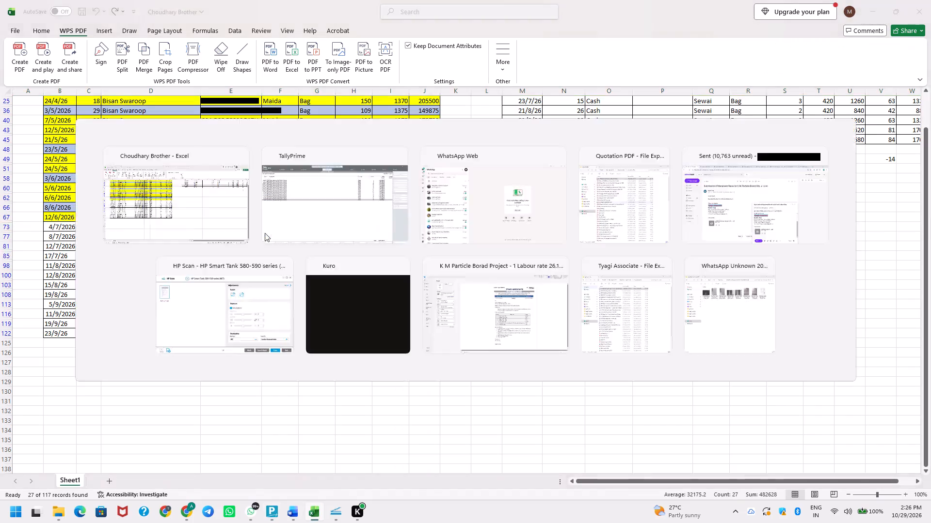
{"action": "key", "text": "alt+2"}
{"action": "type", "text": "74"}
{"action": "key", "text": "Return"}
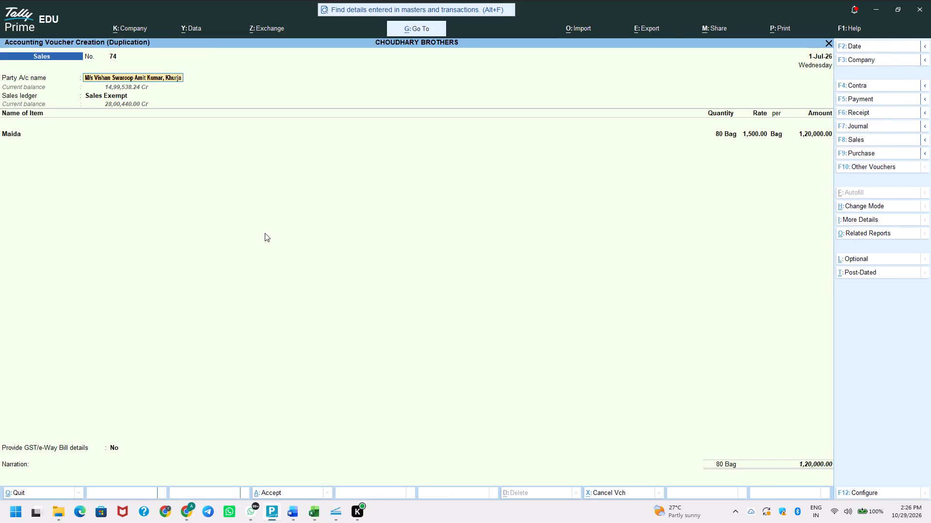
Set Maida to 70 bags at rate 1510 from the Excel row of bill 74, and save voucher 74 without sending e-Way Bill details.
{"action": "key", "text": "alt+Tab"}
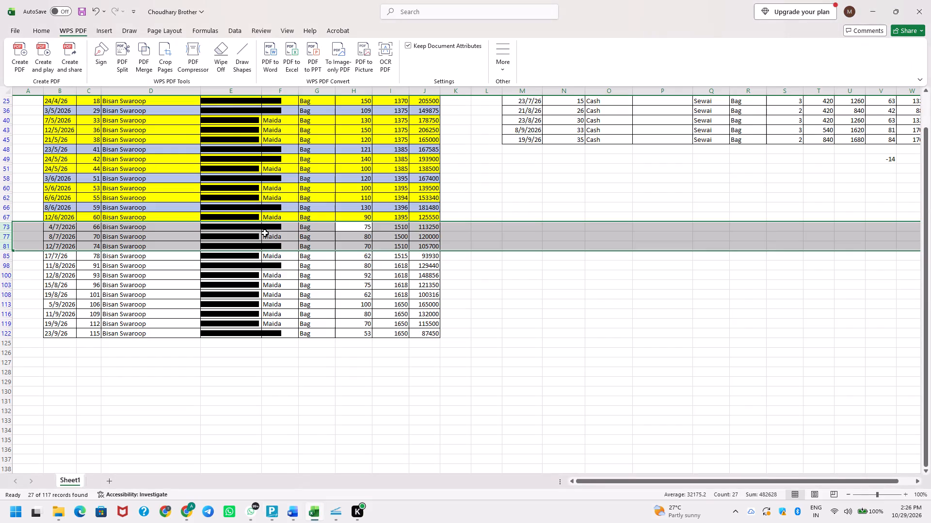
{"action": "key", "text": "alt+Tab"}
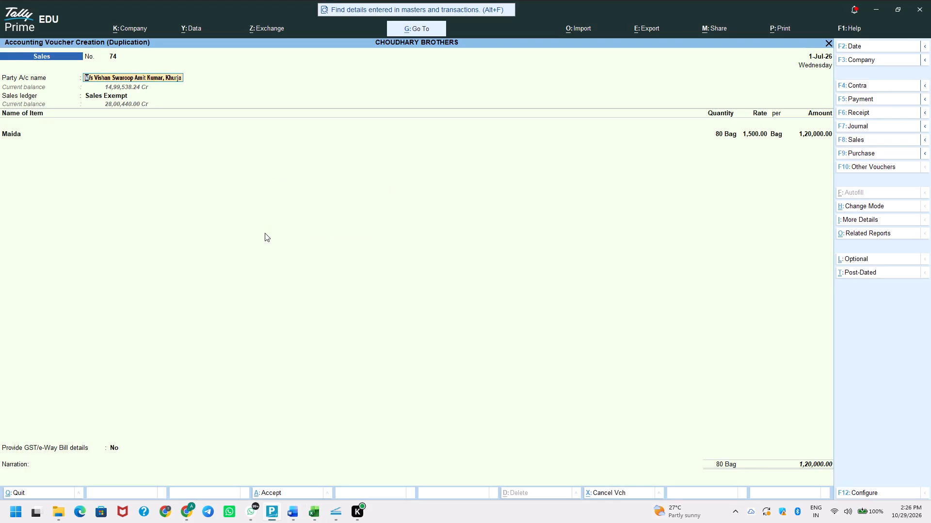
{"action": "key", "text": "Return"}
{"action": "key", "text": "ctrl+a"}
{"action": "key", "text": "ctrl+a"}
{"action": "key", "text": "Return"}
{"action": "key", "text": "Return"}
{"action": "key", "text": "alt+Tab"}
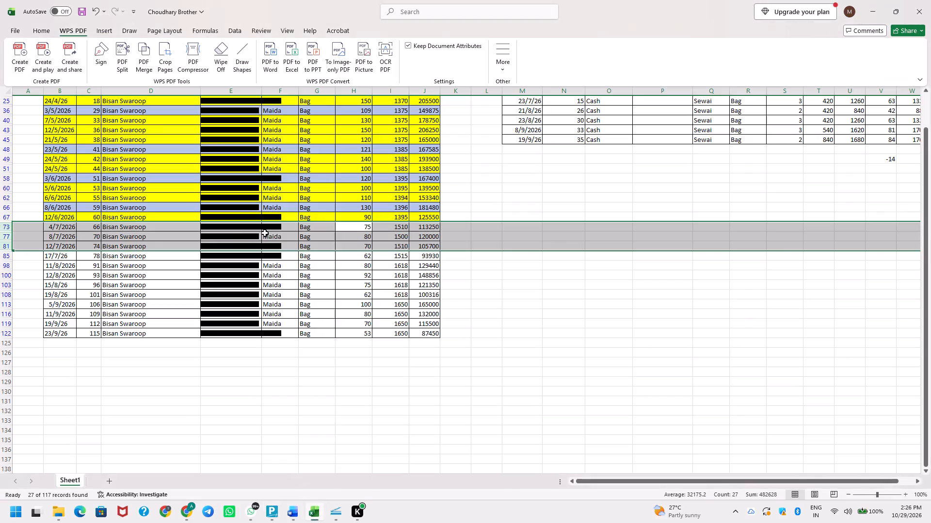
{"action": "key", "text": "alt+Tab"}
{"action": "type", "text": "70"}
{"action": "key", "text": "Return"}
{"action": "type", "text": "151"}
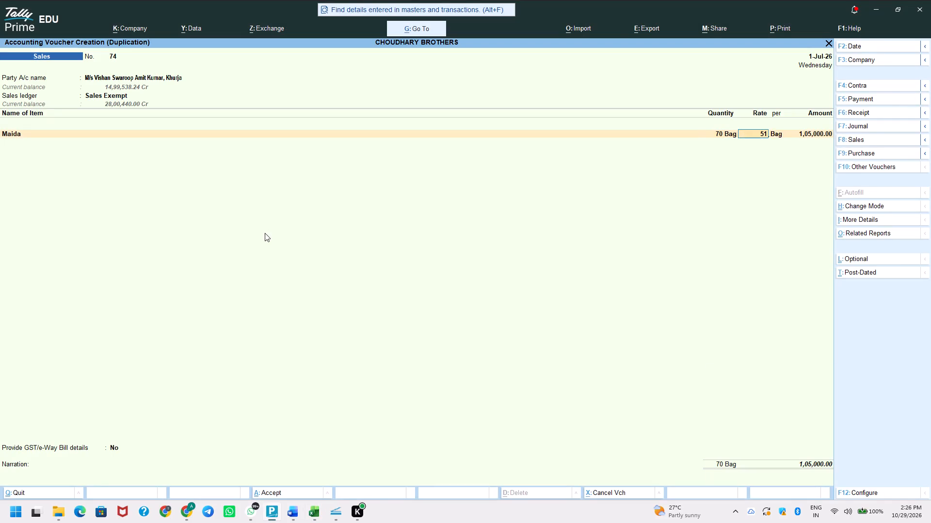
{"action": "key", "text": "Escape"}
{"action": "type", "text": "1510"}
{"action": "key", "text": "Return"}
{"action": "key", "text": "ctrl+a"}
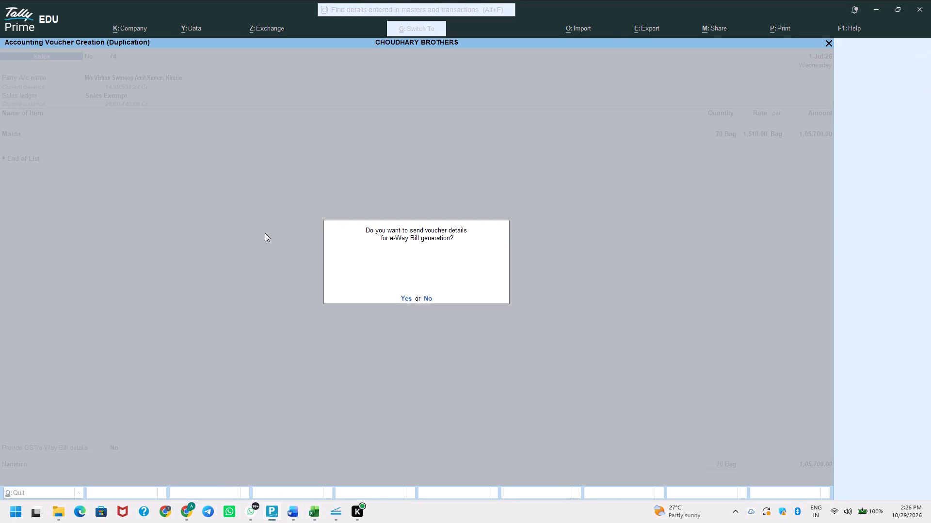
{"action": "key", "text": "Escape"}
Duplicate sales voucher 74 as voucher number 78, after extending the Excel row selection to bill 78.
{"action": "key", "text": "shift+Down"}
{"action": "key", "text": "Down"}
{"action": "key", "text": "Up"}
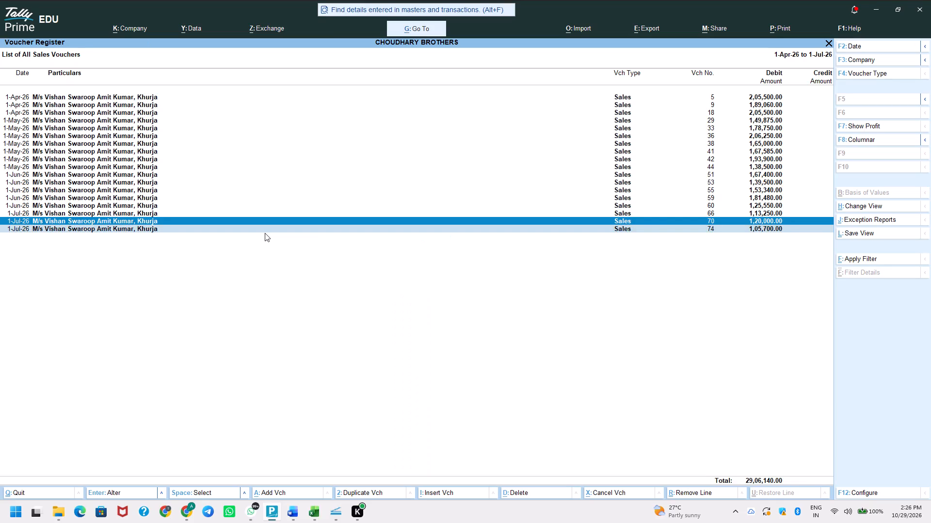
{"action": "key", "text": "space"}
{"action": "key", "text": "Down"}
{"action": "key", "text": "space"}
{"action": "key", "text": "Down"}
{"action": "key", "text": "alt+Tab"}
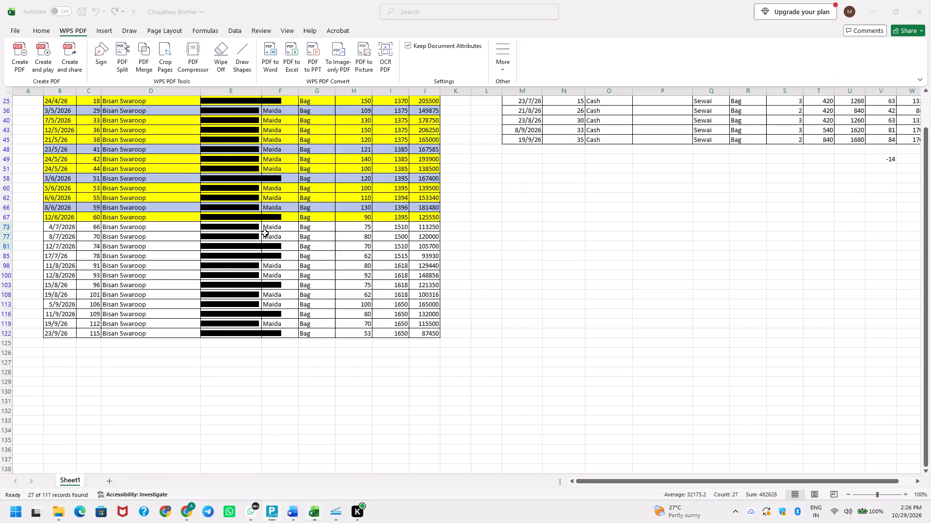
{"action": "key", "text": "shift+Down"}
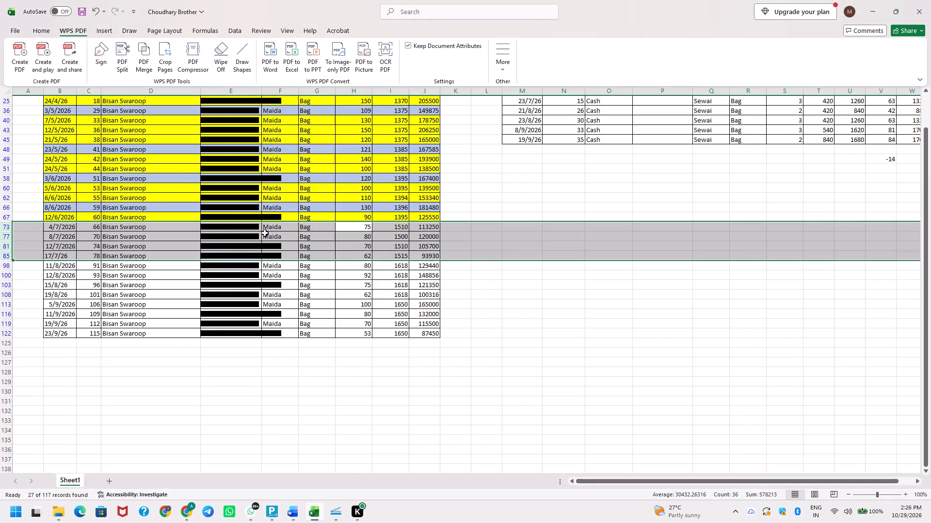
{"action": "key", "text": "alt+Tab"}
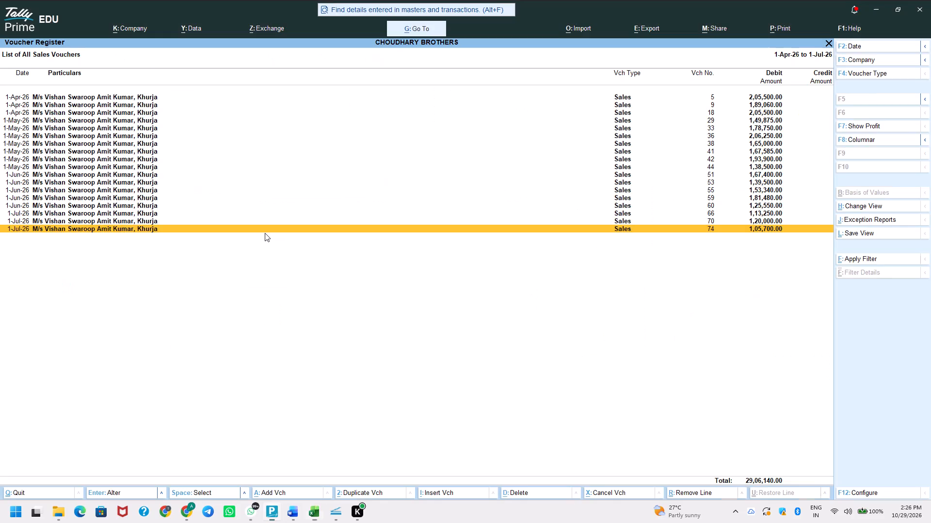
{"action": "key", "text": "7"}
{"action": "key", "text": "alt+2"}
{"action": "type", "text": "78"}
{"action": "key", "text": "Return"}
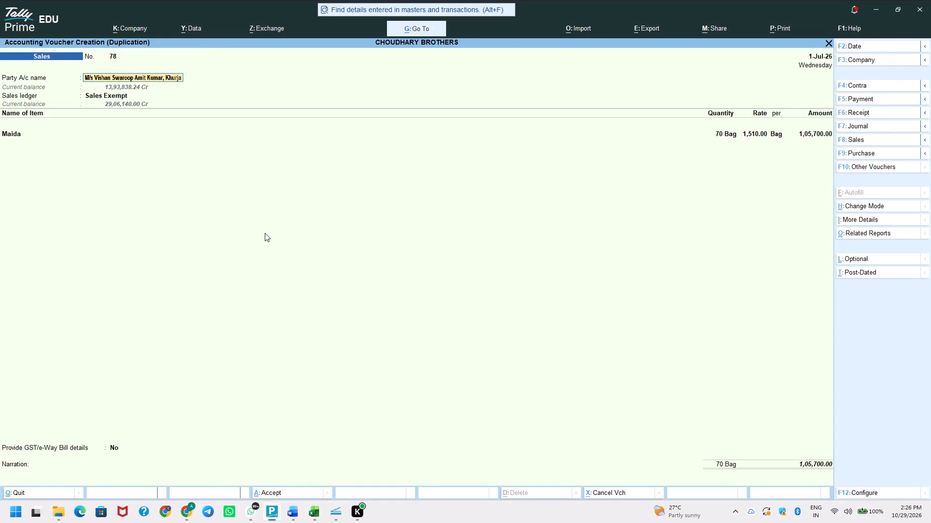
Set Maida to 62 bags at rate 1515 from the Excel row of bill 78, and save voucher 78 without sending e-Way Bill details.
{"action": "key", "text": "Return"}
{"action": "key", "text": "Return"}
{"action": "key", "text": "ctrl+a"}
{"action": "key", "text": "ctrl+a"}
{"action": "key", "text": "Return"}
{"action": "key", "text": "Return"}
{"action": "key", "text": "alt+Tab"}
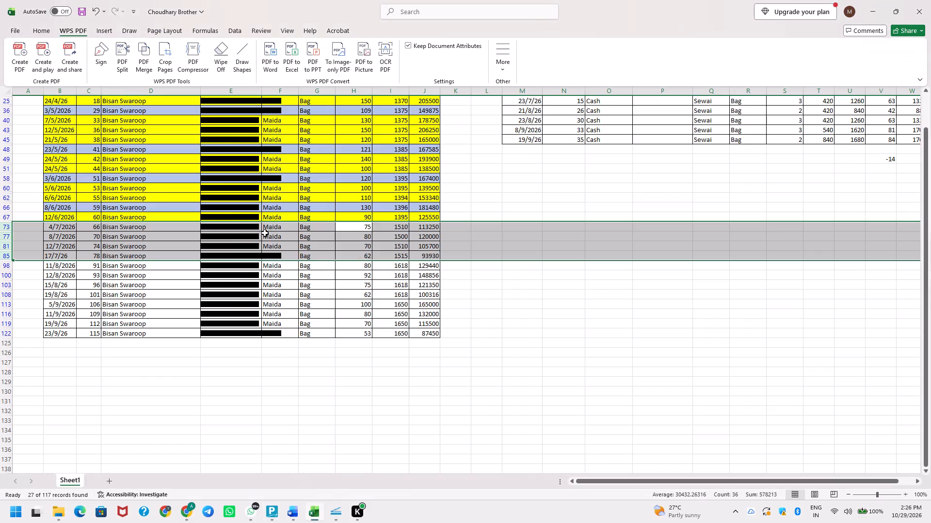
{"action": "key", "text": "alt+Tab"}
{"action": "type", "text": "62"}
{"action": "key", "text": "Return"}
{"action": "type", "text": "15"}
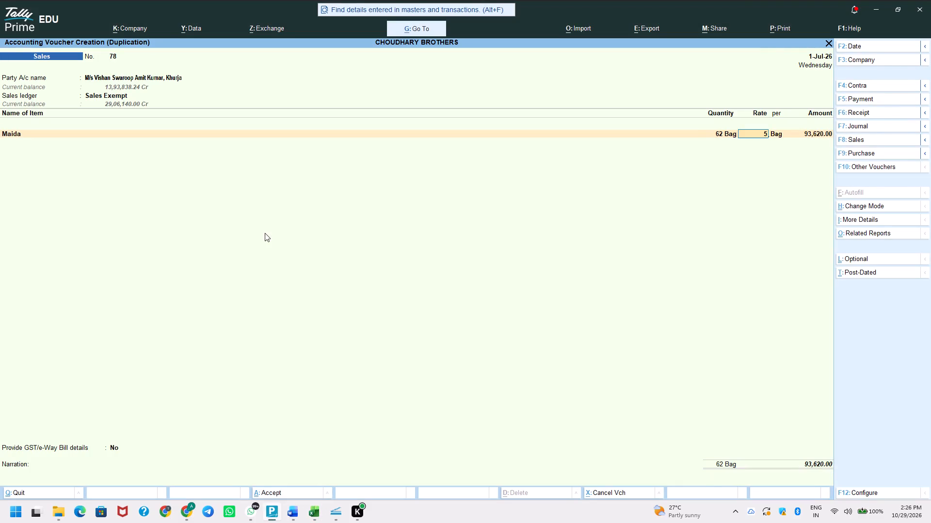
{"action": "key", "text": "Escape"}
{"action": "type", "text": "1515"}
{"action": "key", "text": "Return"}
{"action": "key", "text": "ctrl+a"}
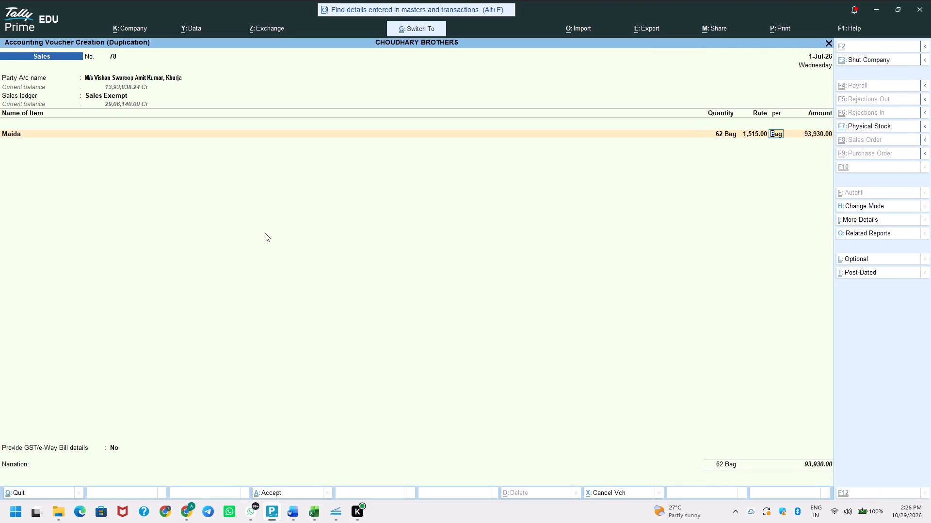
{"action": "key", "text": "Escape"}
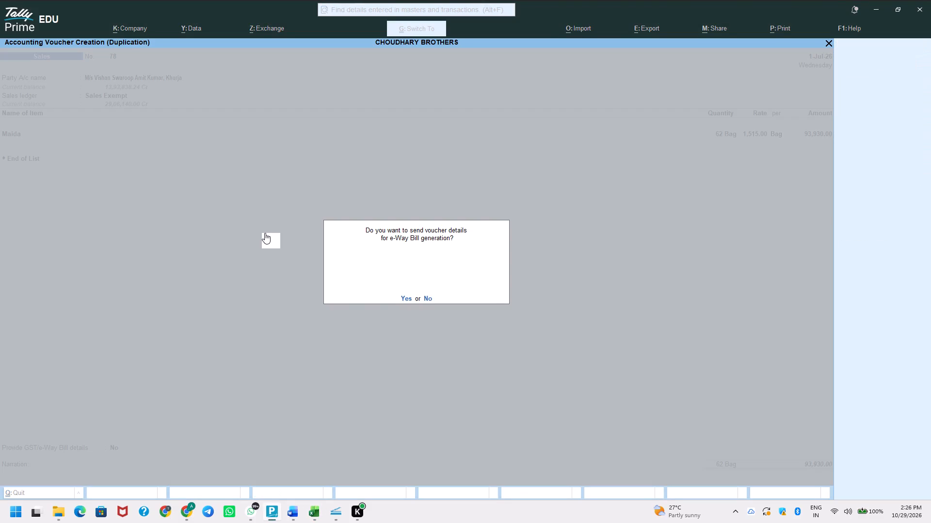
{"action": "key", "text": "alt+Tab"}
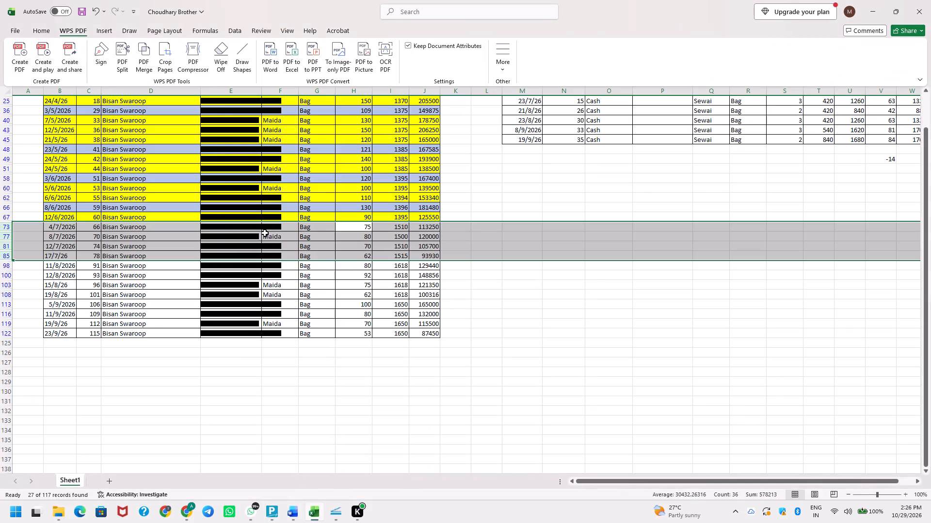
{"action": "key", "text": "shift+Down"}
{"action": "key", "text": "Down"}
{"action": "key", "text": "Down"}
{"action": "key", "text": "Down"}
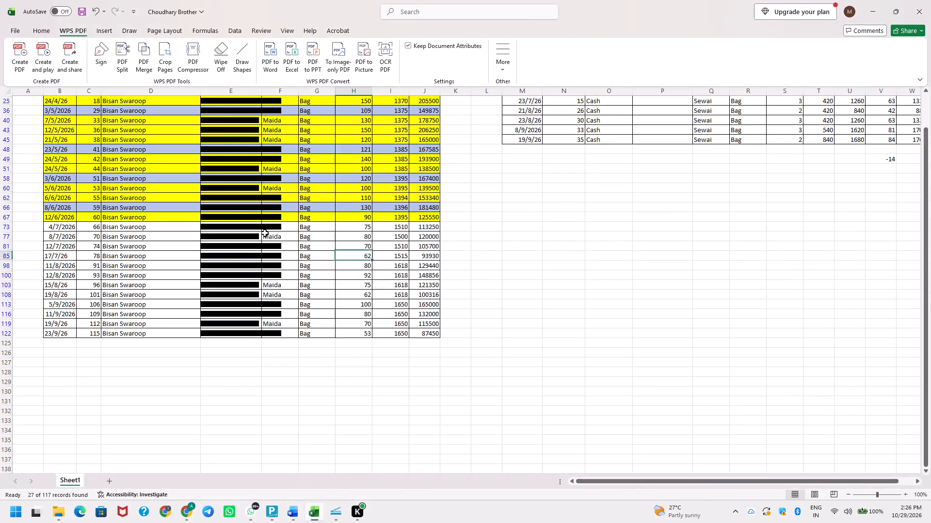
{"action": "key", "text": "Down"}
{"action": "key", "text": "shift+space"}
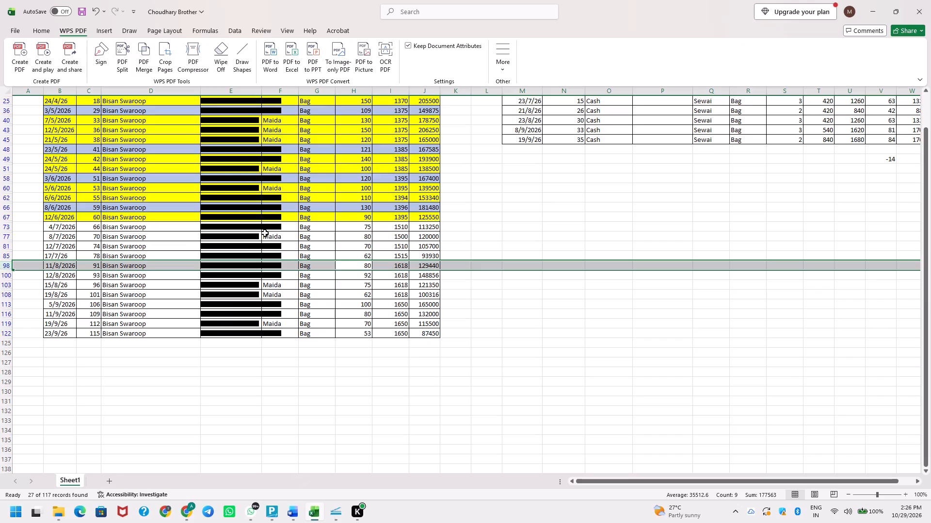
Duplicate sales voucher 78 in TallyPrime as voucher number 91 and set its date to 1-8.
{"action": "key", "text": "alt+Tab"}
{"action": "key", "text": "Down"}
{"action": "key", "text": "alt+2"}
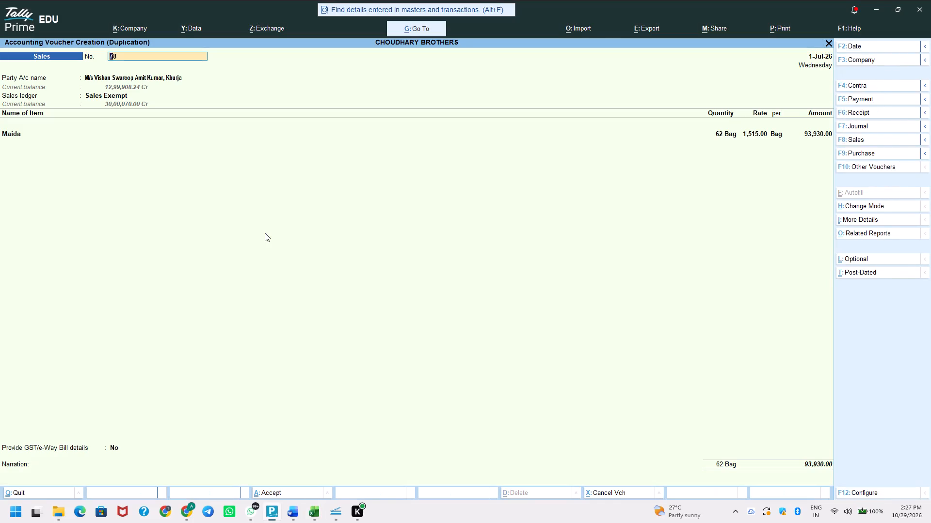
{"action": "key", "text": "alt+Tab"}
{"action": "key", "text": "alt+Tab"}
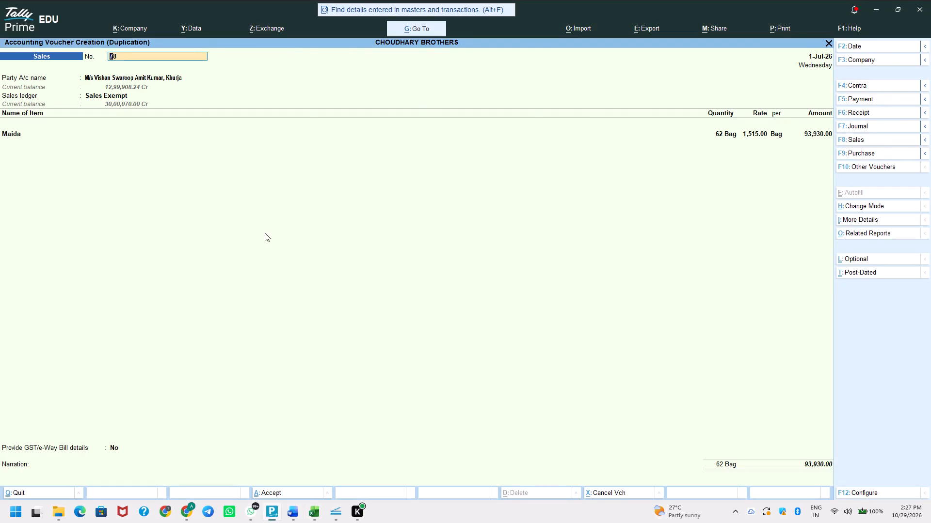
{"action": "key", "text": "alt+Tab"}
{"action": "key", "text": "alt+Tab"}
{"action": "type", "text": "91"}
{"action": "key", "text": "Return"}
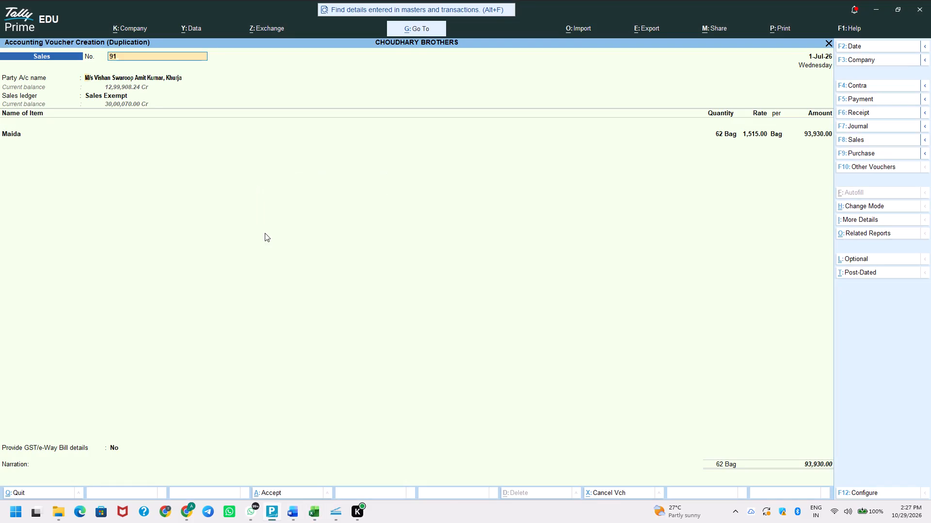
{"action": "key", "text": "F2"}
{"action": "type", "text": "1-8"}
{"action": "key", "text": "Return"}
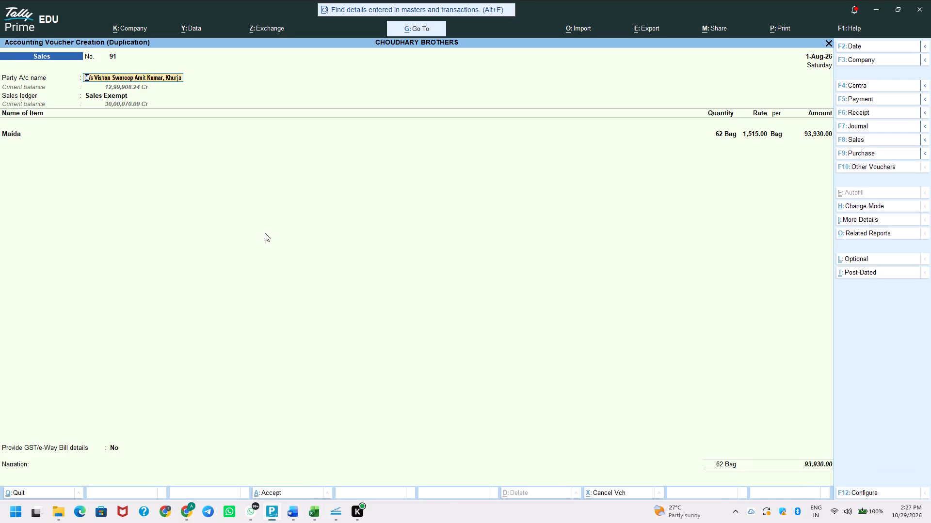
Set Maida to 80 bags at rate 1618 from the Excel row of bill 91, and save voucher 91 without sending e-Way Bill details.
{"action": "key", "text": "Return"}
{"action": "key", "text": "Return"}
{"action": "key", "text": "ctrl+a"}
{"action": "key", "text": "ctrl+a"}
{"action": "key", "text": "Return"}
{"action": "key", "text": "Return"}
{"action": "key", "text": "alt+Tab"}
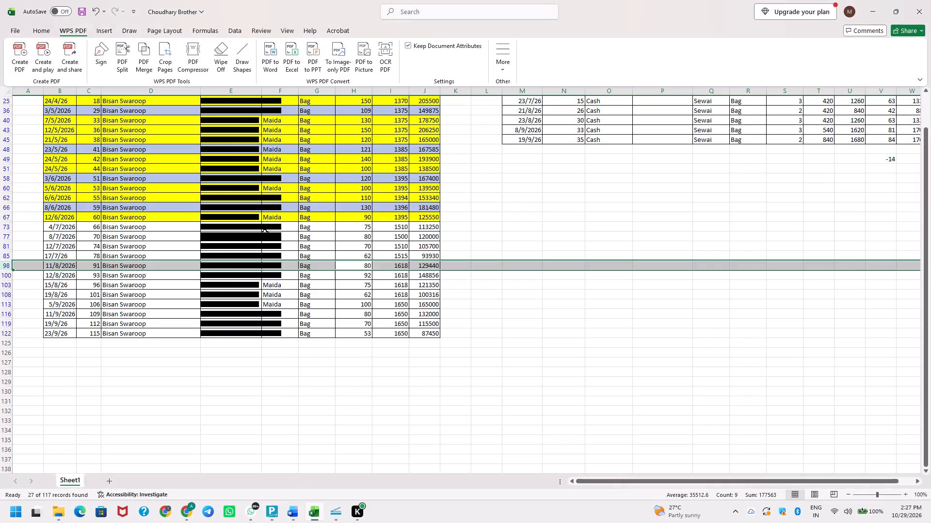
{"action": "key", "text": "alt+Tab"}
{"action": "type", "text": "80"}
{"action": "key", "text": "Return"}
{"action": "key", "text": "alt+Tab"}
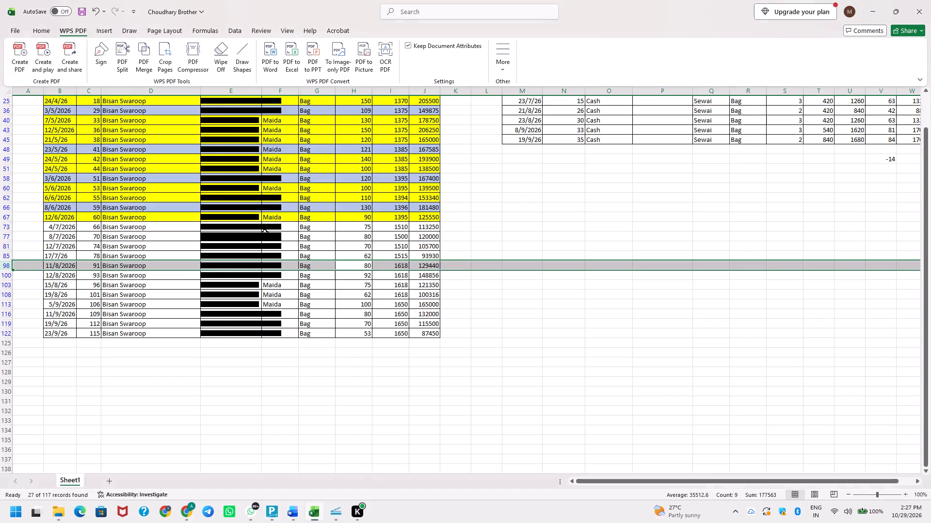
{"action": "key", "text": "alt+Tab"}
{"action": "key", "text": "Return"}
{"action": "type", "text": "1618"}
{"action": "key", "text": "Return"}
{"action": "key", "text": "ctrl+a"}
{"action": "key", "text": "Escape"}
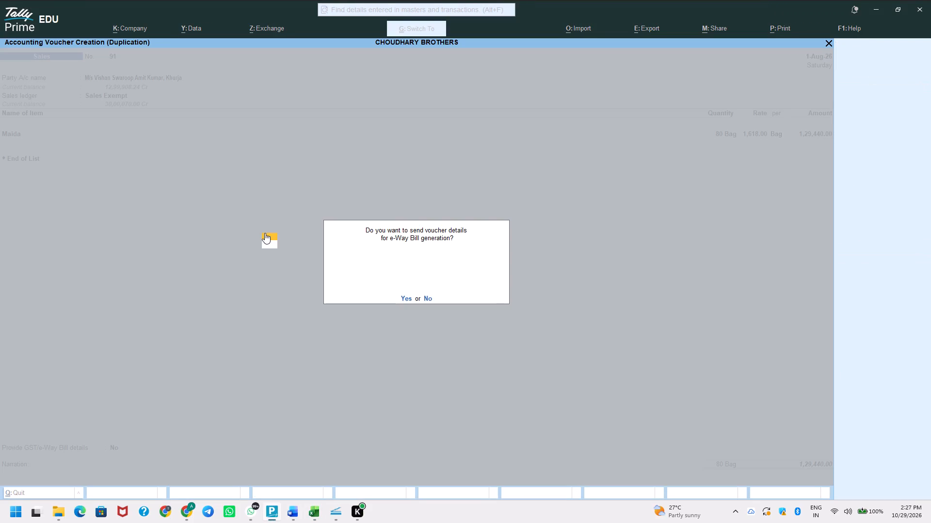
Duplicate sales voucher 91 as voucher number 93, taking the bill number from the Excel sheet.
{"action": "key", "text": "Down"}
{"action": "key", "text": "alt+2"}
{"action": "key", "text": "Return"}
{"action": "key", "text": "shift+Tab"}
{"action": "key", "text": "alt+Tab"}
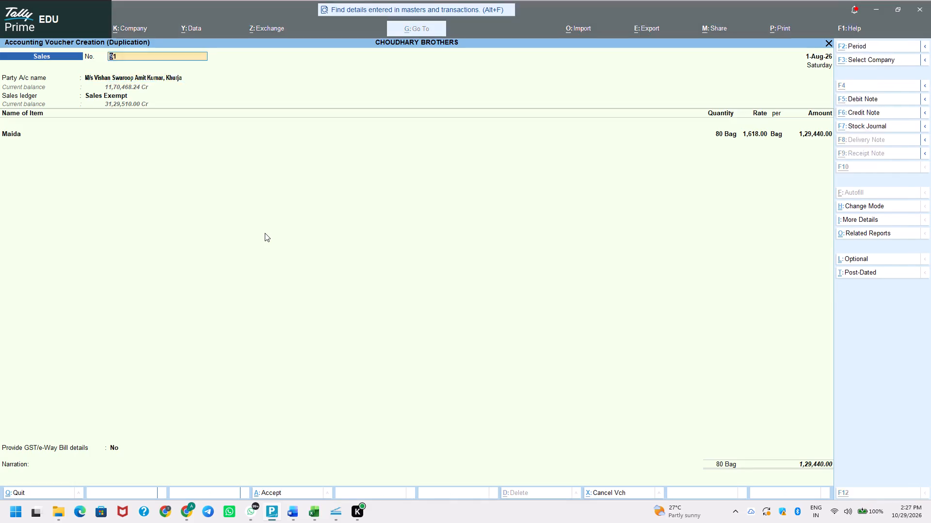
{"action": "key", "text": "alt+Tab"}
{"action": "type", "text": "93"}
{"action": "key", "text": "Return"}
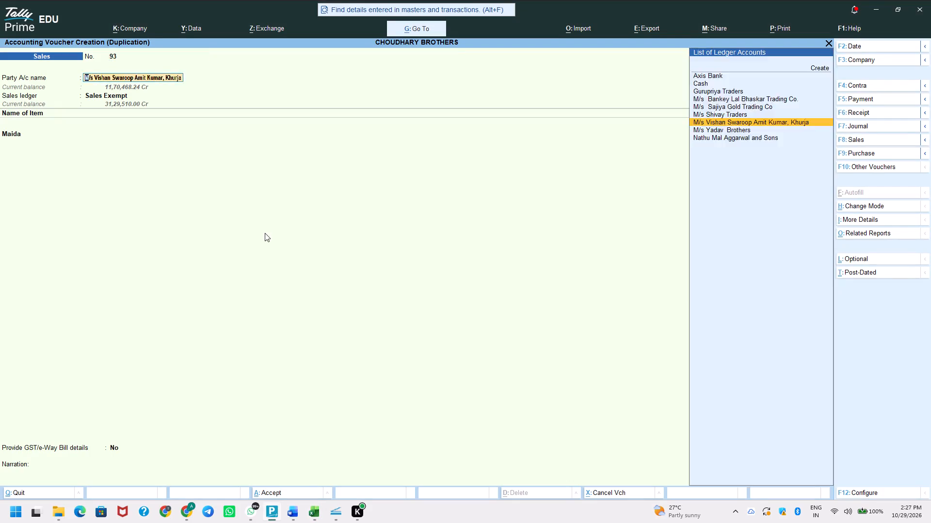
Extend the Excel row selection to bill 93, set Maida to 92 bags, and save voucher 93 without sending e-Way Bill details.
{"action": "key", "text": "Return"}
{"action": "key", "text": "ctrl+a"}
{"action": "key", "text": "ctrl+a"}
{"action": "key", "text": "Return"}
{"action": "key", "text": "Return"}
{"action": "key", "text": "alt+Tab"}
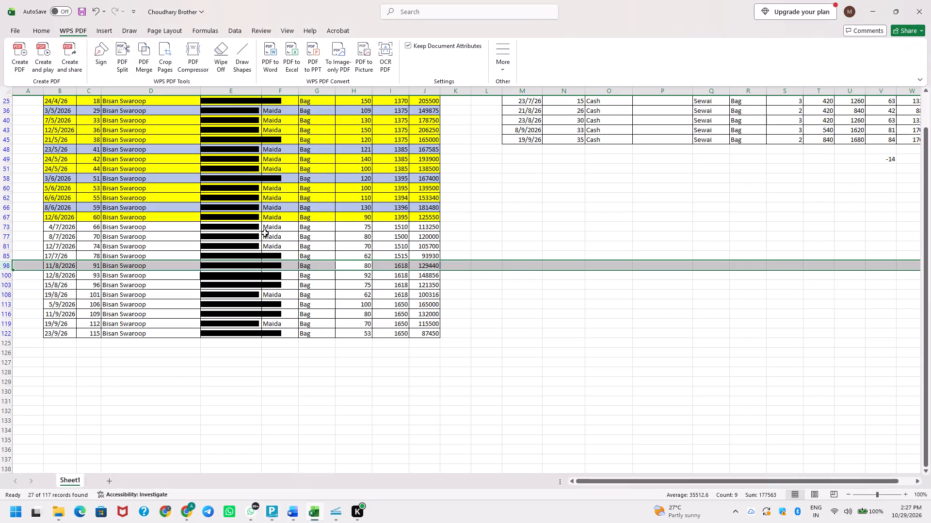
{"action": "key", "text": "shift+Down"}
{"action": "key", "text": "alt+Tab"}
{"action": "type", "text": "92"}
{"action": "key", "text": "Return"}
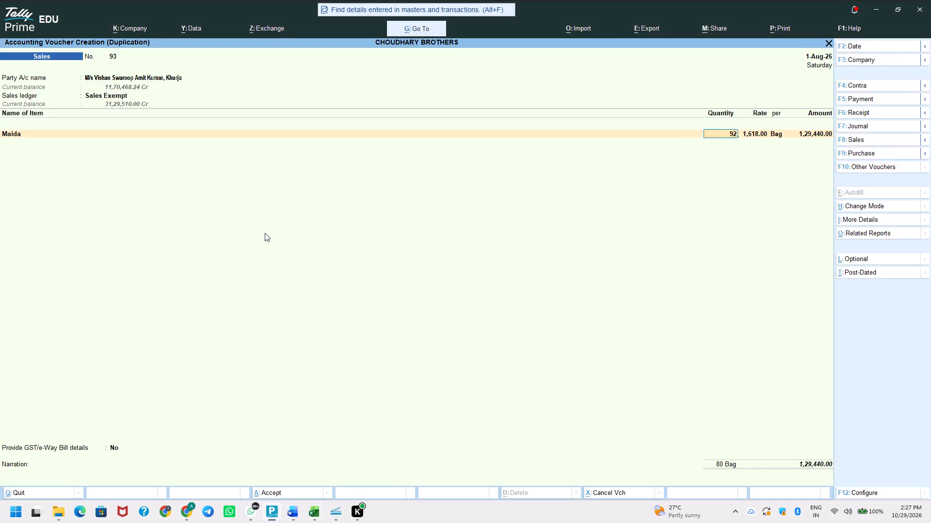
{"action": "key", "text": "Return"}
{"action": "key", "text": "alt+Tab"}
{"action": "key", "text": "alt+Tab"}
{"action": "key", "text": "ctrl+a"}
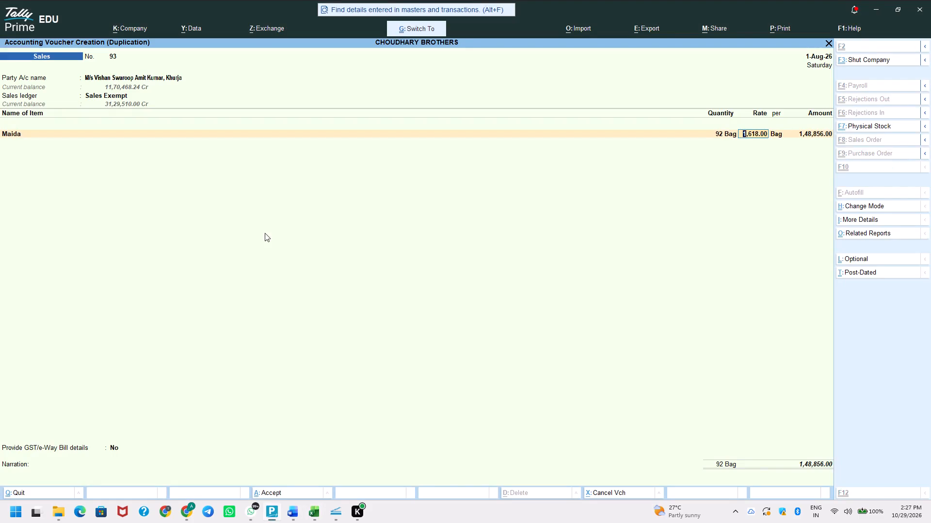
{"action": "key", "text": "Escape"}
Duplicate sales voucher 93 as voucher number 96, after extending the Excel row selection to bill 96.
{"action": "key", "text": "Down"}
{"action": "key", "text": "alt+Tab"}
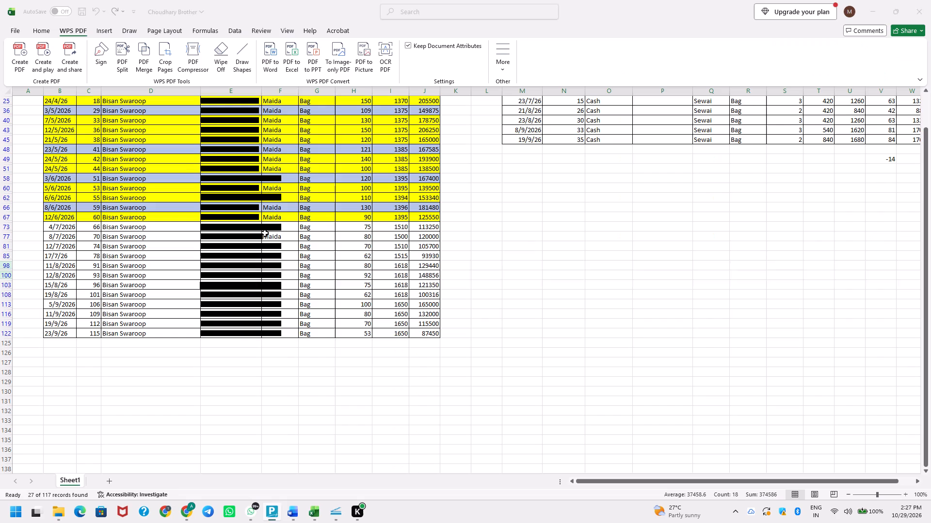
{"action": "key", "text": "shift+Down"}
{"action": "key", "text": "alt+Tab"}
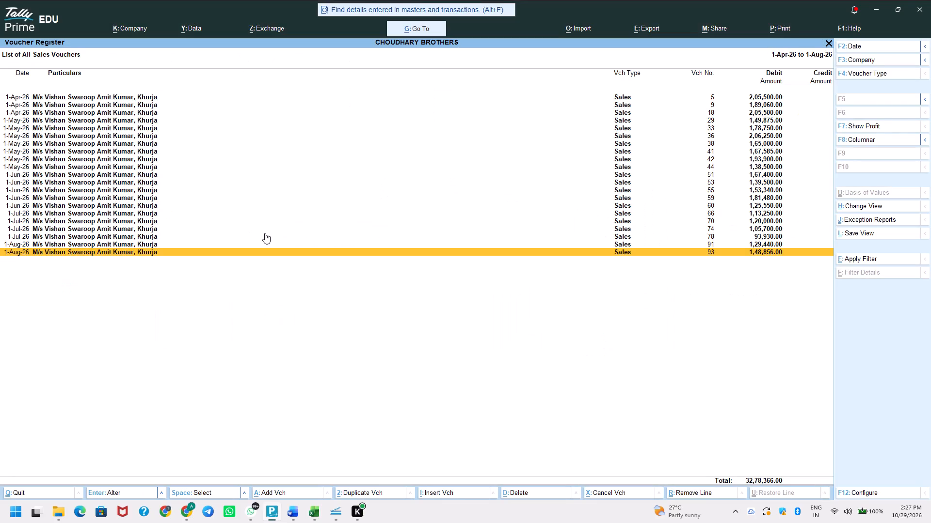
{"action": "key", "text": "alt+2"}
{"action": "type", "text": "96"}
{"action": "key", "text": "Return"}
Set Maida to 75 bags from the Excel row of bill 96, and save voucher 96 without sending e-Way Bill details.
{"action": "key", "text": "alt+Tab"}
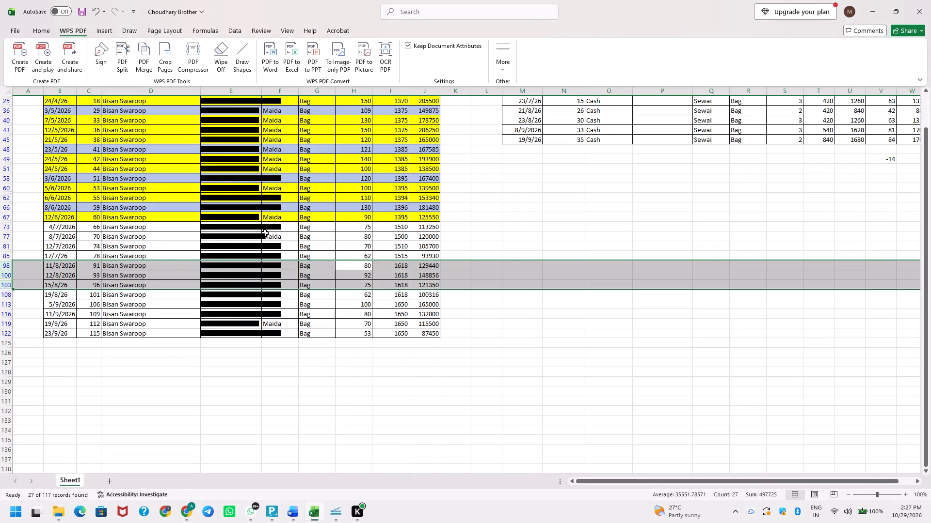
{"action": "key", "text": "alt+Tab"}
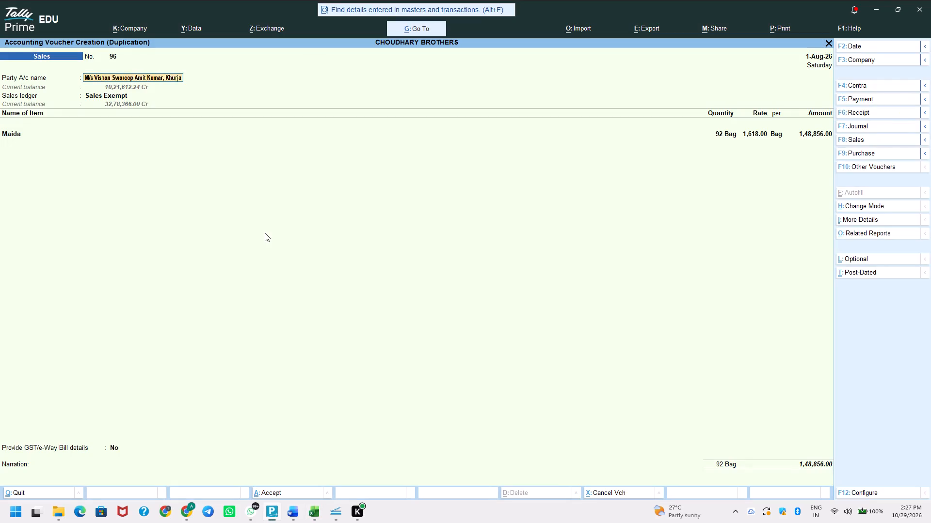
{"action": "key", "text": "Return"}
{"action": "key", "text": "ctrl+a"}
{"action": "key", "text": "ctrl+a"}
{"action": "key", "text": "Return"}
{"action": "key", "text": "Return"}
{"action": "type", "text": "75"}
{"action": "key", "text": "Return"}
{"action": "key", "text": "Return"}
{"action": "key", "text": "alt+Tab"}
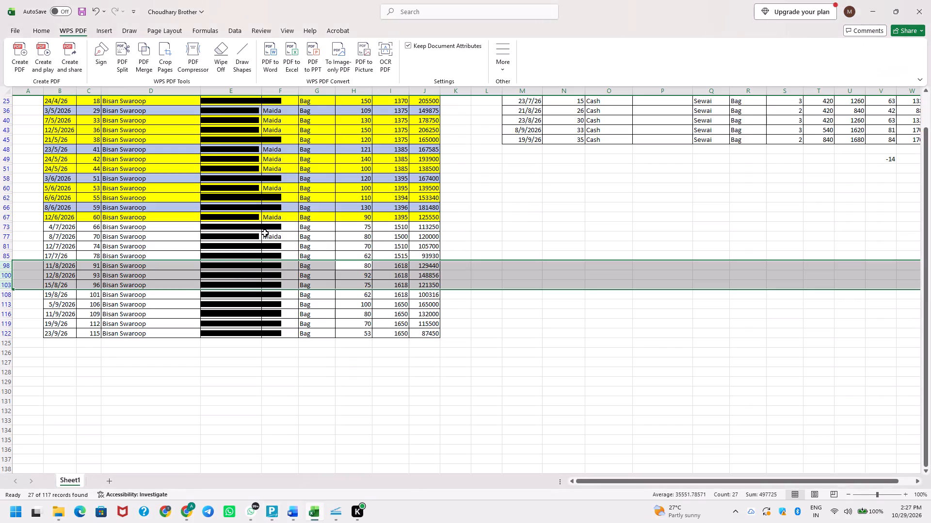
{"action": "key", "text": "alt+Tab"}
{"action": "key", "text": "ctrl+a"}
{"action": "key", "text": "Escape"}
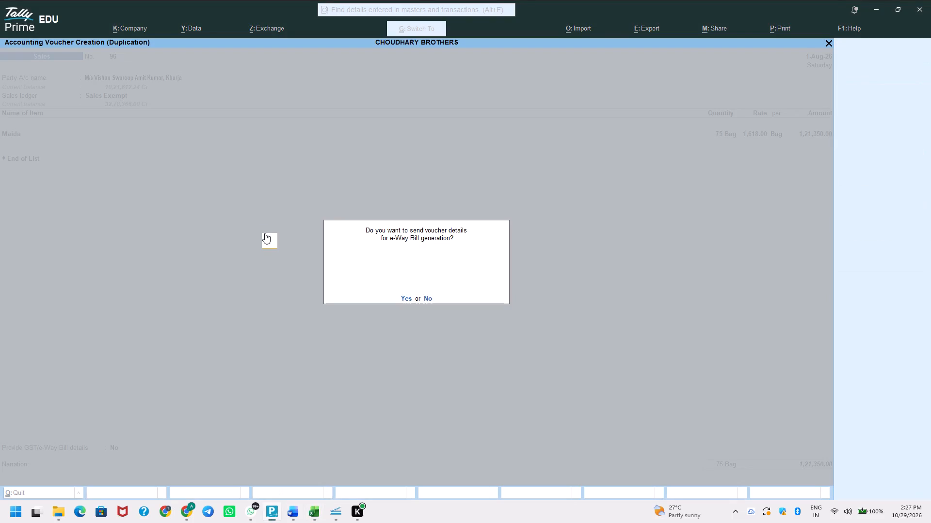
Duplicate sales voucher 96 as voucher number 101, after extending the Excel row selection to bill 101.
{"action": "key", "text": "Down"}
{"action": "key", "text": "alt+Tab"}
{"action": "key", "text": "shift+Down"}
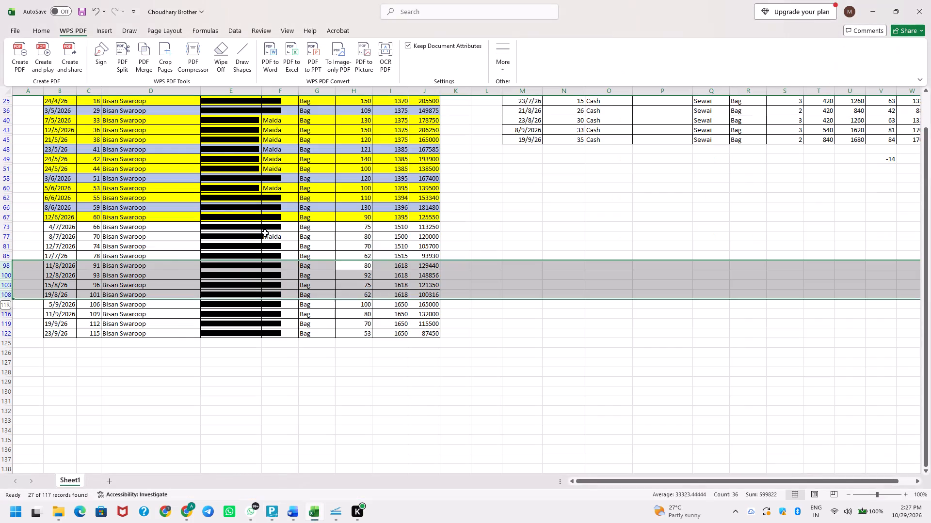
{"action": "key", "text": "alt+Tab"}
{"action": "key", "text": "alt+2"}
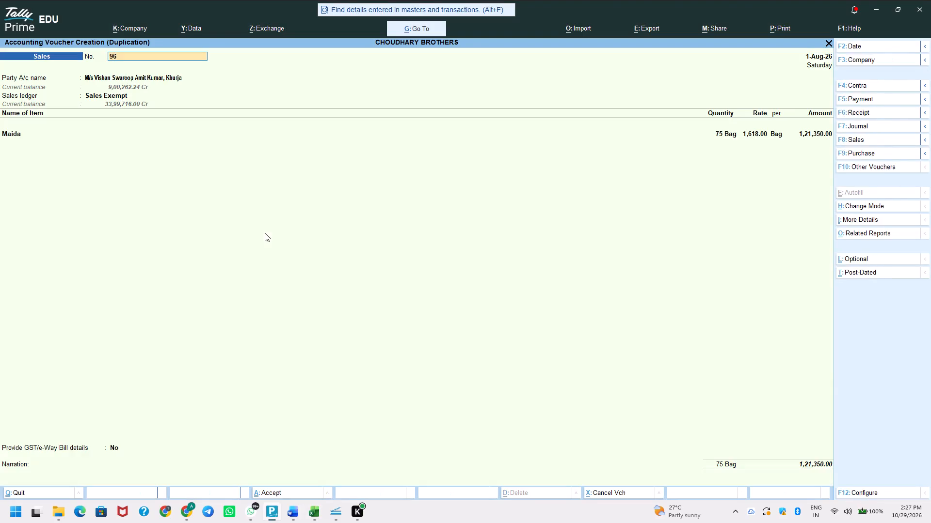
{"action": "key", "text": "alt+Tab"}
{"action": "key", "text": "alt+Tab"}
{"action": "type", "text": "101"}
{"action": "key", "text": "Return"}
Set Maida to 62 bags from the Excel row of bill 101, and save voucher 101 without sending e-Way Bill details.
{"action": "key", "text": "Return"}
{"action": "key", "text": "ctrl+a"}
{"action": "key", "text": "ctrl+a"}
{"action": "key", "text": "Return"}
{"action": "key", "text": "Return"}
{"action": "key", "text": "alt+Tab"}
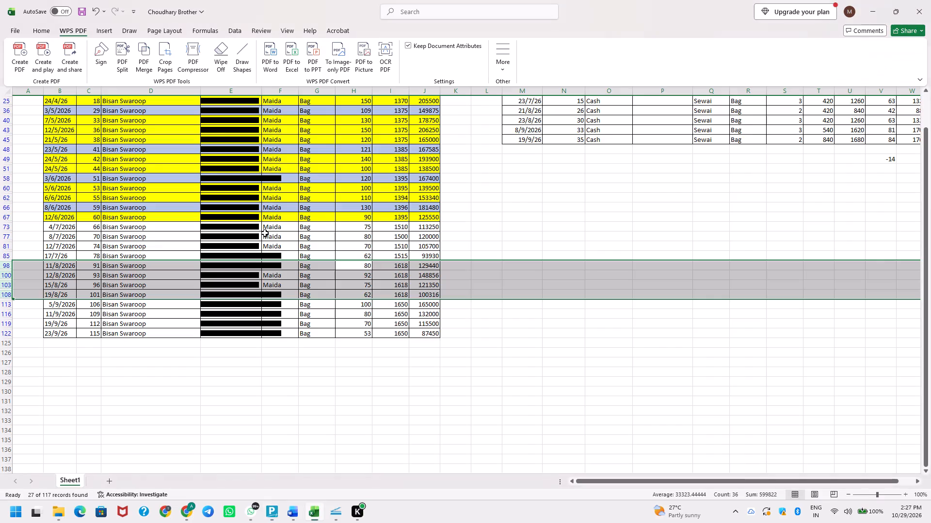
{"action": "key", "text": "alt+Tab"}
{"action": "type", "text": "62"}
{"action": "key", "text": "Return"}
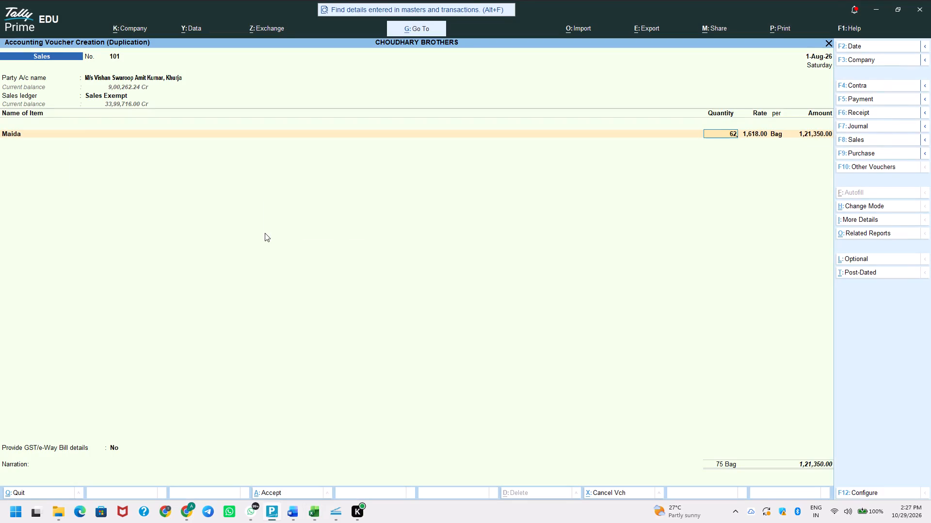
{"action": "key", "text": "Return"}
{"action": "key", "text": "alt+Tab"}
{"action": "key", "text": "alt+Tab"}
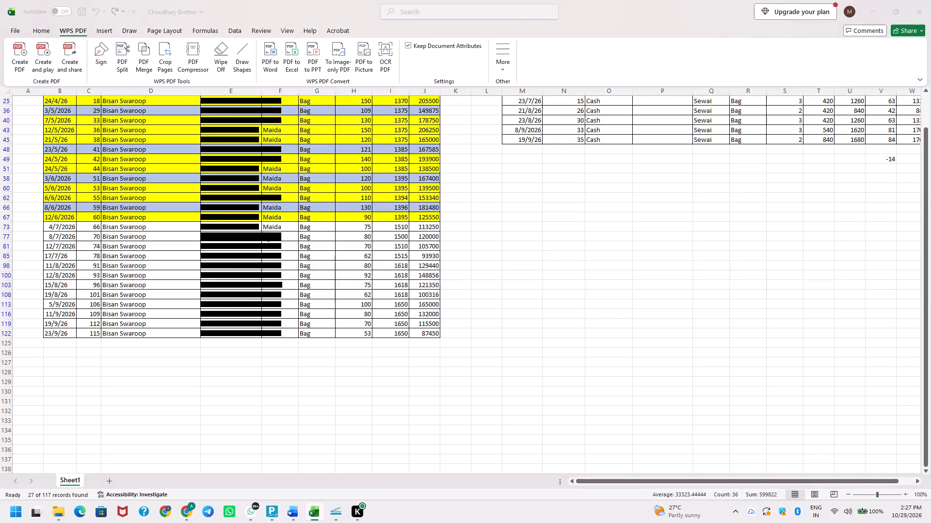
{"action": "key", "text": "Return"}
{"action": "key", "text": "ctrl+a"}
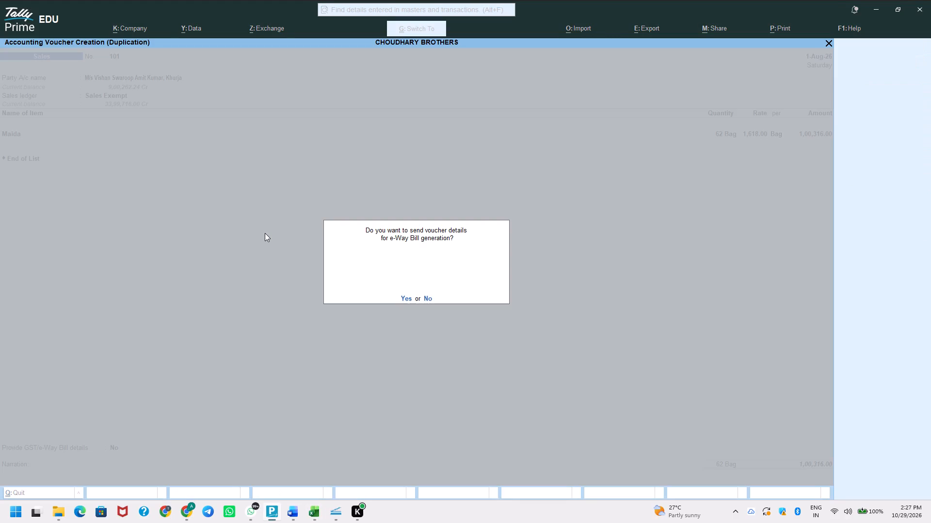
{"action": "key", "text": "Escape"}
Switch to the Choudhary Brother workbook in Excel and select only the row of bill 106.
{"action": "key", "text": "Down"}
{"action": "key", "text": "alt+Tab"}
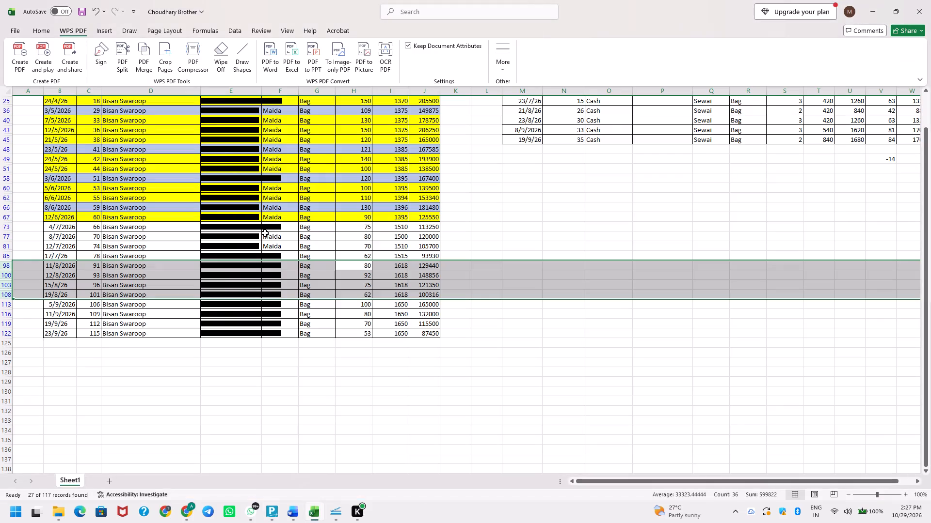
{"action": "key", "text": "shift+Down"}
{"action": "key", "text": "Down"}
{"action": "key", "text": "Down"}
{"action": "key", "text": "Down"}
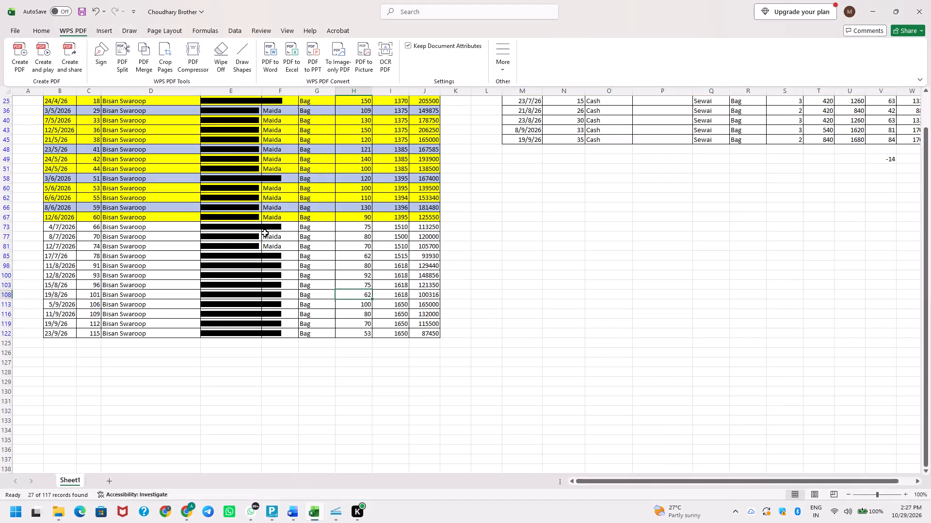
{"action": "key", "text": "Down"}
{"action": "key", "text": "Down"}
{"action": "key", "text": "Up"}
{"action": "key", "text": "shift+space"}
In TallyPrime, duplicate sales voucher 101 as voucher 106 dated 1-Sep-26, and save it without sending e-Way Bill details.
{"action": "key", "text": "alt+Tab"}
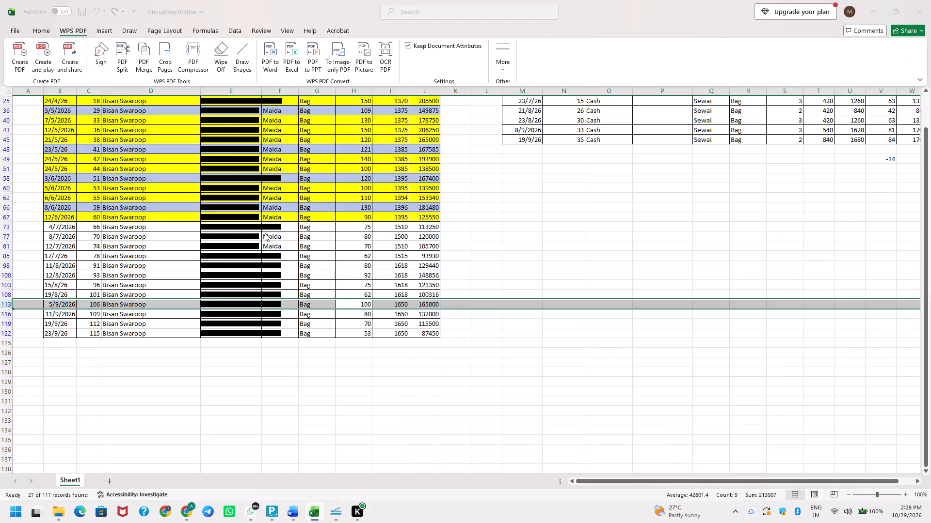
{"action": "key", "text": "alt+2"}
{"action": "key", "text": "alt+Tab"}
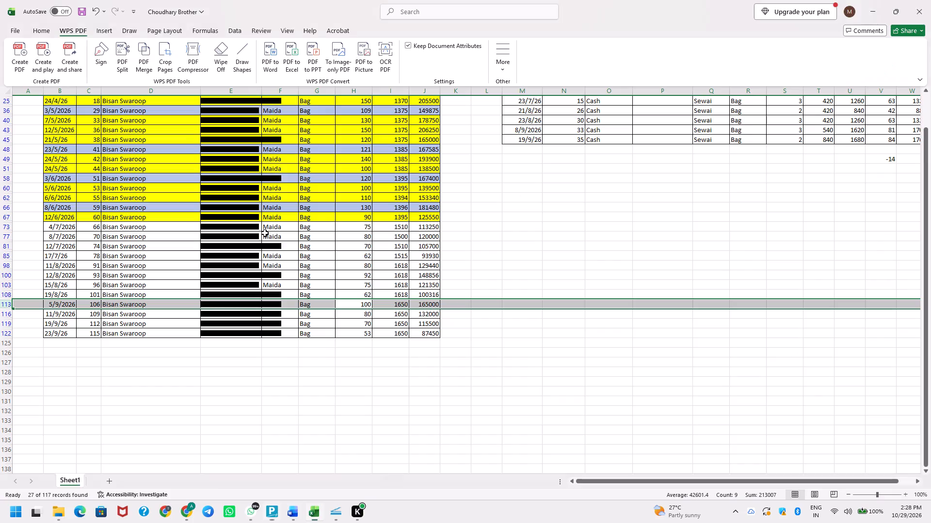
{"action": "key", "text": "alt+Tab"}
{"action": "type", "text": "106"}
{"action": "key", "text": "Return"}
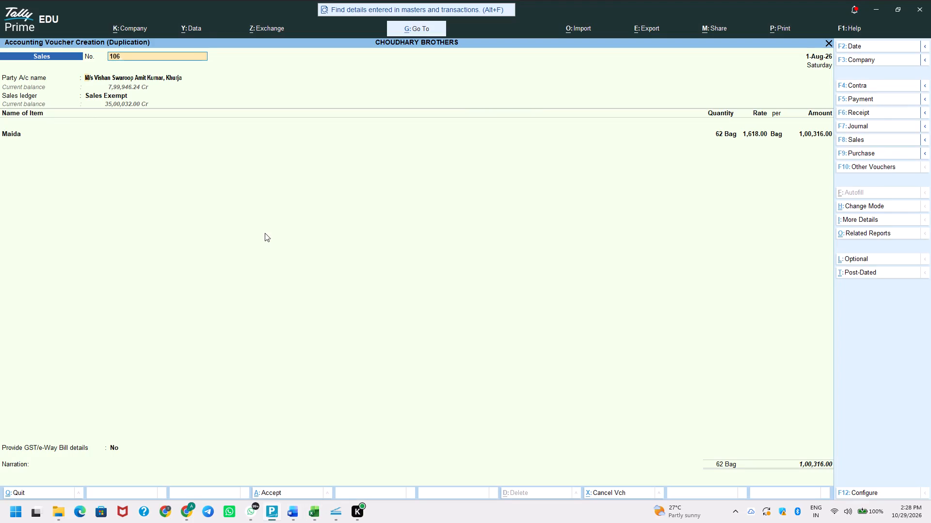
{"action": "key", "text": "F2"}
{"action": "type", "text": "1-9"}
{"action": "key", "text": "Return"}
{"action": "key", "text": "ctrl+a"}
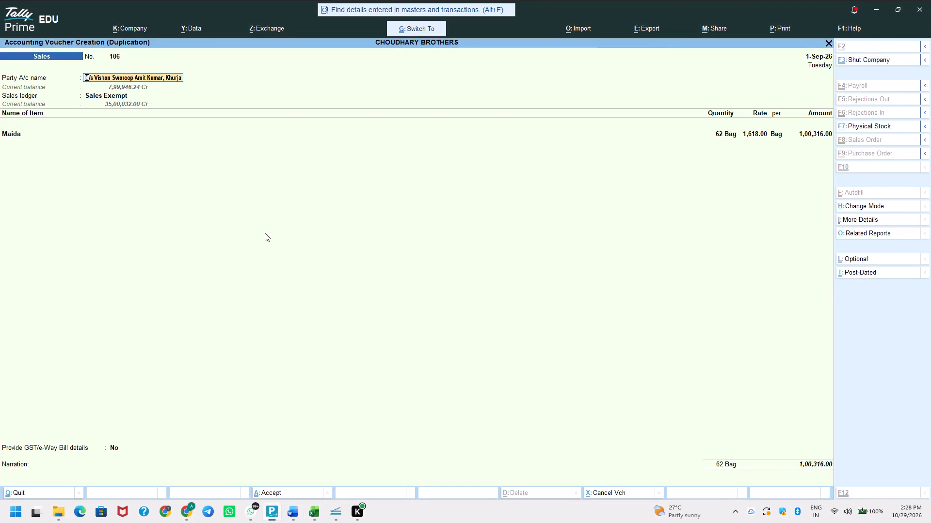
{"action": "key", "text": "Escape"}
Reopen sales voucher 106, set Maida to 100 bags at a rate of 1650, and save it without sending e-Way Bill details.
{"action": "key", "text": "Down"}
{"action": "key", "text": "Return"}
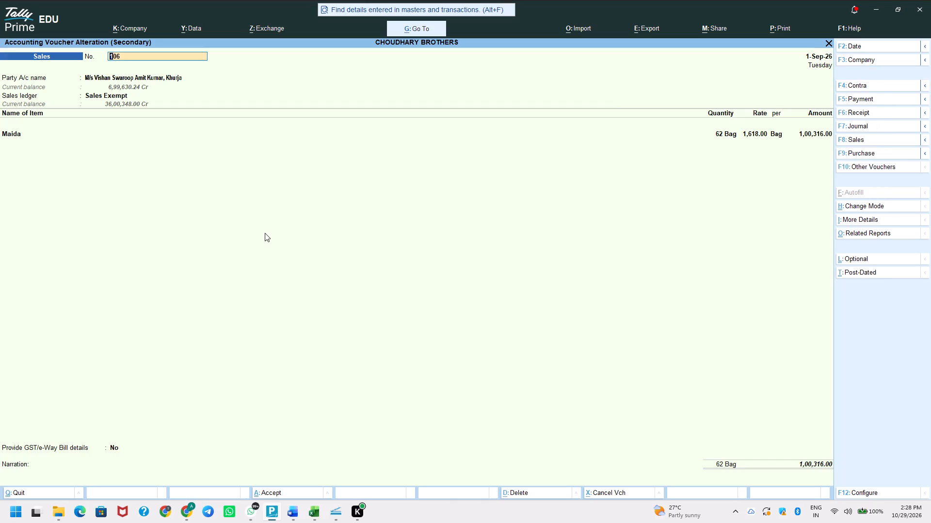
{"action": "left_click", "coordinate": [715, 135]}
{"action": "type", "text": "100"}
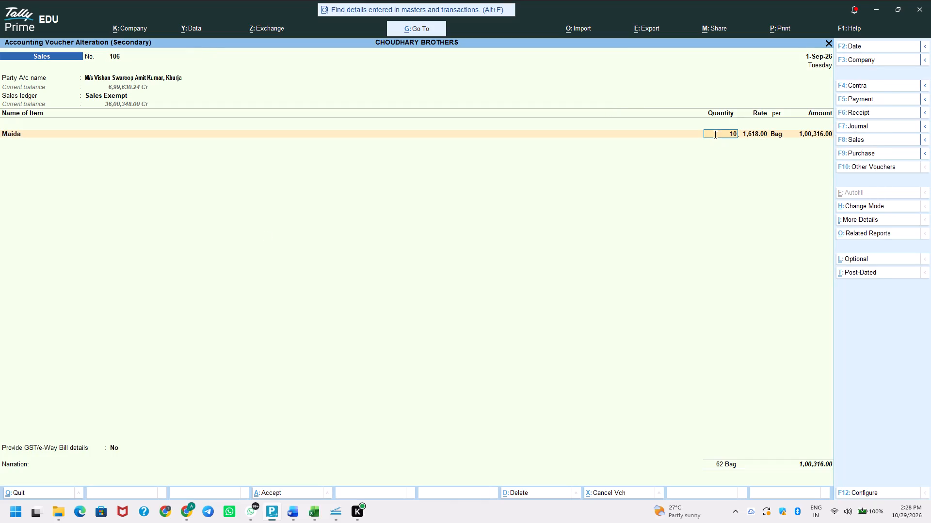
{"action": "key", "text": "Return"}
{"action": "key", "text": "alt+Tab"}
{"action": "key", "text": "alt+Tab"}
{"action": "type", "text": "1650"}
{"action": "key", "text": "Return"}
{"action": "key", "text": "ctrl+a"}
{"action": "key", "text": "Escape"}
Extend the Excel row selection to bill 109, and save a duplicate of sales voucher 106 as voucher 109 without sending e-Way Bill details.
{"action": "key", "text": "Down"}
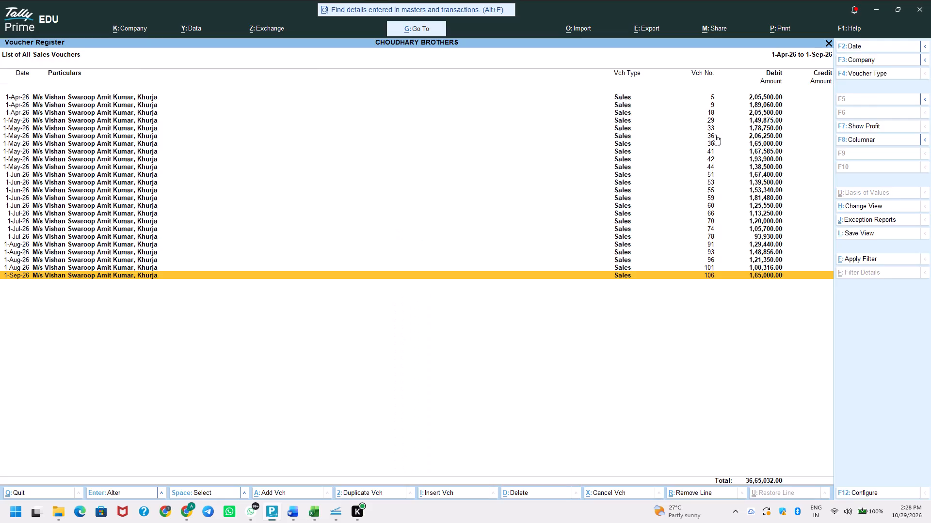
{"action": "key", "text": "alt+Tab"}
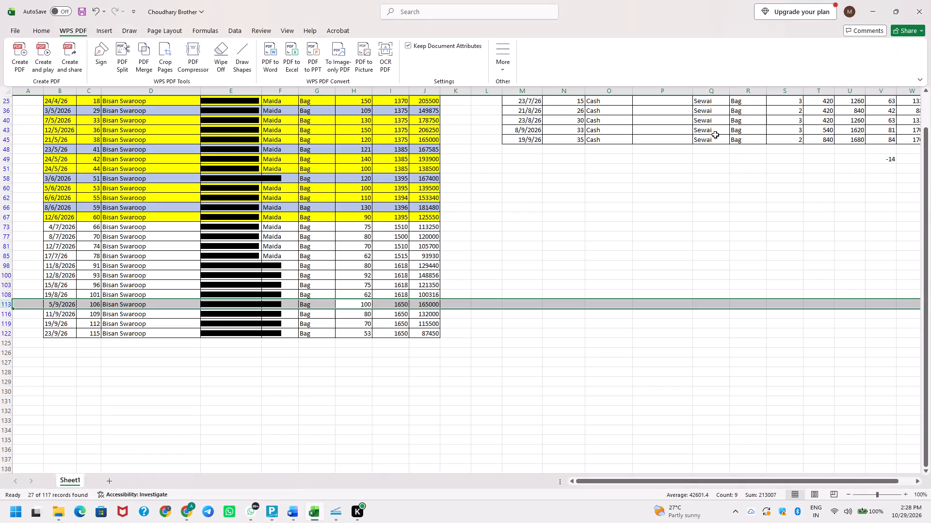
{"action": "key", "text": "shift+Down"}
{"action": "key", "text": "alt+Tab"}
{"action": "key", "text": "alt+2"}
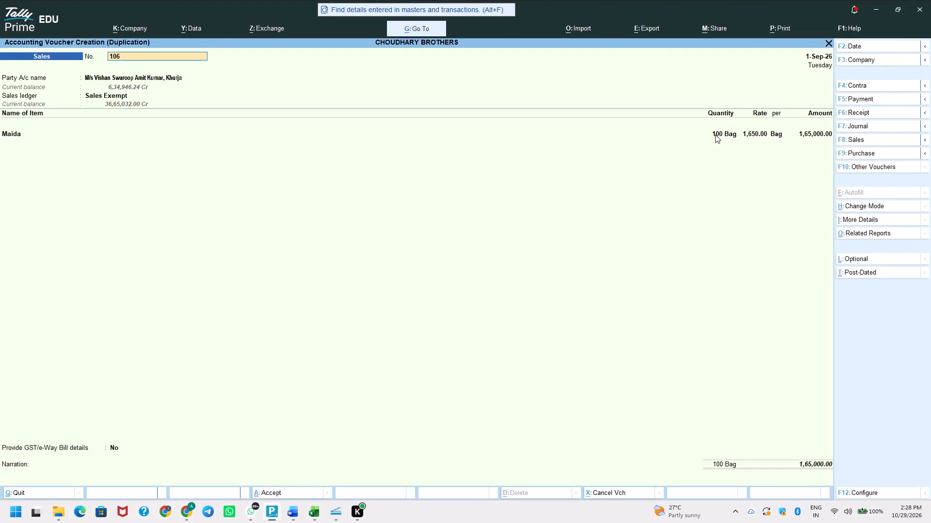
{"action": "type", "text": "109"}
{"action": "key", "text": "alt+Tab"}
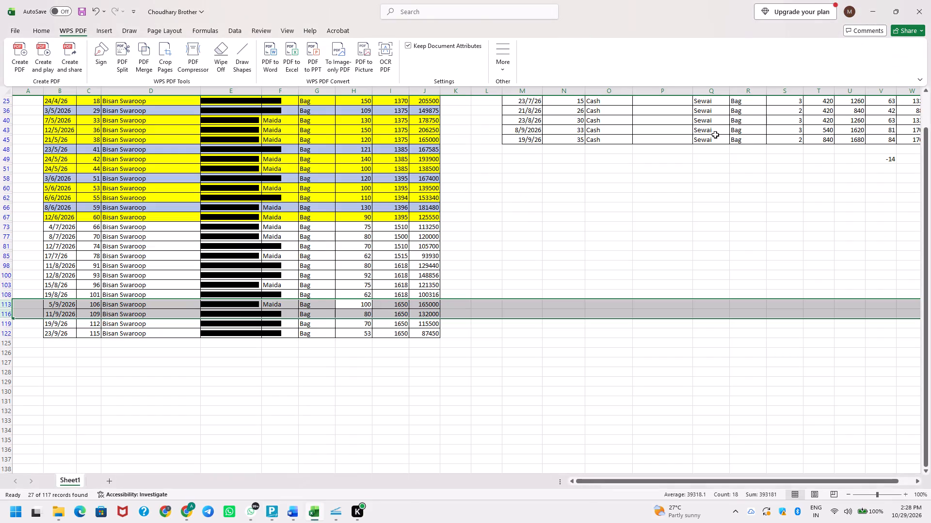
{"action": "key", "text": "alt+Tab"}
{"action": "key", "text": "Return"}
{"action": "key", "text": "ctrl+a"}
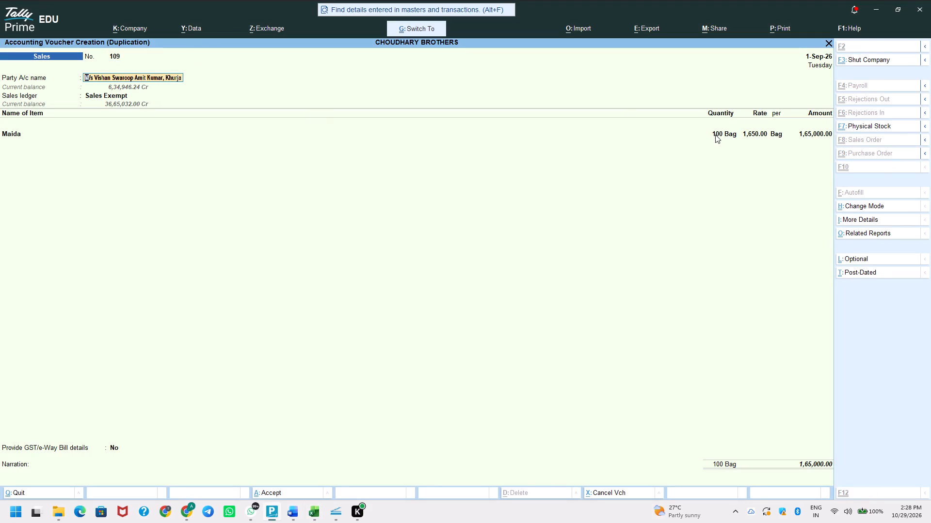
{"action": "key", "text": "Escape"}
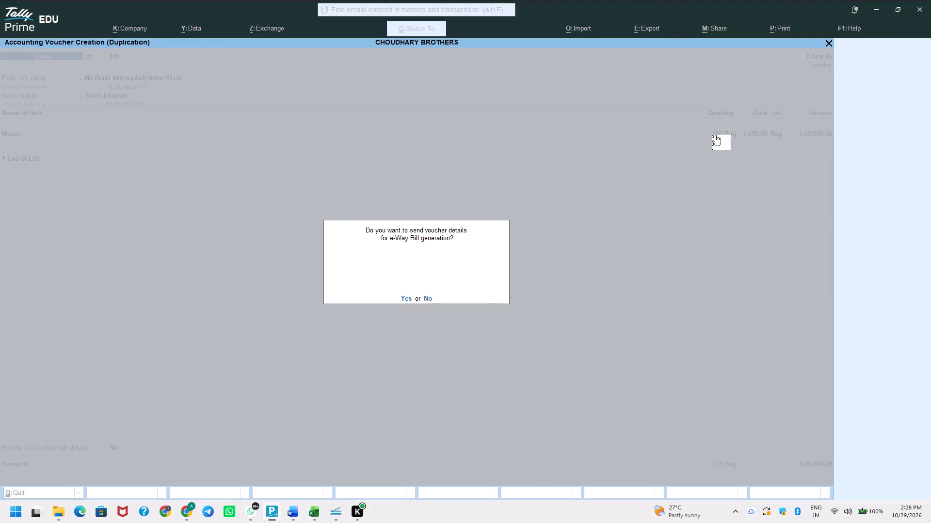
Reopen sales voucher 109, set Maida to 80 bags from the Excel row, and save it without sending e-Way Bill details.
{"action": "key", "text": "Down"}
{"action": "key", "text": "Return"}
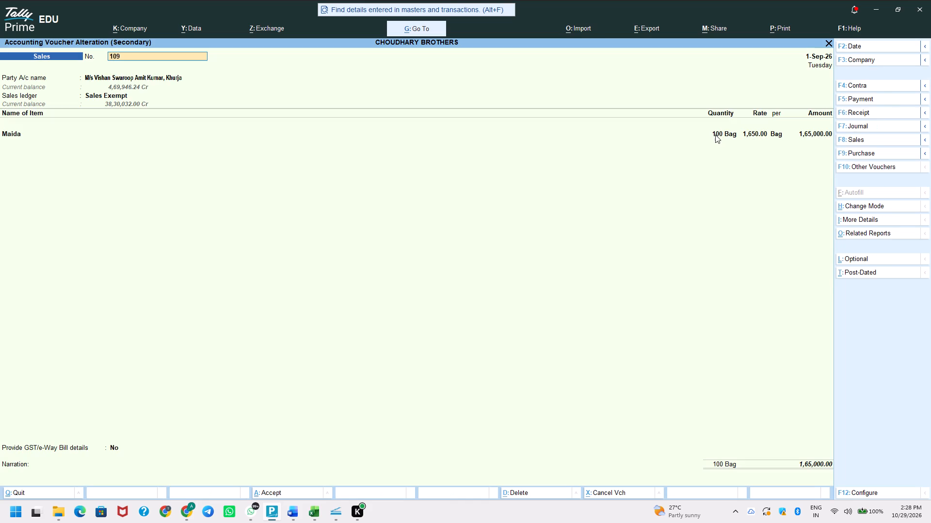
{"action": "left_click", "coordinate": [724, 140]}
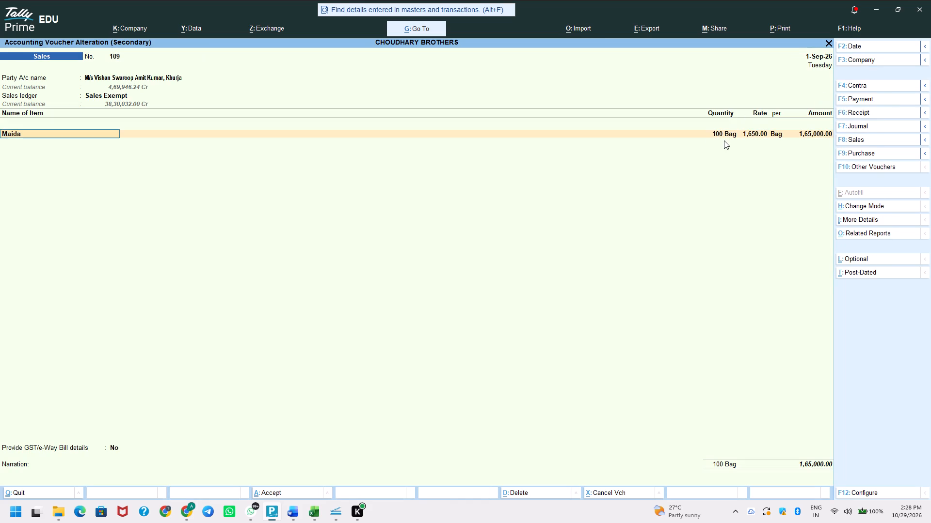
{"action": "key", "text": "Return"}
{"action": "key", "text": "alt+Tab"}
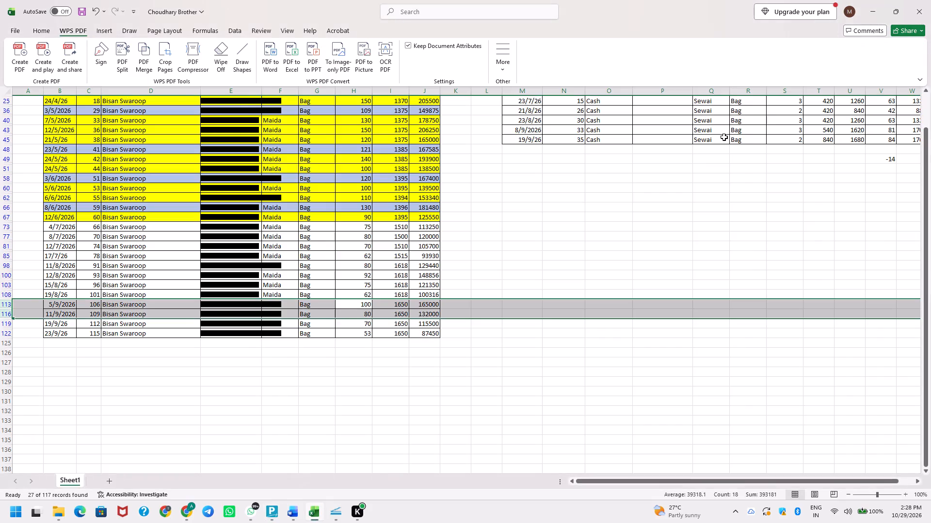
{"action": "key", "text": "alt+Tab"}
{"action": "type", "text": "80"}
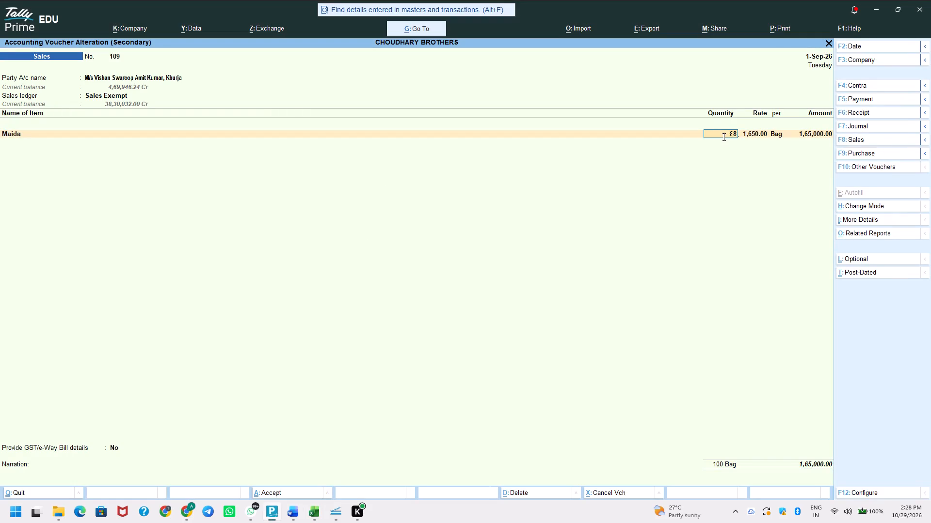
{"action": "key", "text": "Return"}
{"action": "key", "text": "alt+Tab"}
{"action": "key", "text": "alt+Tab"}
{"action": "key", "text": "ctrl+a"}
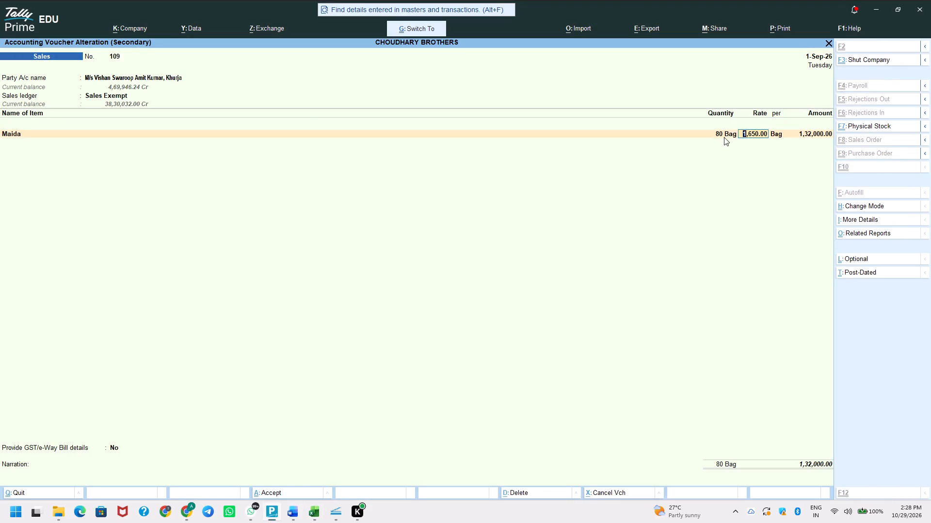
{"action": "key", "text": "Escape"}
Duplicate sales voucher 109 as voucher number 112, taking the number from the next Excel row.
{"action": "key", "text": "Down"}
{"action": "key", "text": "Down"}
{"action": "key", "text": "alt+2"}
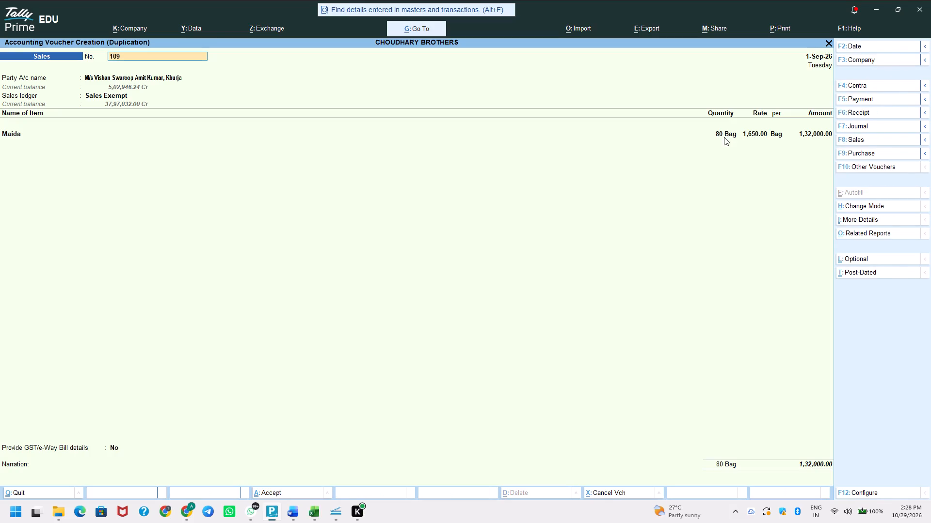
{"action": "key", "text": "alt+Tab"}
{"action": "key", "text": "alt+Tab"}
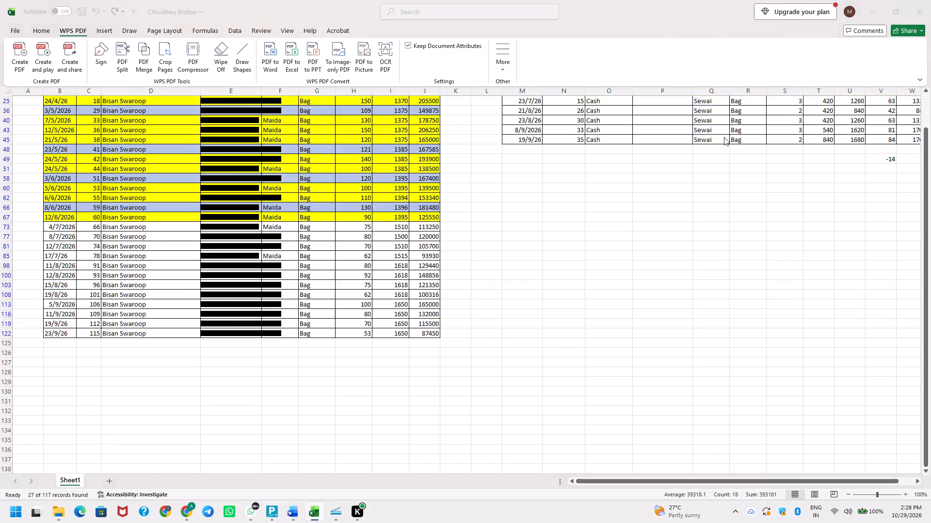
{"action": "type", "text": "112"}
{"action": "key", "text": "Return"}
Set Maida to 70 bags from the Excel row of bill 112, and save voucher 112 without sending e-Way Bill details.
{"action": "key", "text": "Return"}
{"action": "key", "text": "ctrl+a"}
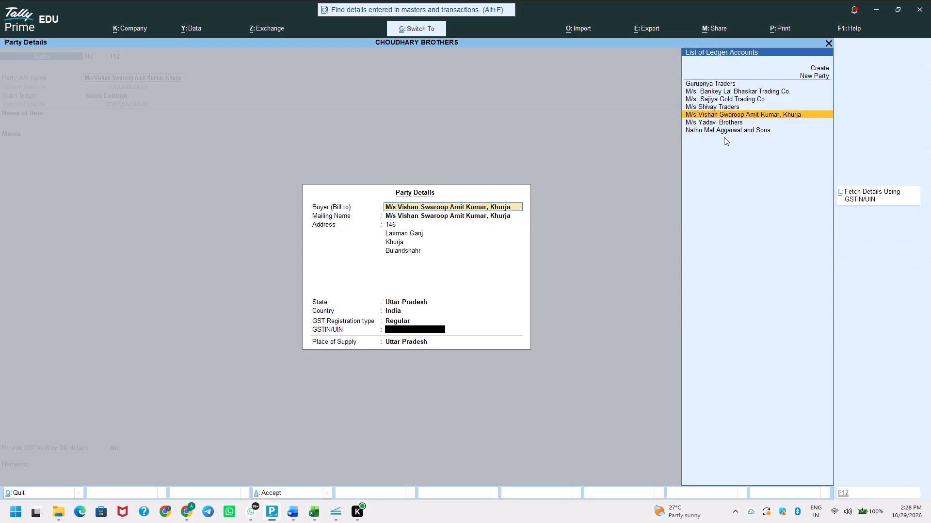
{"action": "key", "text": "ctrl+a"}
{"action": "key", "text": "Return"}
{"action": "key", "text": "Return"}
{"action": "key", "text": "alt+Tab"}
{"action": "key", "text": "alt+Tab"}
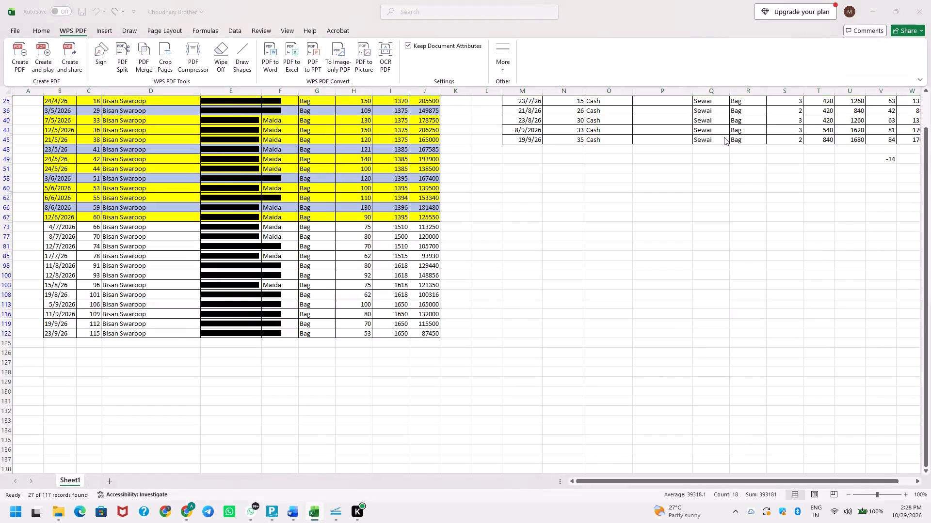
{"action": "type", "text": "70"}
{"action": "key", "text": "Return"}
{"action": "key", "text": "alt+Tab"}
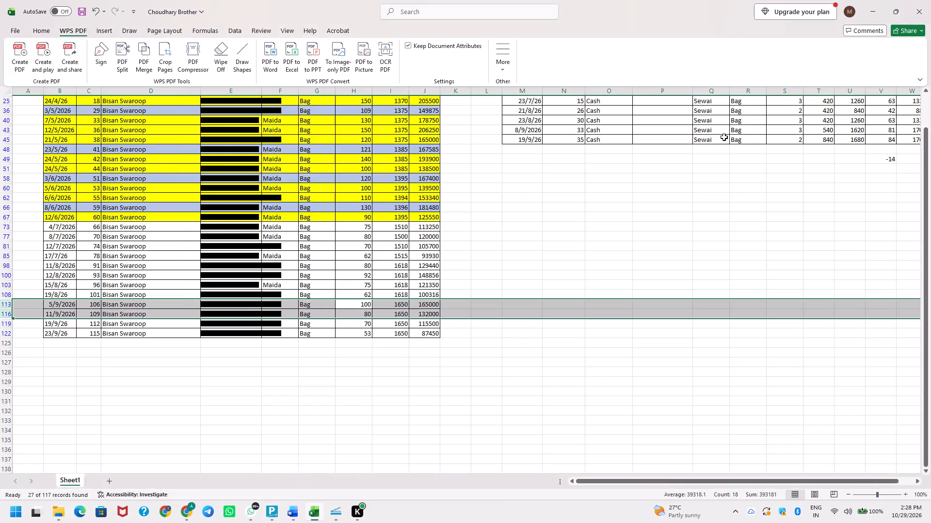
{"action": "key", "text": "alt+Tab"}
{"action": "key", "text": "ctrl+a"}
{"action": "key", "text": "ctrl+a"}
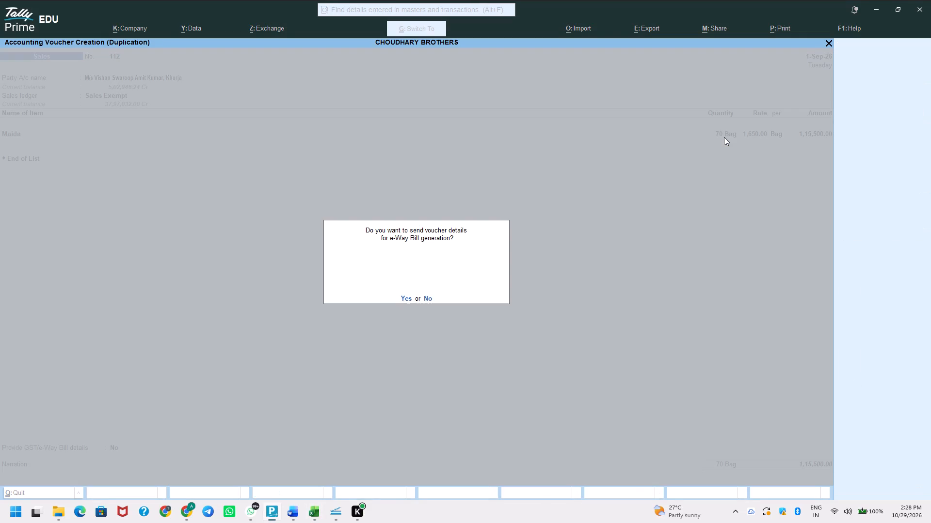
{"action": "key", "text": "Escape"}
Duplicate sales voucher 112 as voucher number 115, after extending the Excel row selection to bill 115.
{"action": "key", "text": "Down"}
{"action": "key", "text": "alt+Tab"}
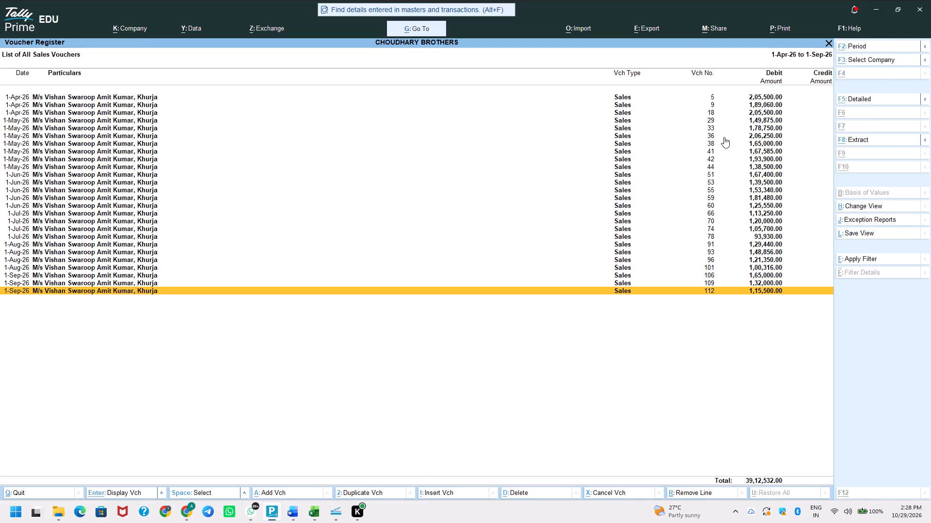
{"action": "key", "text": "shift+Down"}
{"action": "key", "text": "shift+Down"}
{"action": "key", "text": "alt+Tab"}
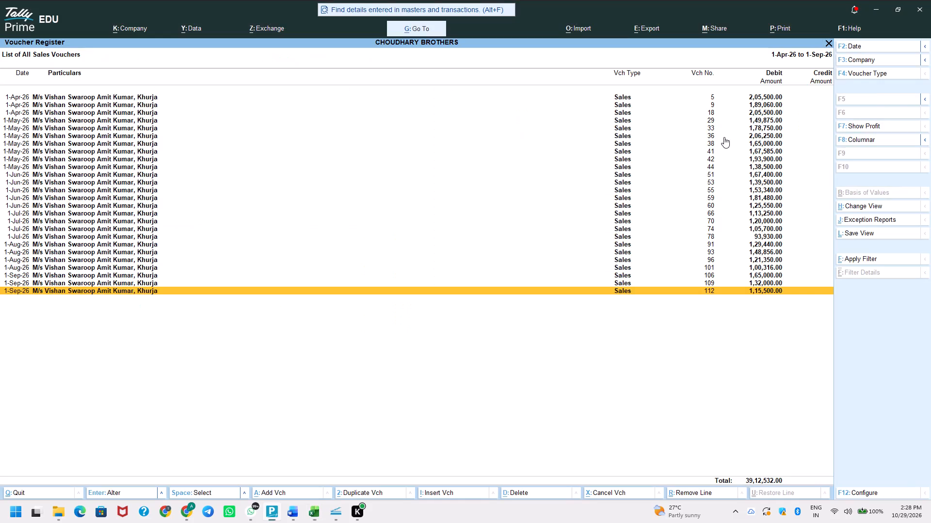
{"action": "key", "text": "alt+2"}
{"action": "type", "text": "115"}
{"action": "key", "text": "alt+Tab"}
{"action": "key", "text": "alt+Tab"}
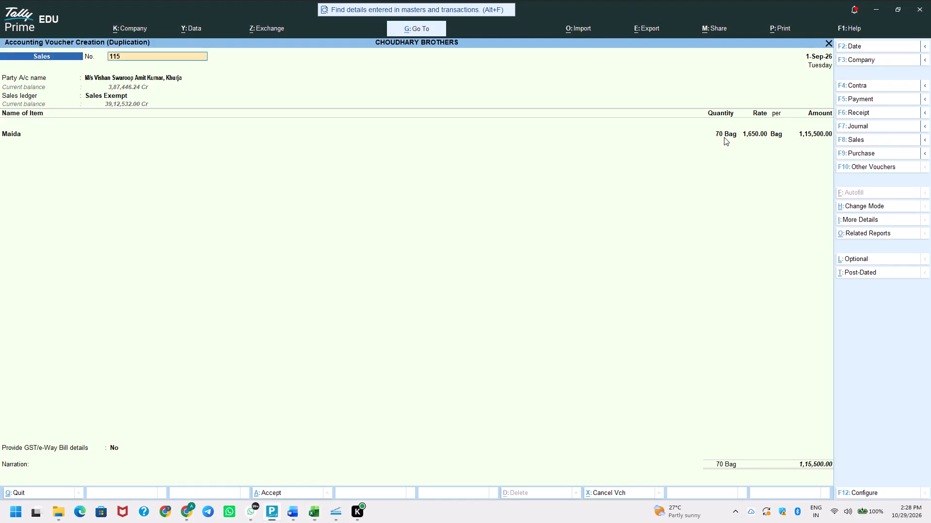
Set Maida to 53 bags in voucher 115, save it without sending e-Way Bill details, and return to the monthly Sales Register.
{"action": "key", "text": "Return"}
{"action": "key", "text": "Return"}
{"action": "key", "text": "ctrl+a"}
{"action": "key", "text": "ctrl+a"}
{"action": "key", "text": "Return"}
{"action": "key", "text": "Return"}
{"action": "key", "text": "alt+Tab"}
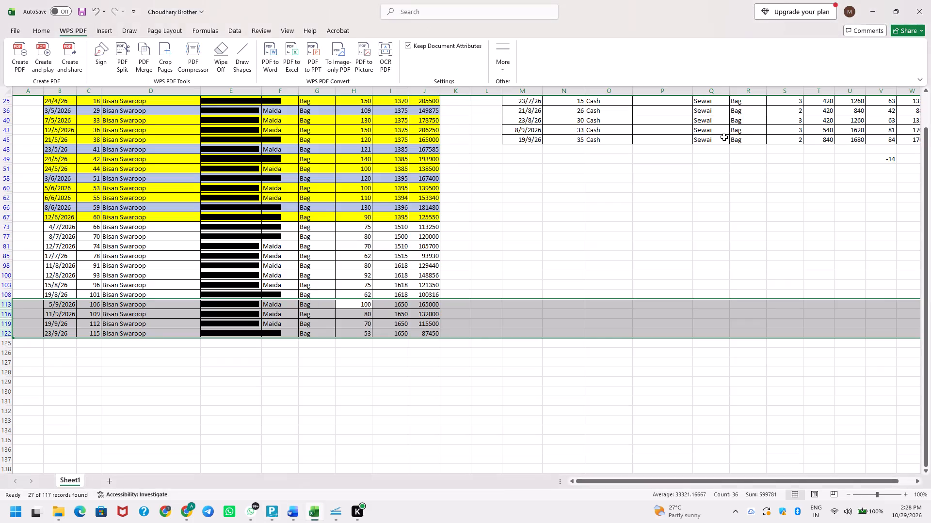
{"action": "key", "text": "alt+Tab"}
{"action": "type", "text": "53"}
{"action": "key", "text": "Return"}
{"action": "key", "text": "Return"}
{"action": "key", "text": "ctrl+a"}
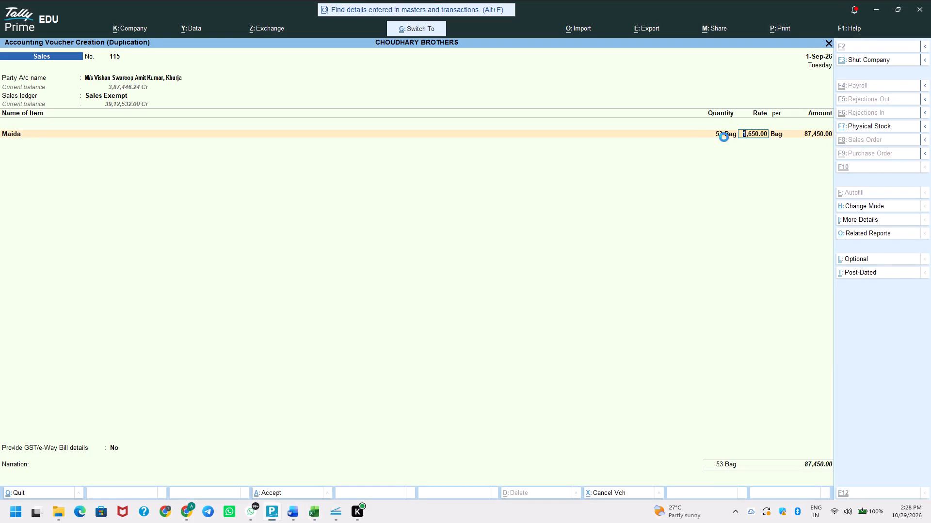
{"action": "key", "text": "Escape"}
{"action": "key", "text": "Escape"}
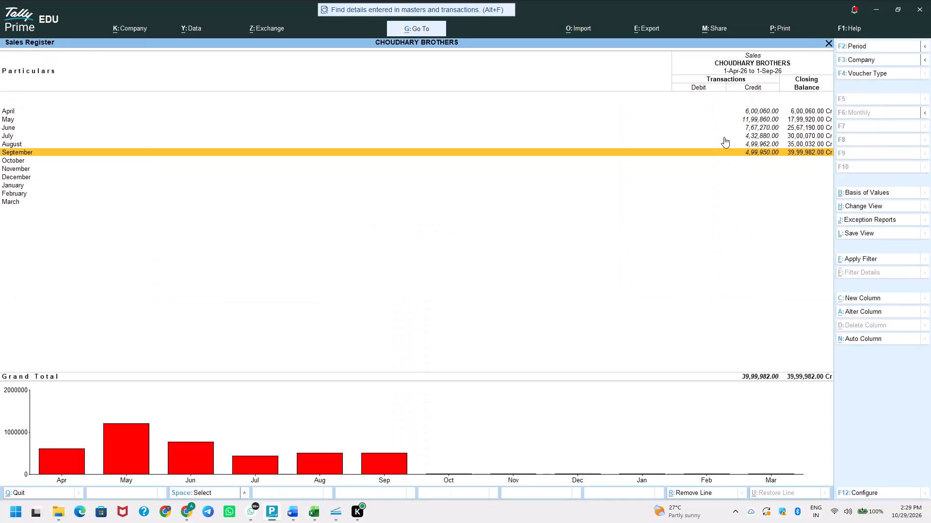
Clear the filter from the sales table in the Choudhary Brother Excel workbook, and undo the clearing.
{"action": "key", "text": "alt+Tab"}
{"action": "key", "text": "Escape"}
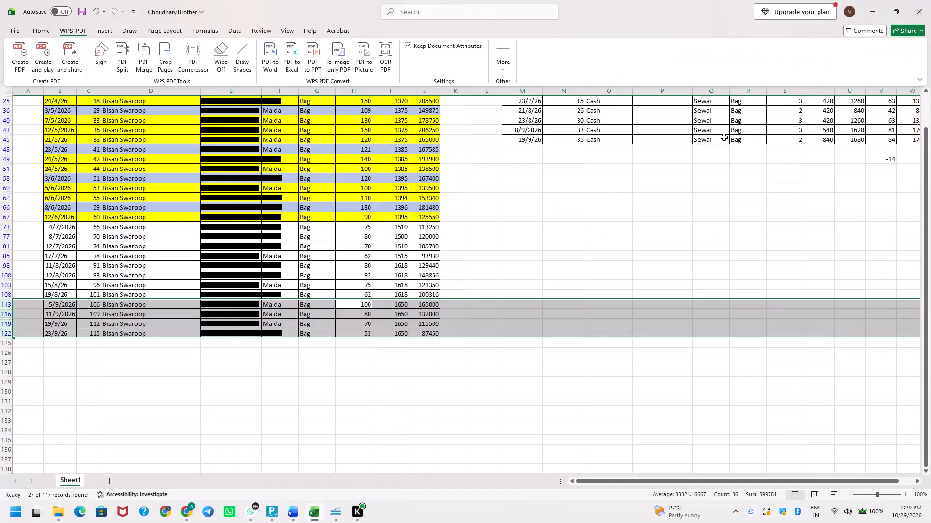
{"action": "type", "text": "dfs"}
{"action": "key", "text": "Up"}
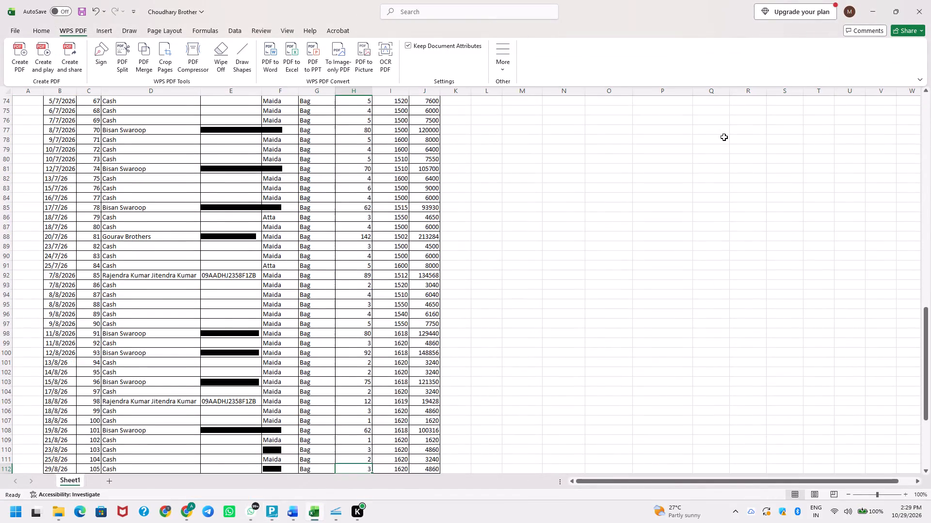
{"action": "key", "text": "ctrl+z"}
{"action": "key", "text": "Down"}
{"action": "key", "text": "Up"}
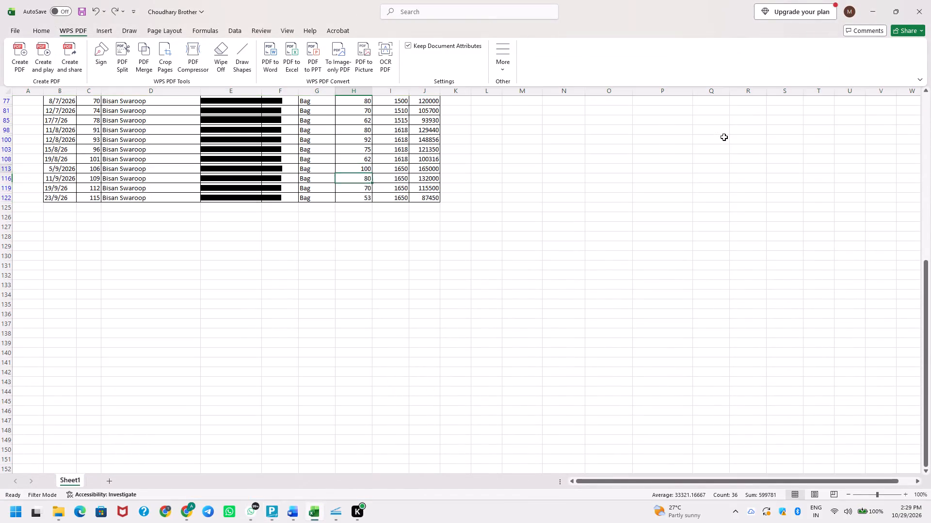
{"action": "key", "text": "Right"}
{"action": "key", "text": "Down"}
{"action": "key", "text": "Right"}
{"action": "key", "text": "Down"}
{"action": "key", "text": "Down"}
{"action": "key", "text": "ctrl+shift+Up"}
{"action": "key", "text": "shift+Down"}
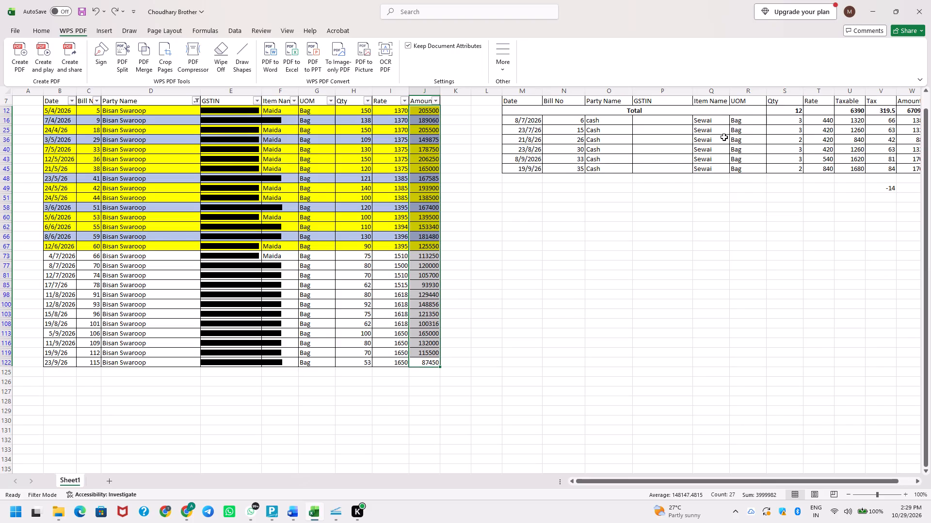
{"action": "key", "text": "alt+Tab"}
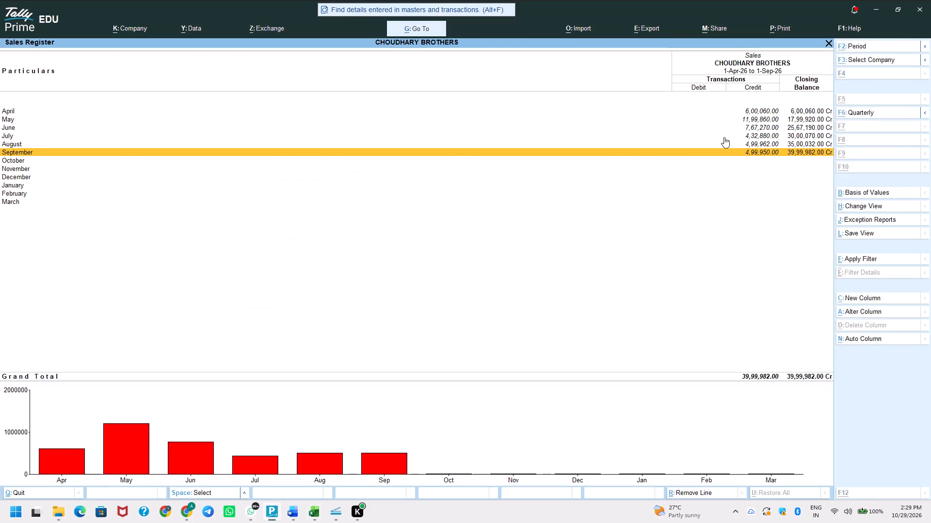
{"action": "key", "text": "alt+Tab"}
{"action": "key", "text": "alt+Tab"}
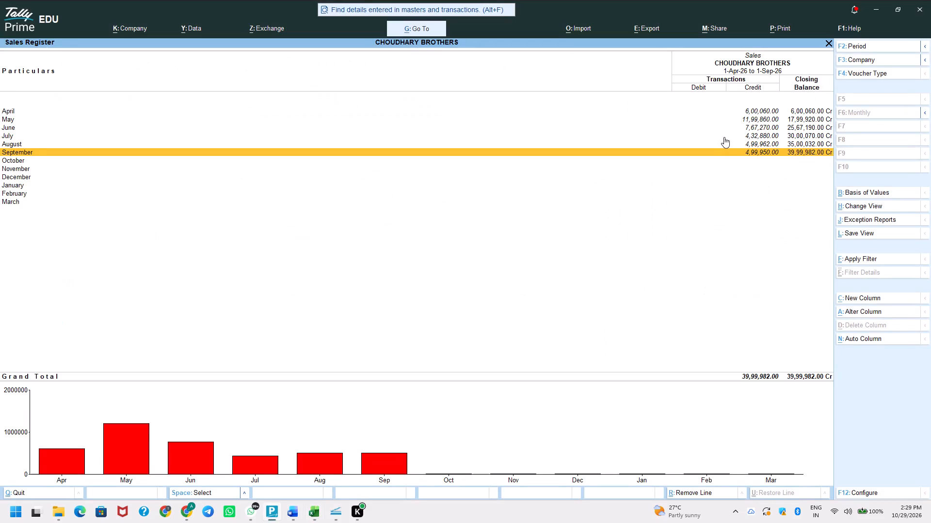
Switch to Excel and clear the party filter from the sales table so all bills are listed.
{"action": "key", "text": "alt+Tab"}
{"action": "key", "text": "Up"}
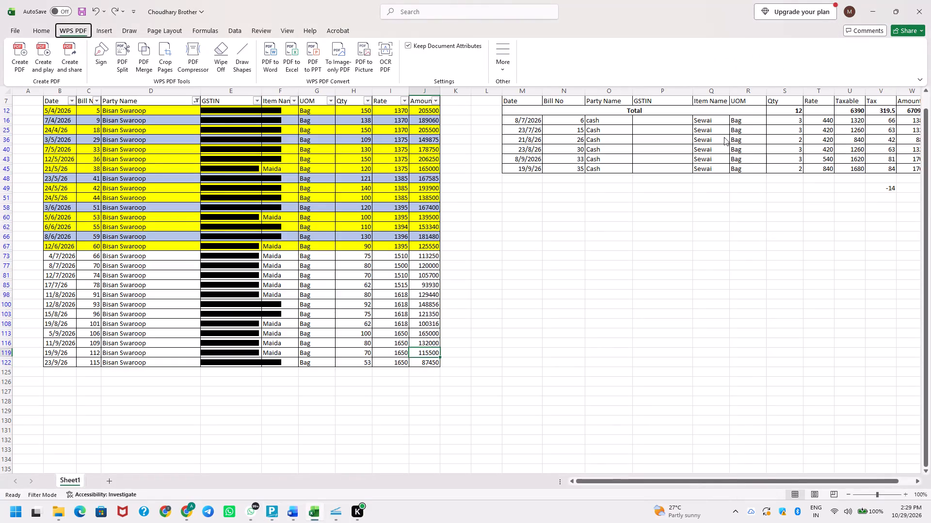
{"action": "type", "text": "dfs"}
Examine the separate Sewai bills table beside the sales table, checking its bill numbers, parties, quantities, rates and amounts from bill 5 on.
{"action": "key", "text": "Up"}
{"action": "key", "text": "Right"}
{"action": "key", "text": "Right"}
{"action": "key", "text": "Right"}
{"action": "key", "text": "ctrl+Up"}
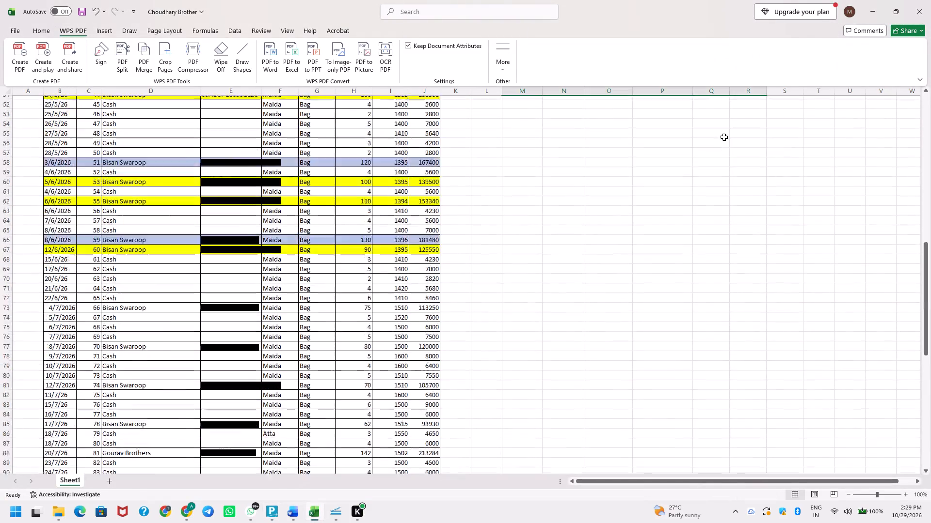
{"action": "key", "text": "Up"}
{"action": "key", "text": "ctrl+Up"}
{"action": "key", "text": "Right"}
{"action": "key", "text": "Right"}
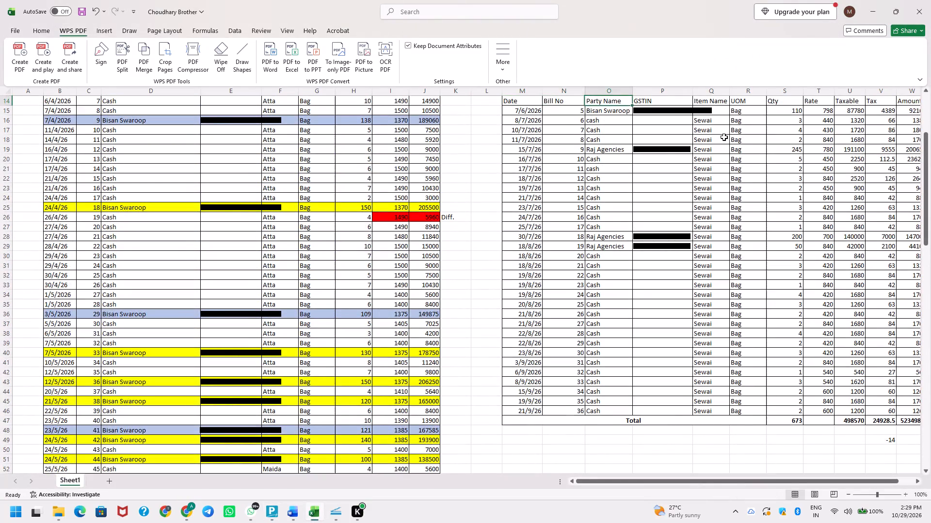
{"action": "key", "text": "Down"}
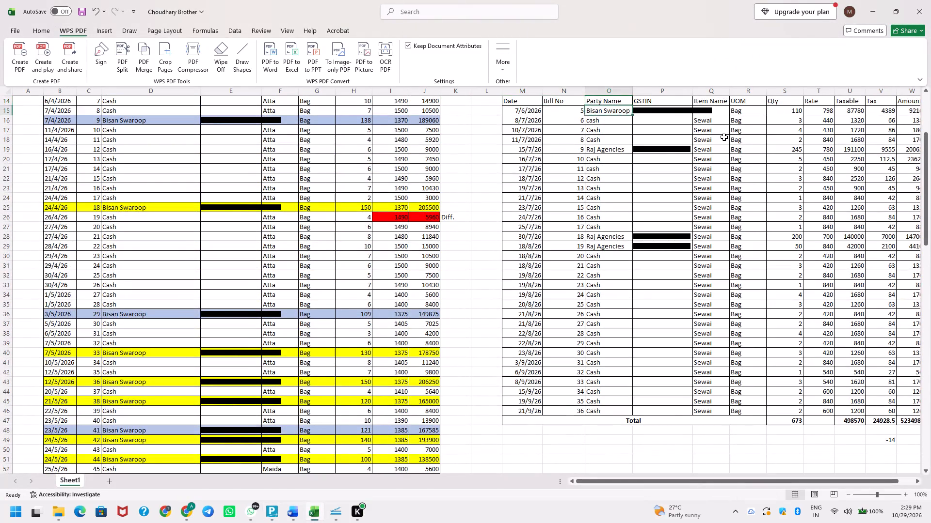
{"action": "key", "text": "Right"}
{"action": "key", "text": "Right"}
{"action": "key", "text": "Right"}
{"action": "key", "text": "Right"}
{"action": "key", "text": "Right"}
{"action": "key", "text": "Right"}
{"action": "key", "text": "Right"}
{"action": "key", "text": "Right"}
{"action": "key", "text": "Right"}
{"action": "key", "text": "Right"}
{"action": "key", "text": "Left"}
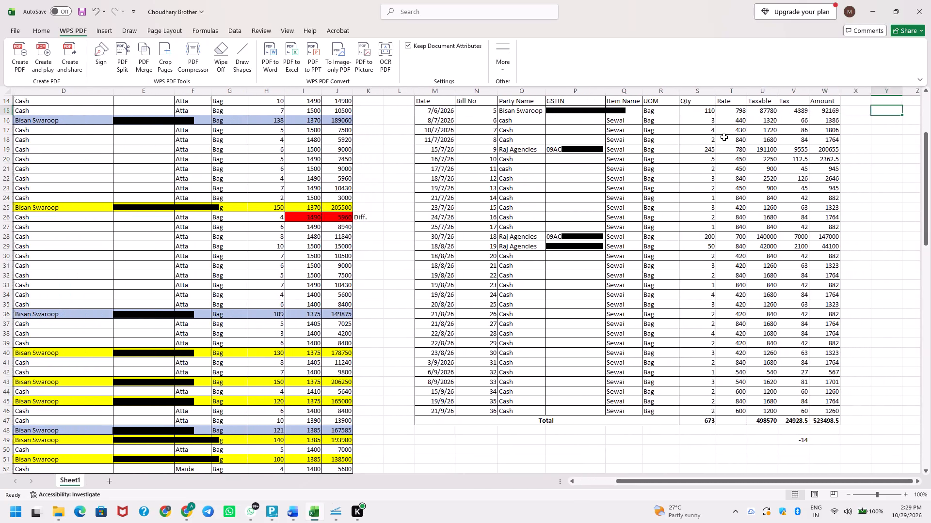
{"action": "key", "text": "Left"}
{"action": "key", "text": "Left"}
{"action": "key", "text": "Left"}
{"action": "key", "text": "Left"}
{"action": "key", "text": "Left"}
{"action": "key", "text": "Left"}
{"action": "key", "text": "Left"}
{"action": "key", "text": "Down"}
{"action": "key", "text": "Down"}
{"action": "key", "text": "Down"}
{"action": "key", "text": "Down"}
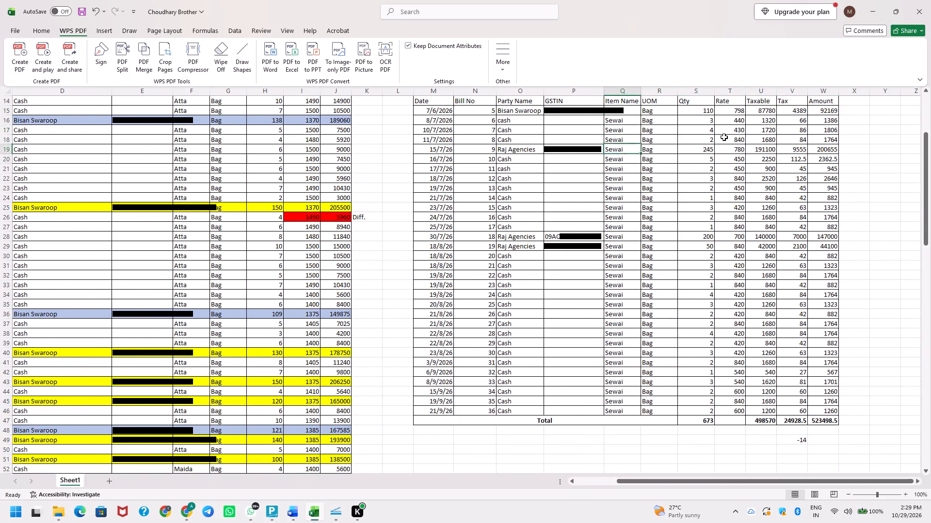
{"action": "key", "text": "Down"}
{"action": "key", "text": "Down"}
{"action": "key", "text": "Down"}
{"action": "key", "text": "Down"}
{"action": "key", "text": "Down"}
{"action": "key", "text": "Down"}
{"action": "key", "text": "Left"}
{"action": "key", "text": "Left"}
{"action": "key", "text": "Down"}
{"action": "key", "text": "Down"}
{"action": "key", "text": "Left"}
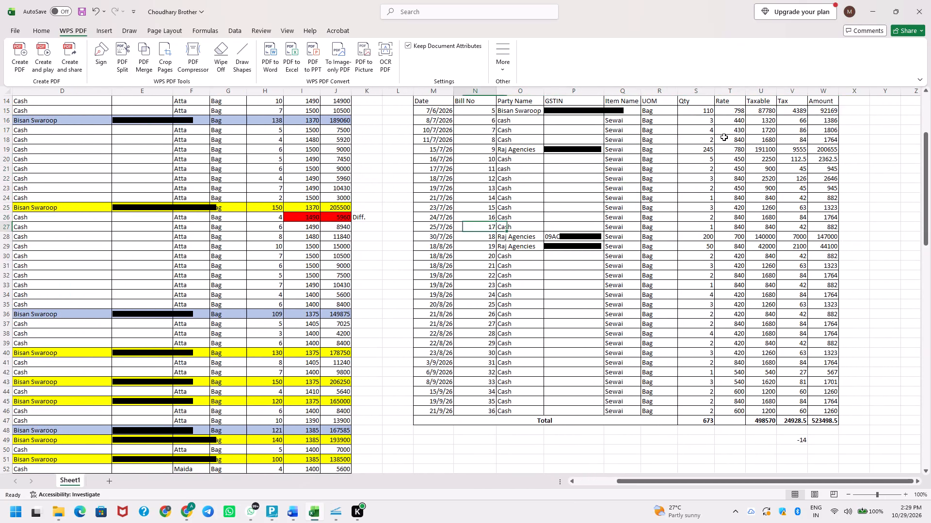
{"action": "key", "text": "Up"}
{"action": "key", "text": "Up"}
{"action": "key", "text": "Up"}
{"action": "key", "text": "Up"}
{"action": "key", "text": "Up"}
{"action": "key", "text": "Up"}
{"action": "key", "text": "Up"}
{"action": "key", "text": "Up"}
{"action": "key", "text": "Up"}
{"action": "key", "text": "Up"}
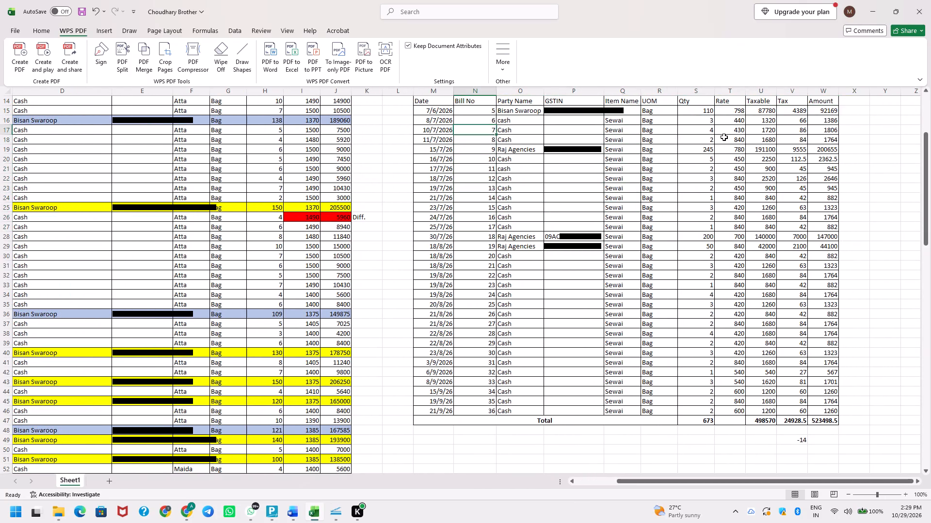
{"action": "key", "text": "Up"}
{"action": "key", "text": "Up"}
Switch to TallyPrime, open the June sales vouchers, and add a new voucher of type TAX SALES.
{"action": "key", "text": "alt+Tab"}
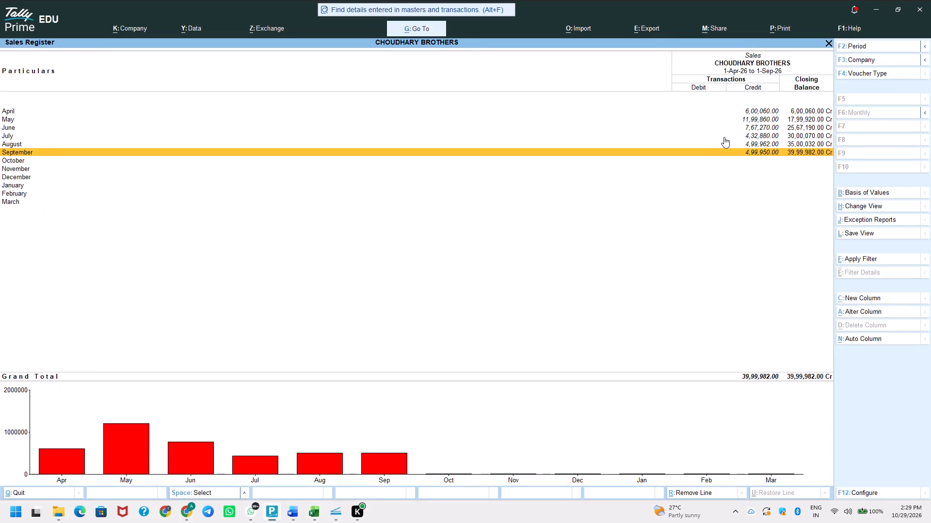
{"action": "key", "text": "Up"}
{"action": "key", "text": "Up"}
{"action": "key", "text": "Up"}
{"action": "key", "text": "Up"}
{"action": "key", "text": "Down"}
{"action": "key", "text": "Return"}
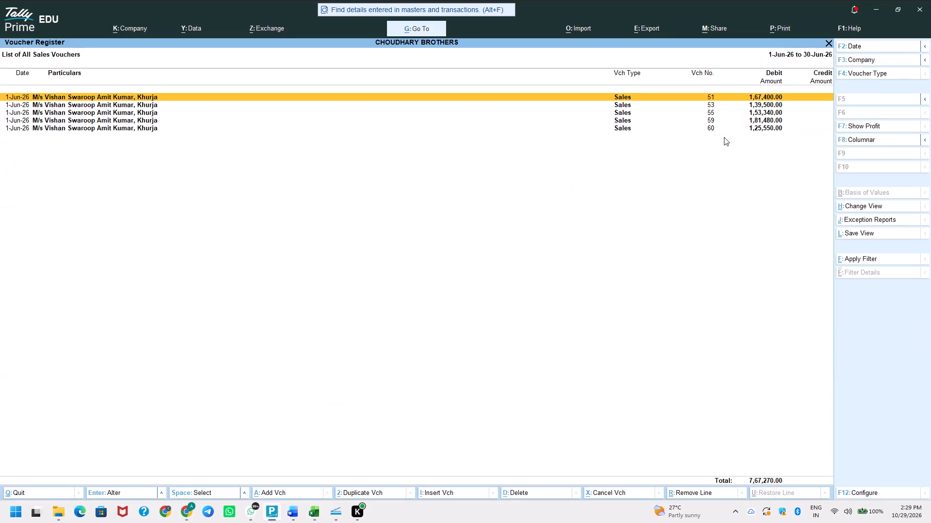
{"action": "key", "text": "alt+a"}
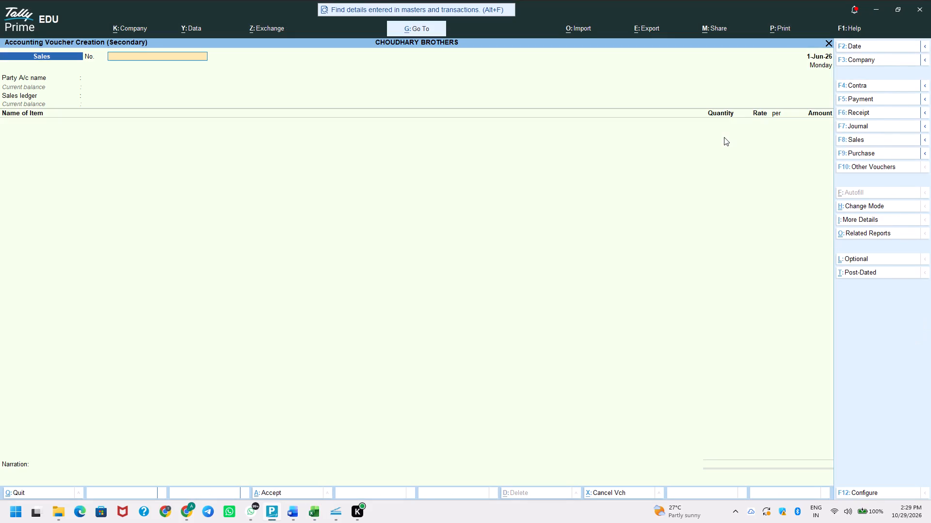
{"action": "key", "text": "F8"}
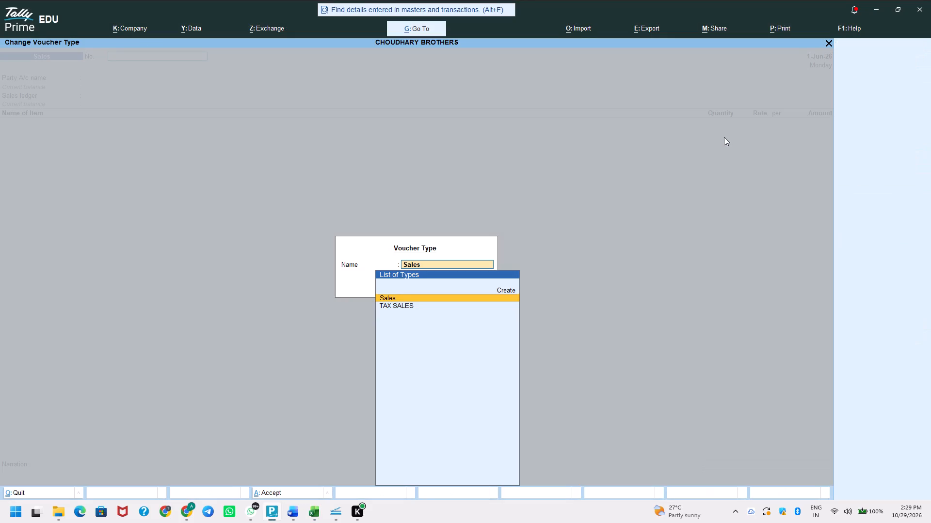
{"action": "key", "text": "Down"}
{"action": "key", "text": "Return"}
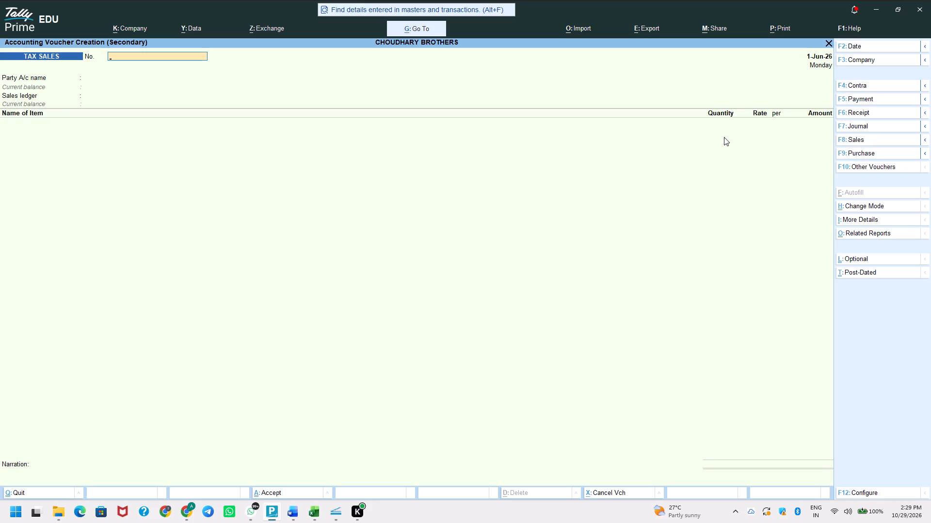
{"action": "key", "text": "alt+Tab"}
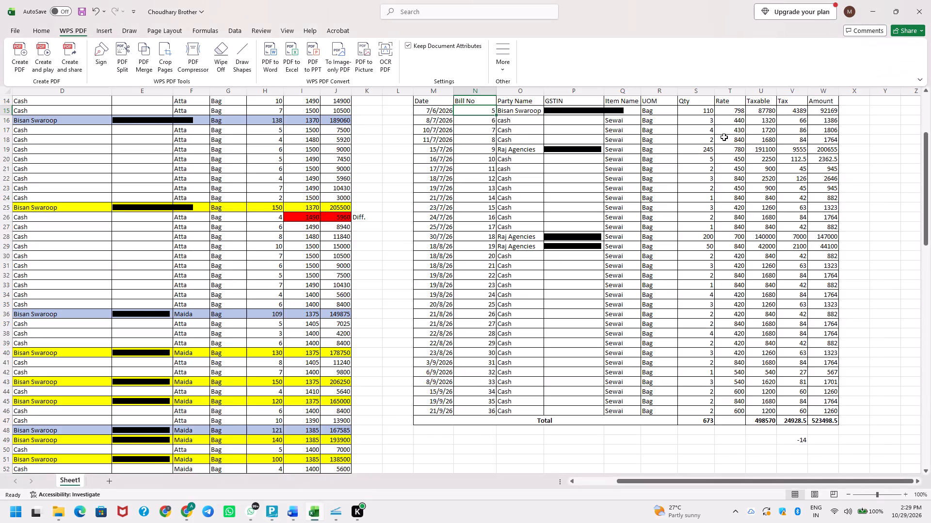
{"action": "key", "text": "Escape"}
{"action": "key", "text": "Escape"}
{"action": "key", "text": "Escape"}
{"action": "scroll", "coordinate": [723, 139], "scroll_direction": "up", "scroll_amount": 3}
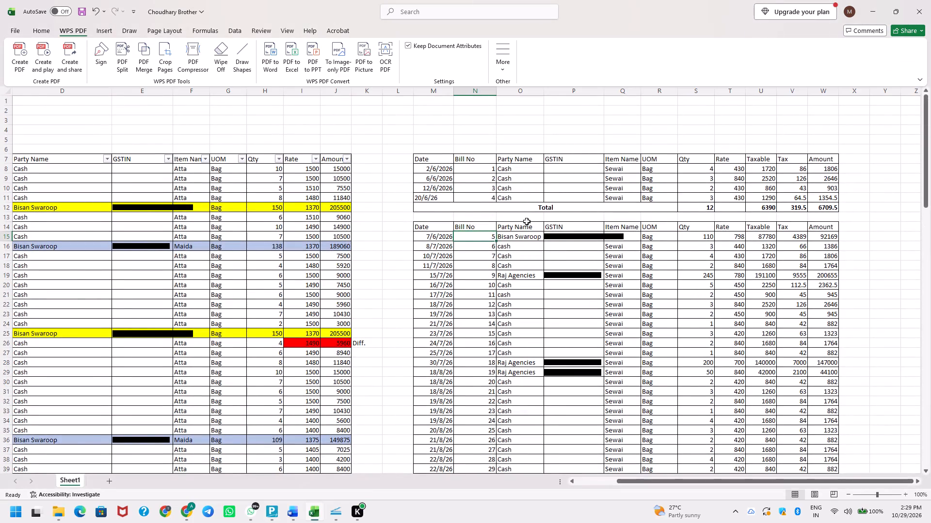
{"action": "key", "text": "alt+Tab"}
{"action": "type", "text": "05"}
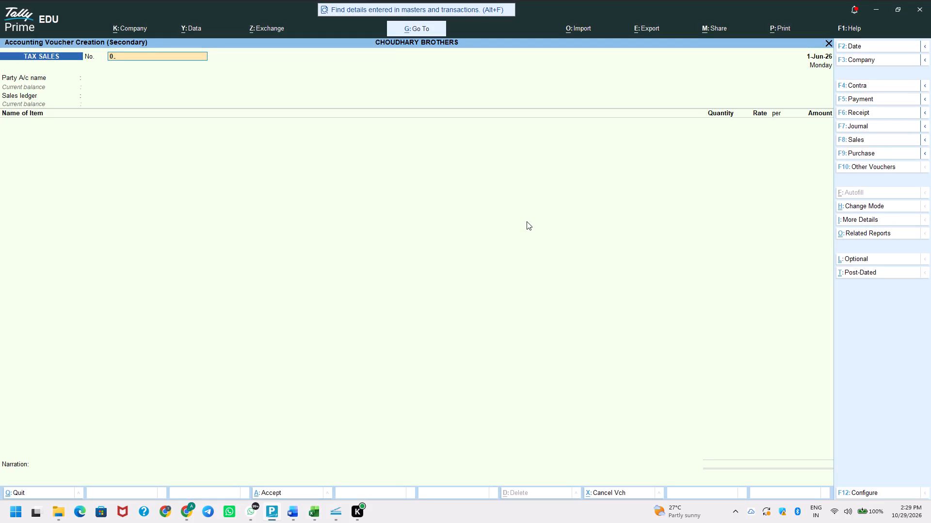
{"action": "key", "text": "Return"}
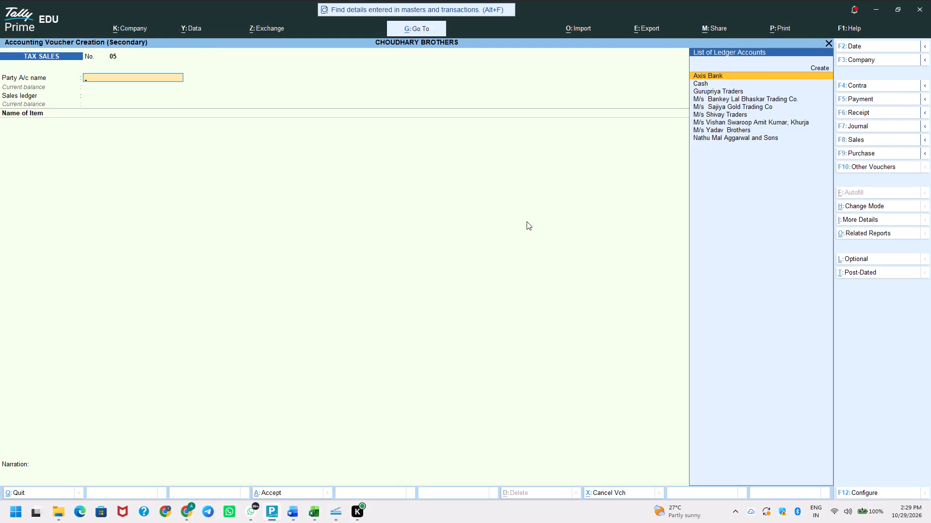
{"action": "key", "text": "v"}
{"action": "key", "text": "Down"}
{"action": "key", "text": "Down"}
{"action": "key", "text": "Return"}
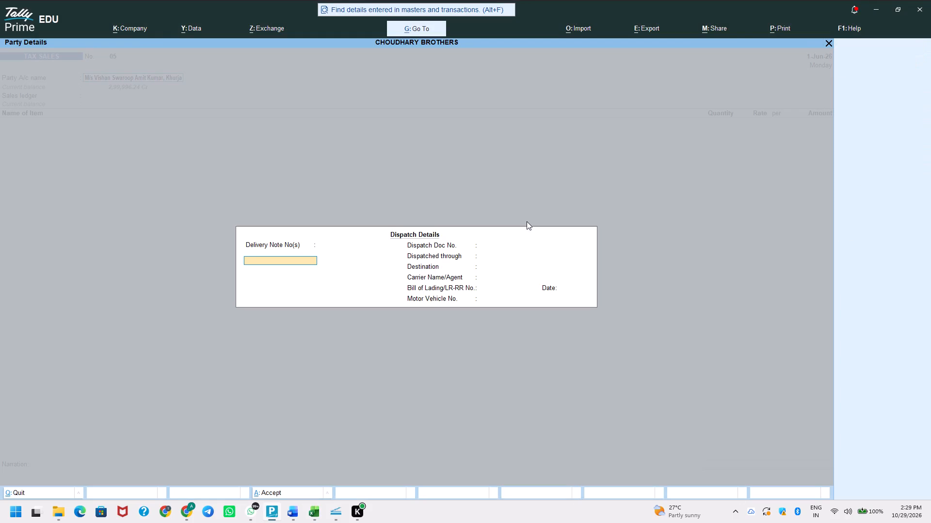
{"action": "key", "text": "ctrl+a"}
{"action": "key", "text": "ctrl+a"}
Set the sales ledger of voucher 05 to Sales Taxable.
{"action": "key", "text": "Return"}
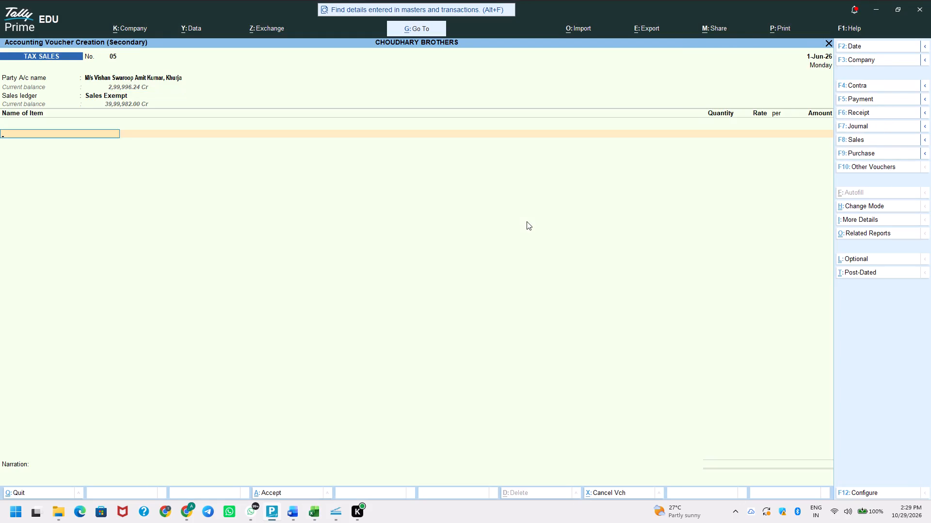
{"action": "key", "text": "shift+Tab"}
{"action": "key", "text": "Down"}
{"action": "key", "text": "Return"}
Enter the item SEEWAI 5% with 110 bags at a rate of 798, taken from the Excel row of bill 5.
{"action": "key", "text": "alt+Tab"}
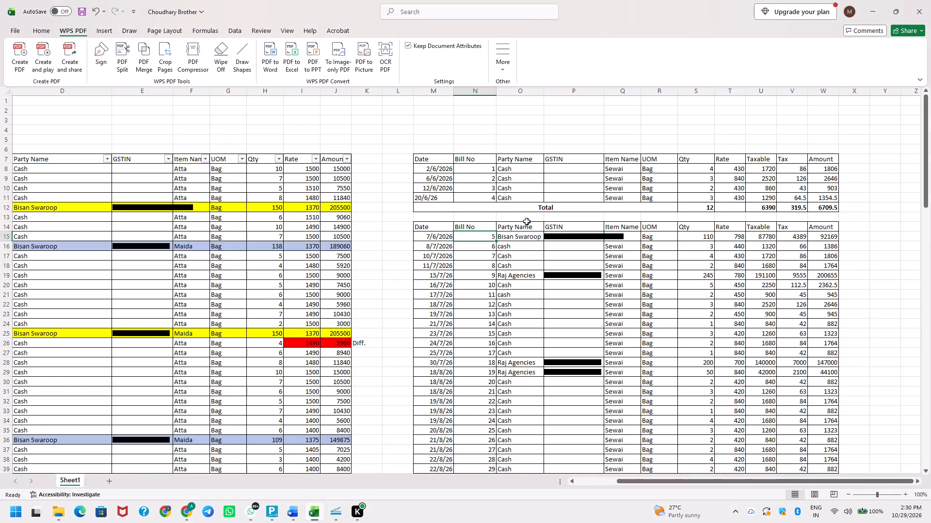
{"action": "key", "text": "alt+Tab"}
{"action": "key", "text": "Down"}
{"action": "key", "text": "Down"}
{"action": "key", "text": "Down"}
{"action": "key", "text": "Down"}
{"action": "key", "text": "Down"}
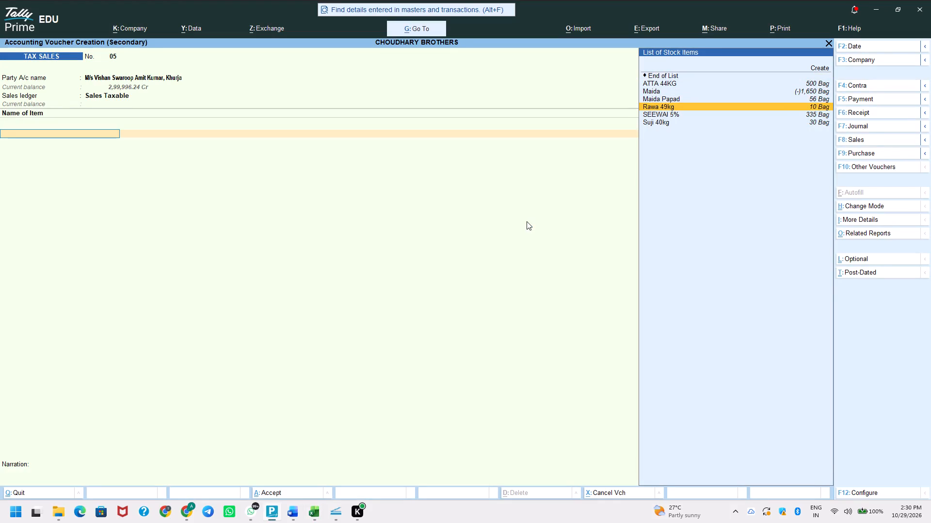
{"action": "key", "text": "Return"}
{"action": "key", "text": "alt+Tab"}
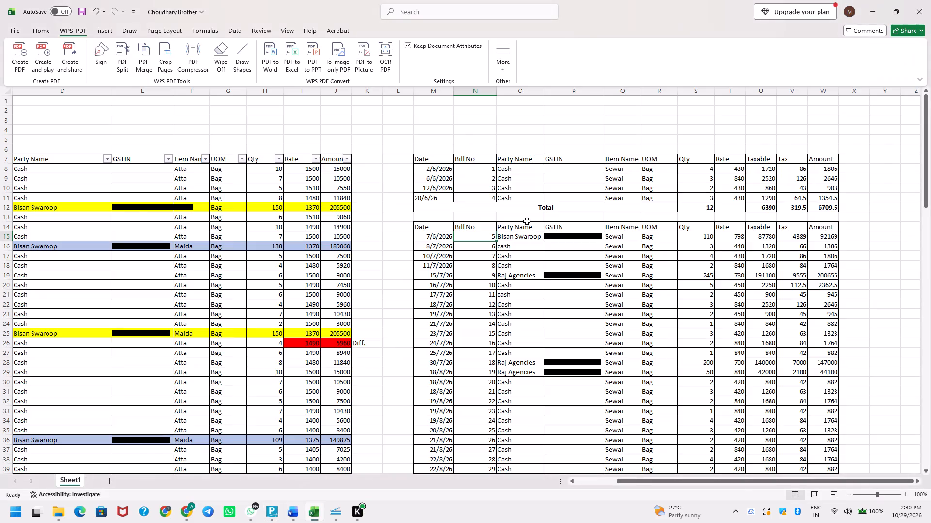
{"action": "key", "text": "alt+Tab"}
{"action": "type", "text": "110"}
{"action": "key", "text": "Return"}
{"action": "key", "text": "alt+Tab"}
{"action": "key", "text": "alt+Tab"}
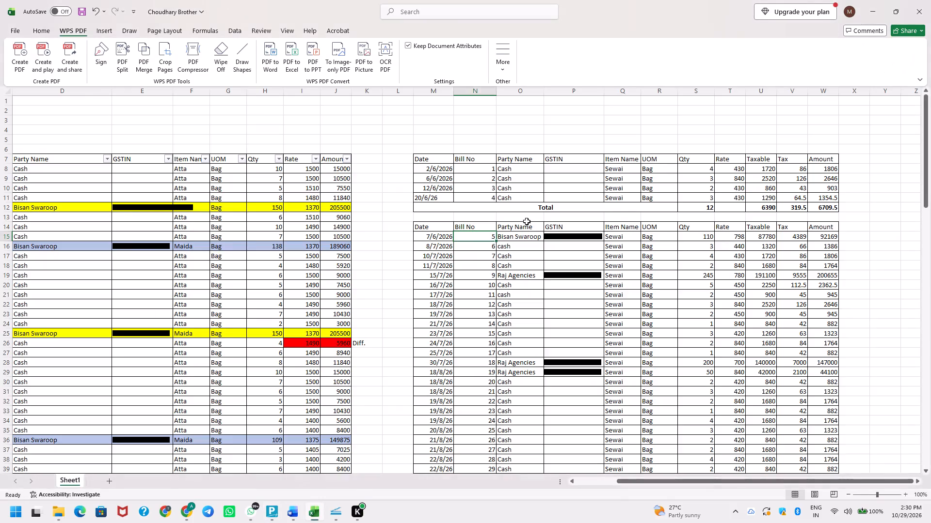
{"action": "type", "text": "798"}
{"action": "key", "text": "Return"}
{"action": "key", "text": "alt+Tab"}
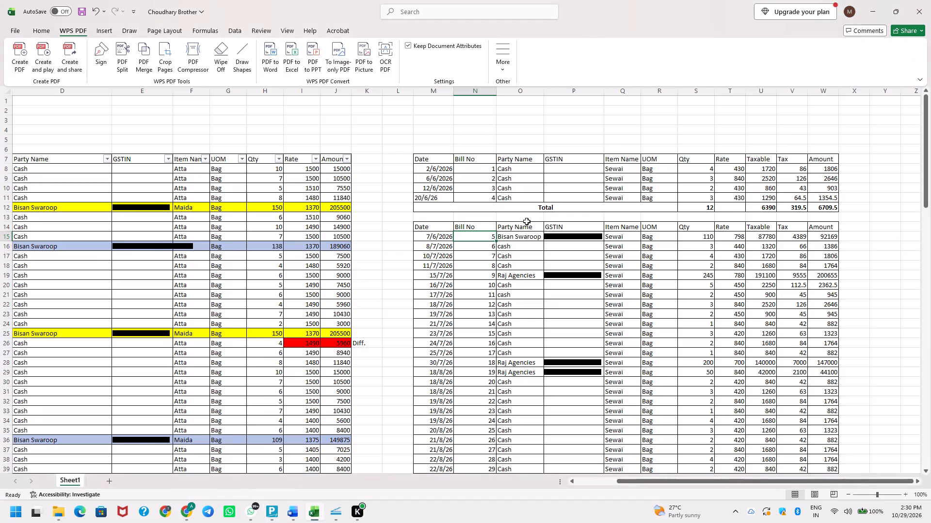
{"action": "key", "text": "alt+Tab"}
End the item list and add the CGST 2.5% and SGST 2.5% ledgers to voucher 05.
{"action": "key", "text": "Down"}
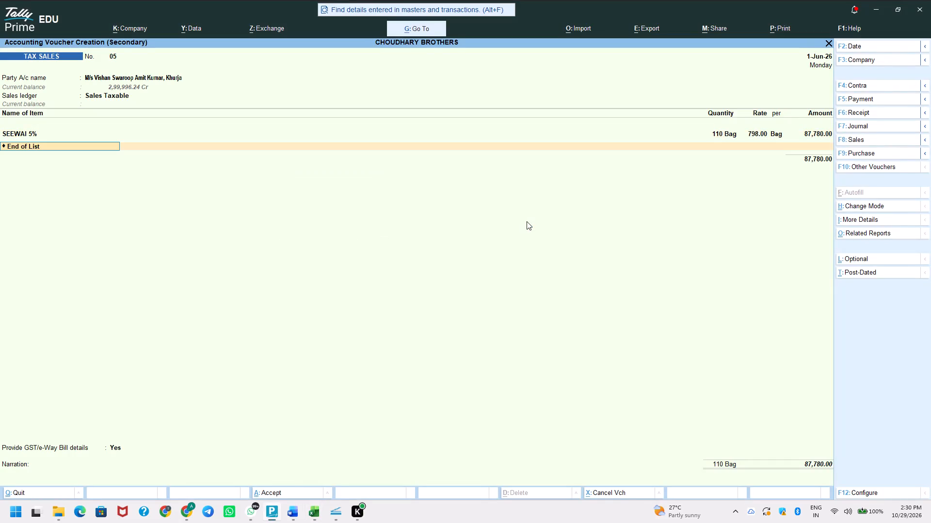
{"action": "key", "text": "Down"}
{"action": "type", "text": "cgs"}
{"action": "key", "text": "Down"}
{"action": "key", "text": "Return"}
{"action": "key", "text": "Return"}
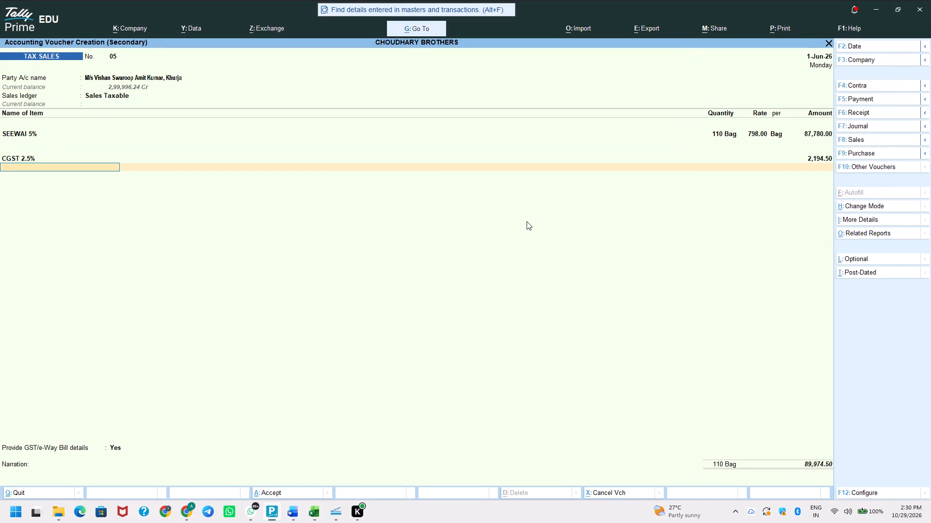
{"action": "type", "text": "sgst"}
{"action": "key", "text": "Down"}
{"action": "key", "text": "Return"}
{"action": "key", "text": "Return"}
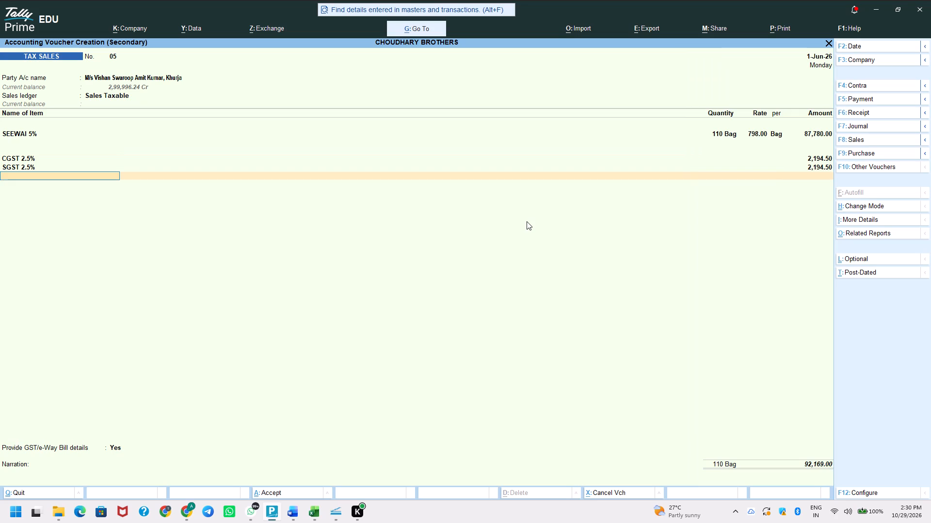
Add the Round Off ledger with no amount to voucher 05, then save the voucher and close voucher entry.
{"action": "type", "text": "ro"}
{"action": "key", "text": "Return"}
{"action": "key", "text": "alt+Tab"}
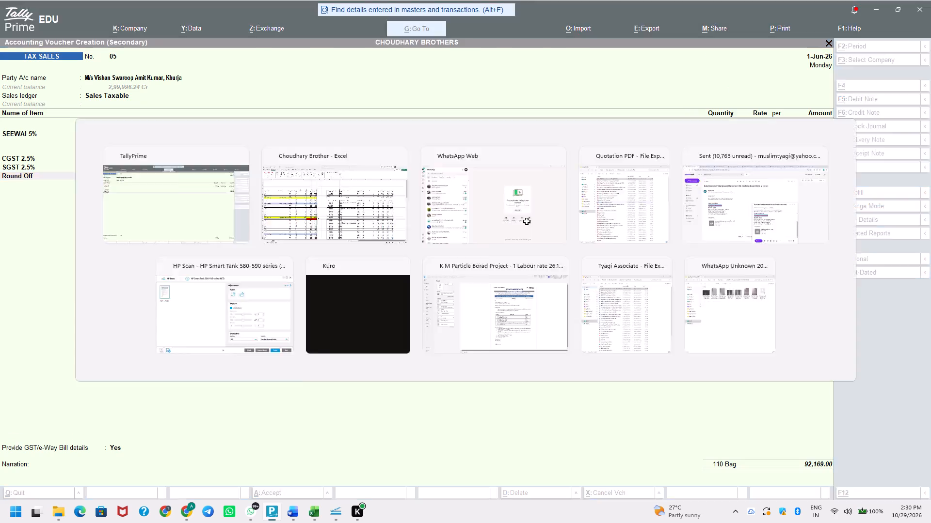
{"action": "key", "text": "alt+Tab"}
{"action": "key", "text": "ctrl+a"}
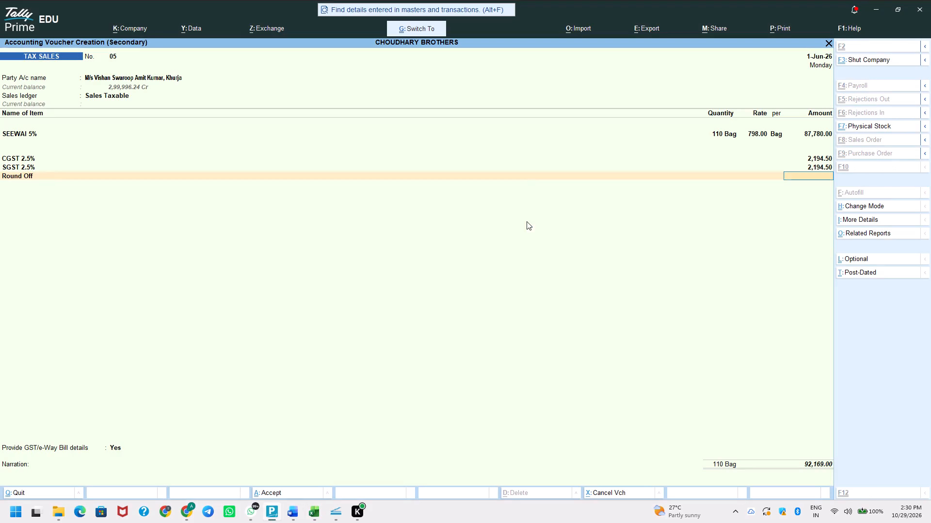
{"action": "key", "text": "Escape"}
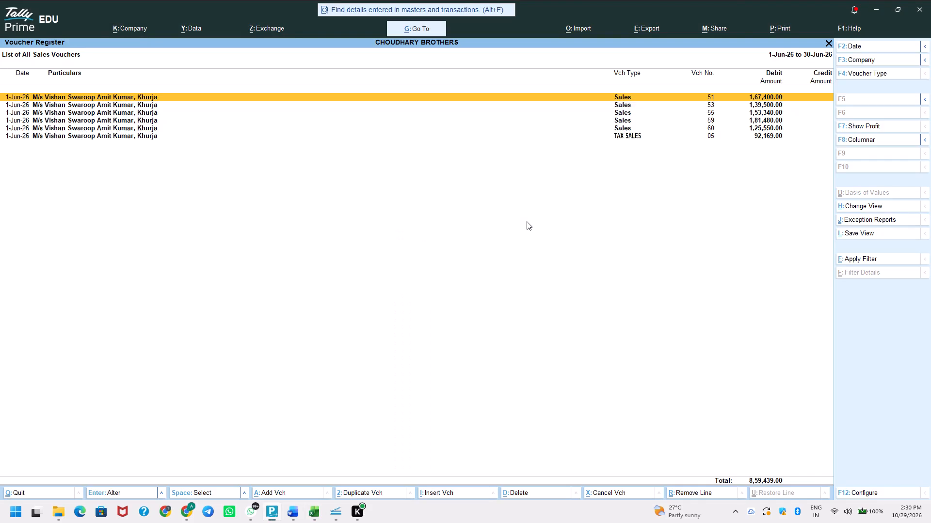
Reopen the Sales Register and review its monthly summary from September back to April.
{"action": "key", "text": "Escape"}
{"action": "key", "text": "Escape"}
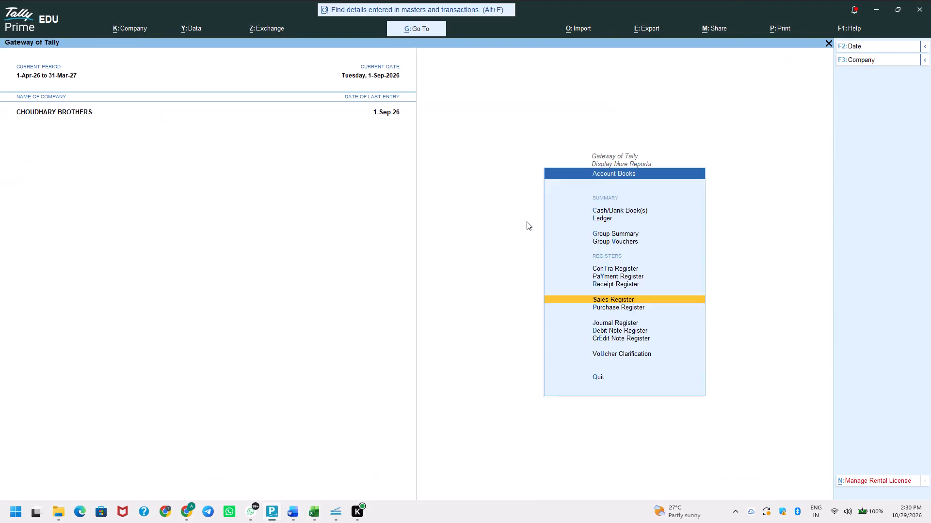
{"action": "key", "text": "Escape"}
{"action": "key", "text": "Escape"}
{"action": "key", "text": "Escape"}
{"action": "key", "text": "Escape"}
{"action": "type", "text": "das"}
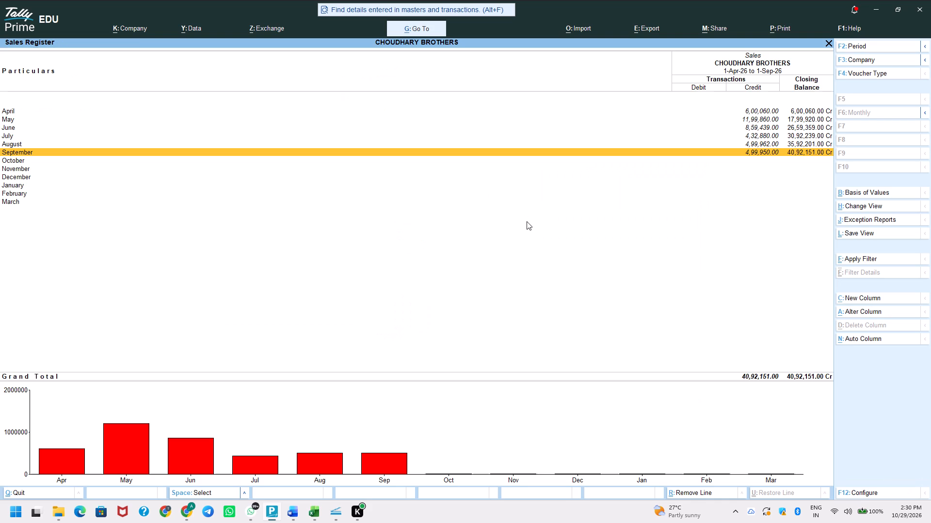
{"action": "key", "text": "Up"}
{"action": "key", "text": "Up"}
{"action": "key", "text": "Up"}
{"action": "key", "text": "Up"}
{"action": "key", "text": "Up"}
{"action": "key", "text": "Escape"}
{"action": "key", "text": "Escape"}
{"action": "key", "text": "Escape"}
{"action": "key", "text": "Escape"}
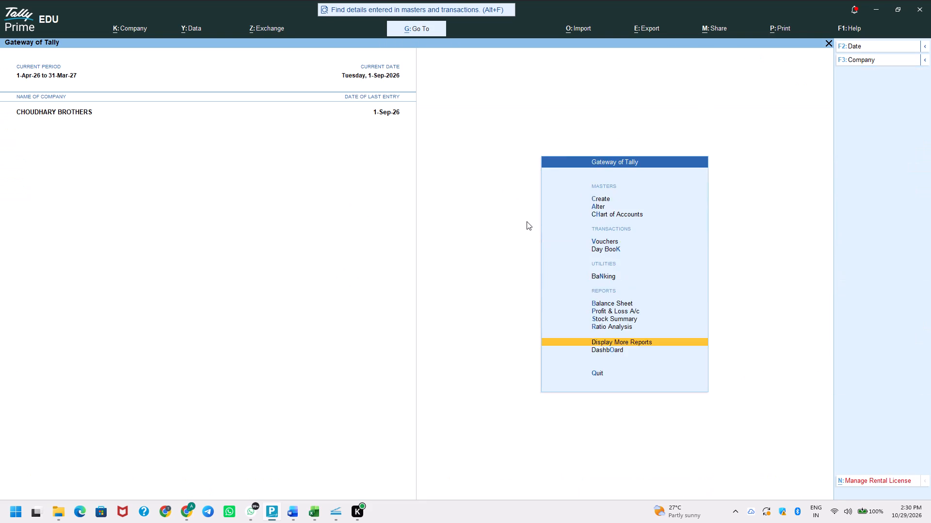
{"action": "key", "text": "Escape"}
{"action": "type", "text": "dal"}
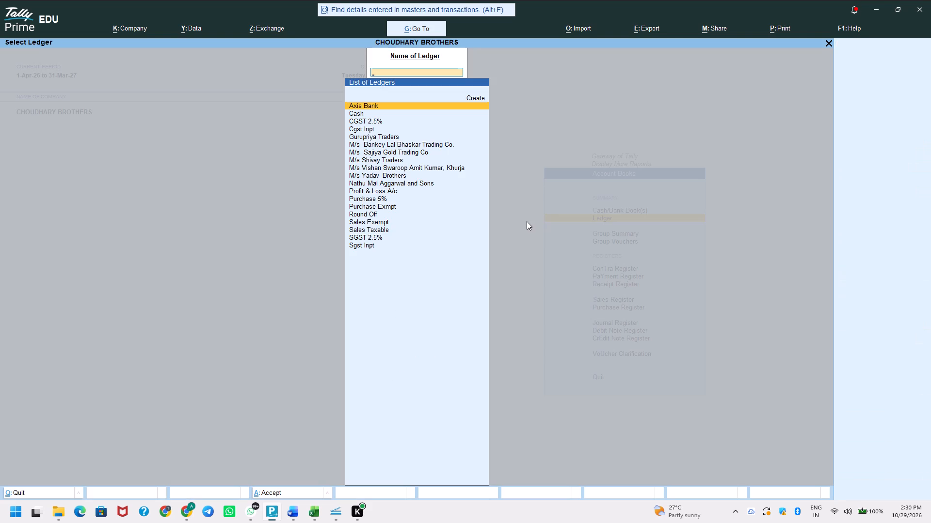
{"action": "type", "text": "vis"}
{"action": "key", "text": "Return"}
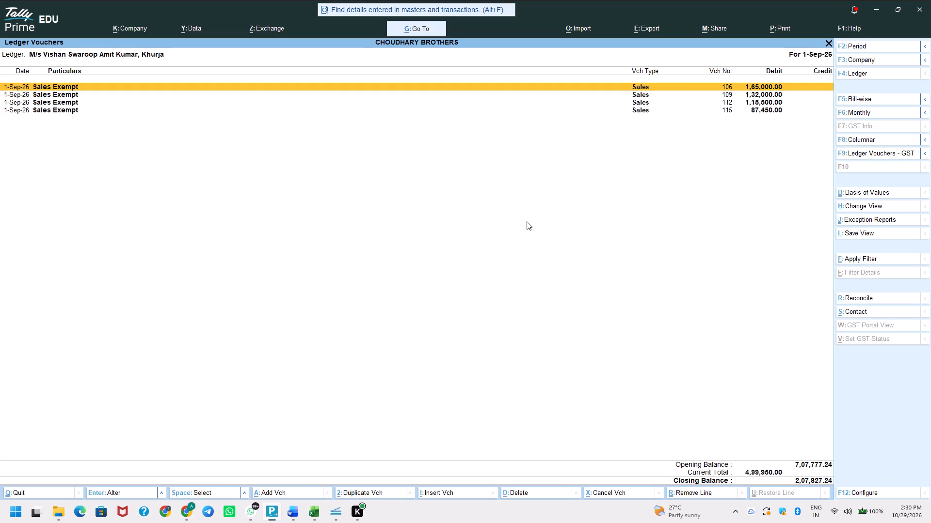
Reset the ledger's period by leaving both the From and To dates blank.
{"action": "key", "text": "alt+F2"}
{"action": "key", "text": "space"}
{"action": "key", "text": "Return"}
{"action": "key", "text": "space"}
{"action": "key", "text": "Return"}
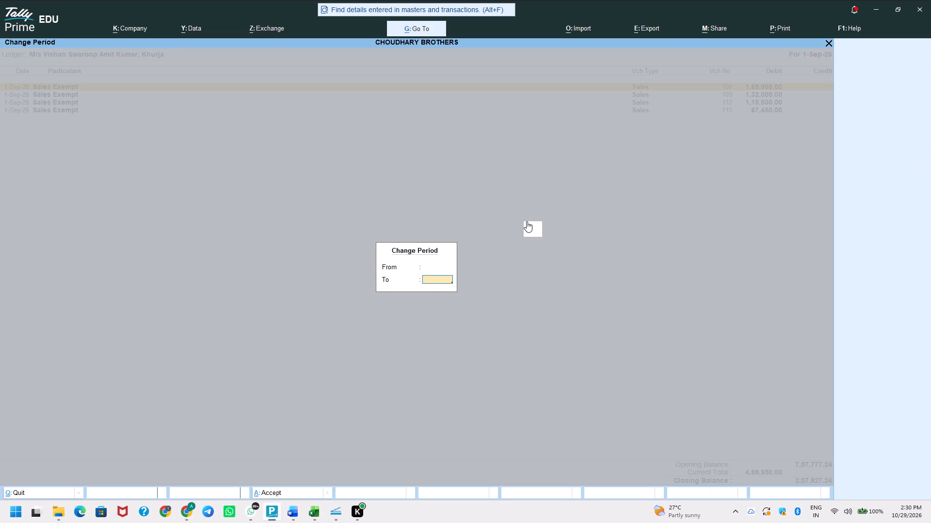
Set the ledger's period to 1-Apr-25 to 1-Sep-26.
{"action": "key", "text": "alt+F2"}
{"action": "type", "text": "a2"}
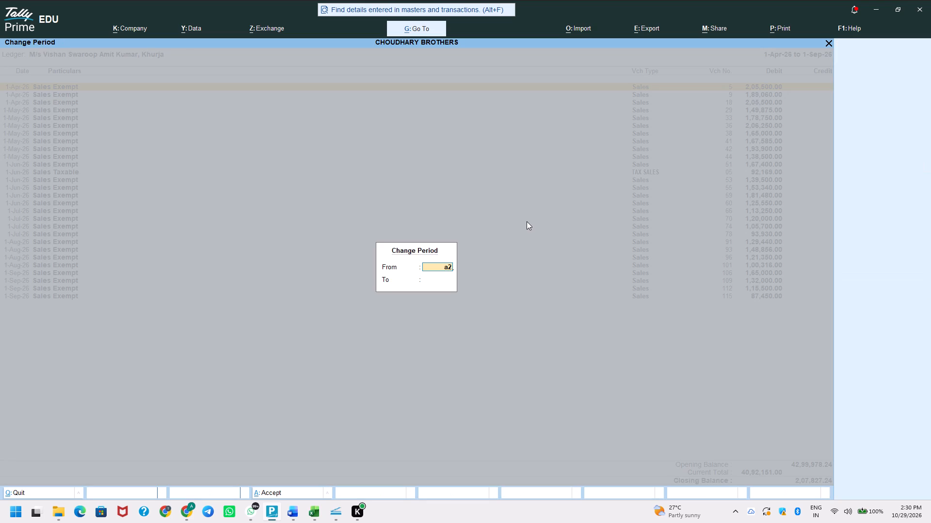
{"action": "key", "text": "5"}
{"action": "key", "text": "Return"}
{"action": "key", "text": "Return"}
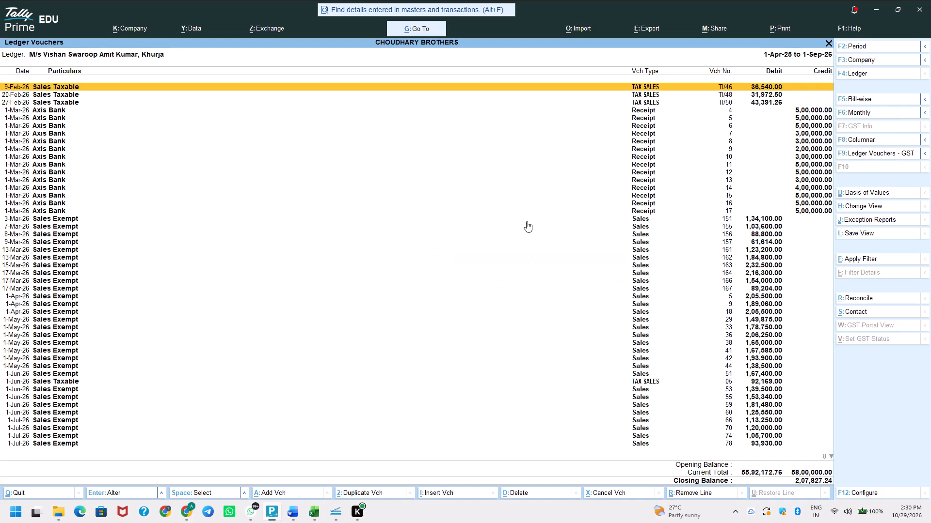
Export the party's ledger as the Excel spreadsheet Tally.xlsx with the existing export settings.
{"action": "key", "text": "alt+e"}
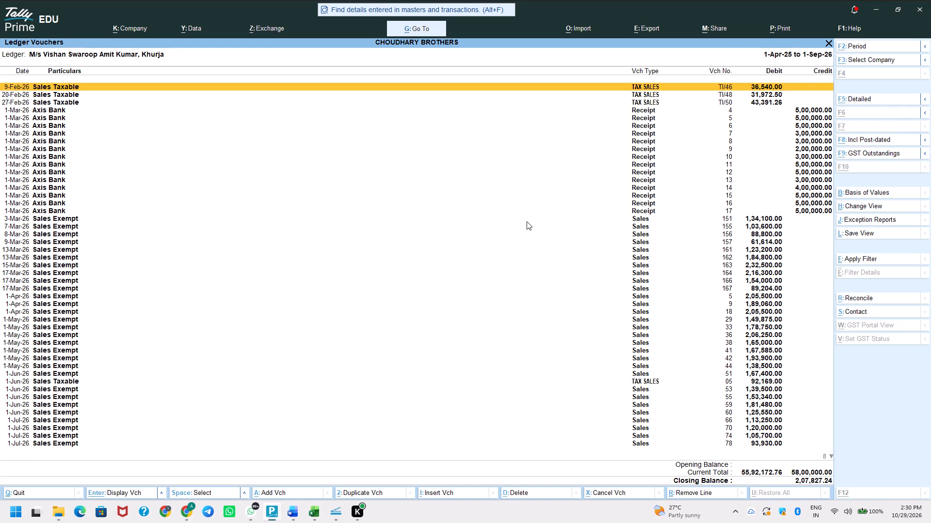
{"action": "key", "text": "Return"}
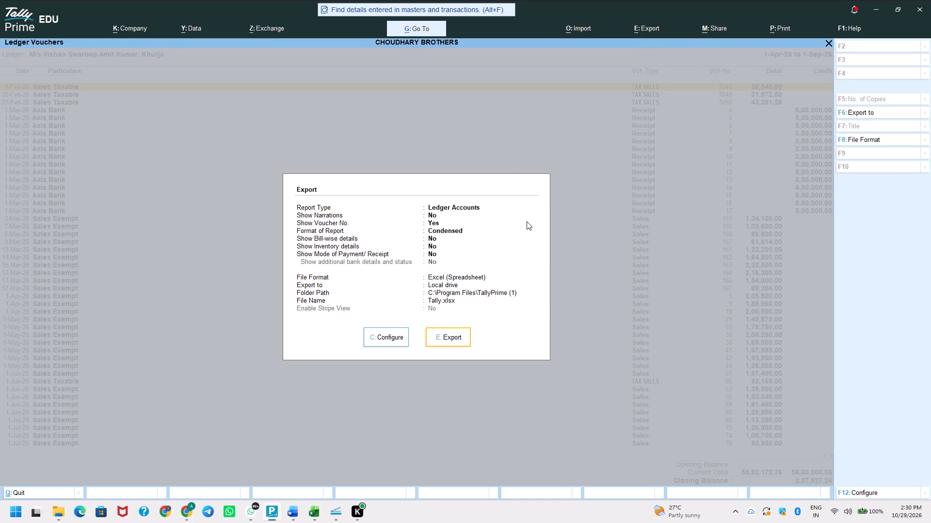
{"action": "key", "text": "Return"}
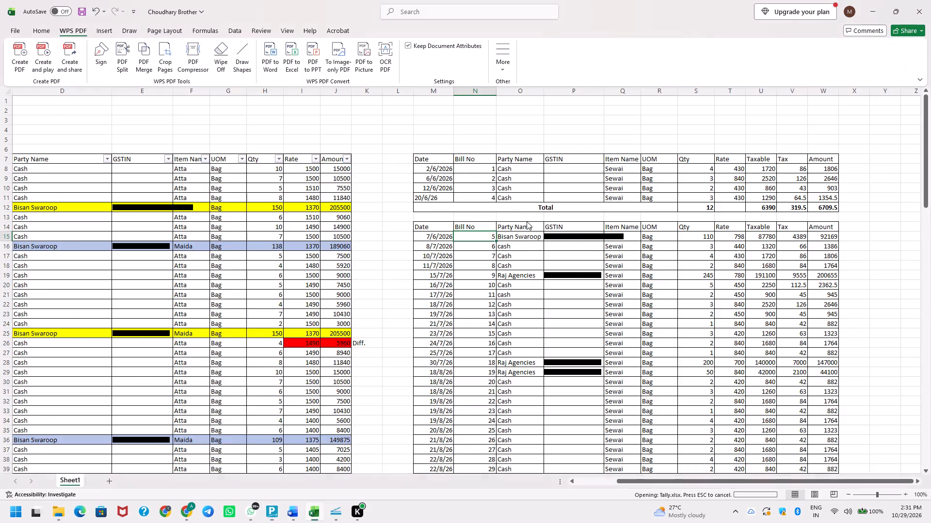
{"action": "scroll", "coordinate": [347, 245], "scroll_direction": "right", "scroll_amount": 2}
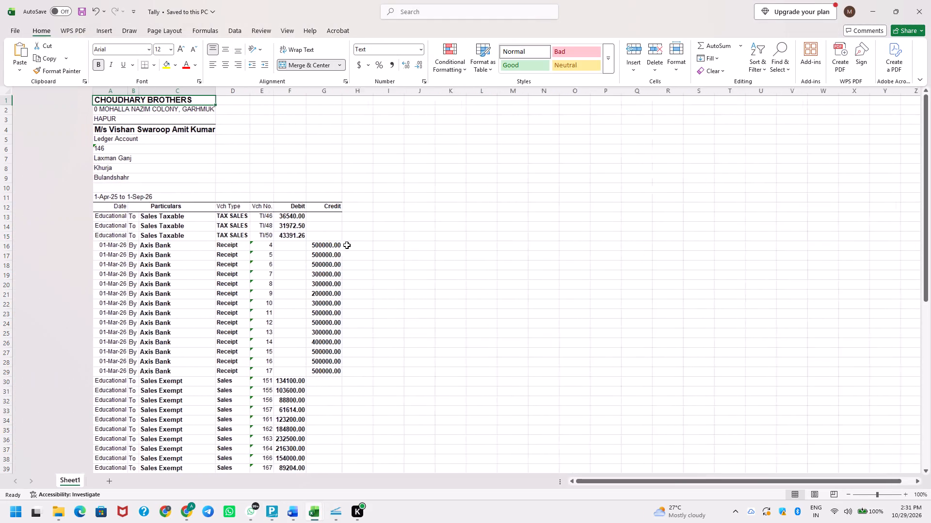
In the exported Excel sheet, replace the TI/46 row's Educational date with 09-02-2026, taking the date from the TallyPrime ledger.
{"action": "left_click", "coordinate": [52, 229]}
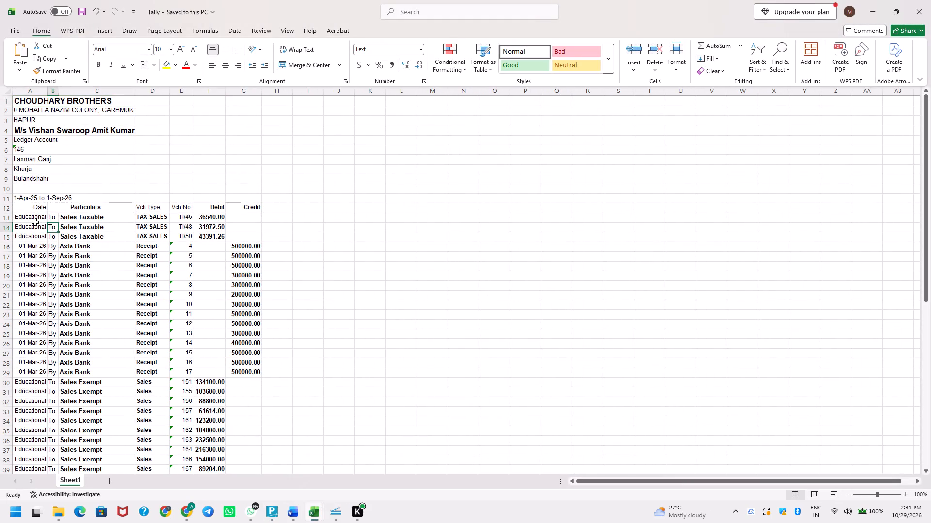
{"action": "left_click", "coordinate": [35, 222]}
{"action": "key", "text": "alt+Tab"}
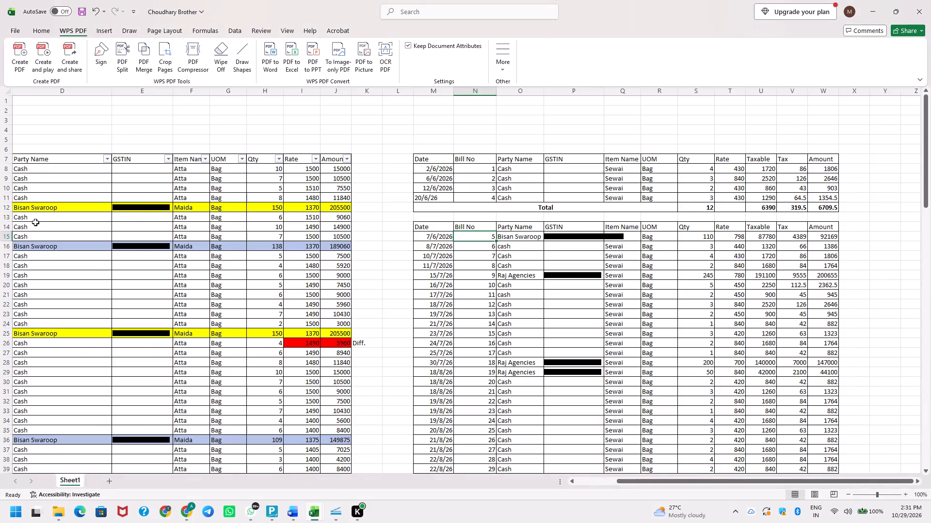
{"action": "key", "text": "ctrl+Left"}
{"action": "key", "text": "alt+Tab"}
{"action": "key", "text": "alt+Tab"}
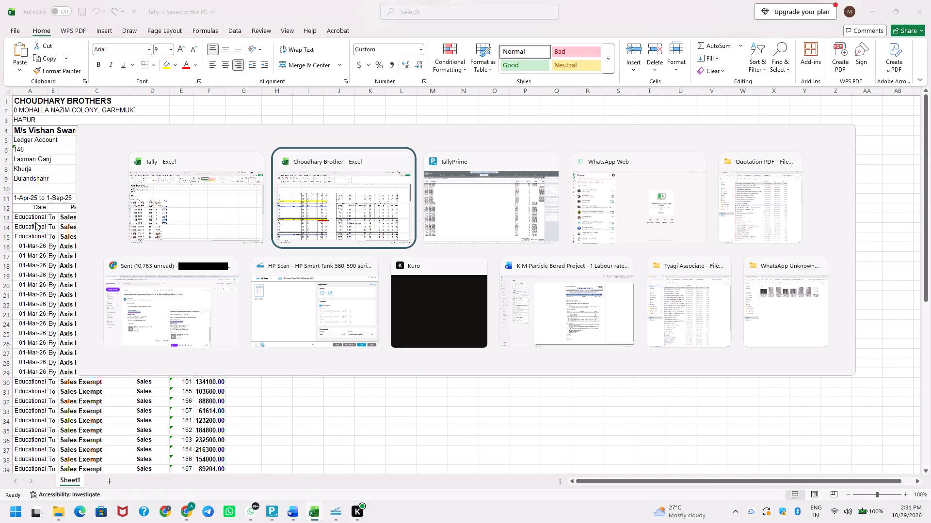
{"action": "key", "text": "alt+Tab"}
{"action": "key", "text": "alt+Tab"}
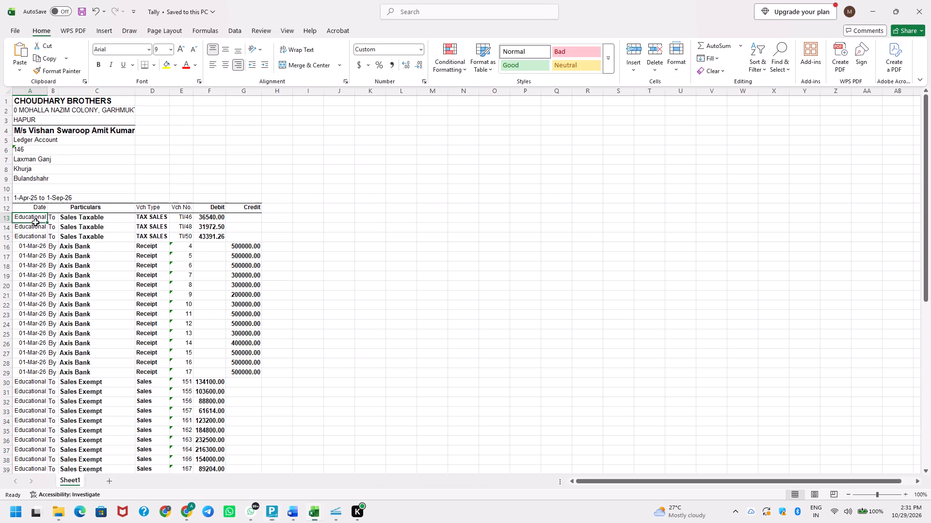
{"action": "type", "text": "09-02-2026"}
{"action": "key", "text": "Return"}
{"action": "key", "text": "Up"}
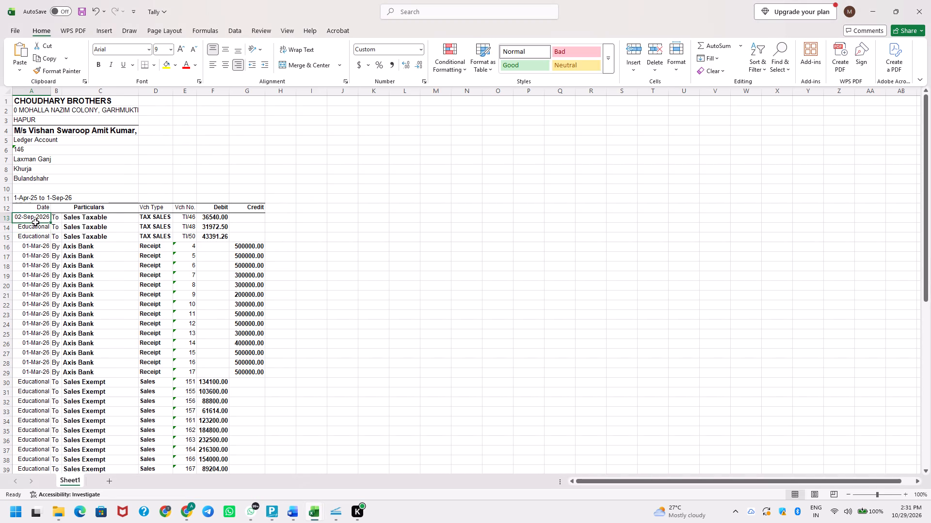
Swap the day and month in the TI/46 row's date, making it 2/9/2026.
{"action": "key", "text": "F2"}
{"action": "key", "text": "Left"}
{"action": "key", "text": "Left"}
{"action": "key", "text": "Left"}
{"action": "key", "text": "Left"}
{"action": "key", "text": "Left"}
{"action": "key", "text": "Left"}
{"action": "key", "text": "Left"}
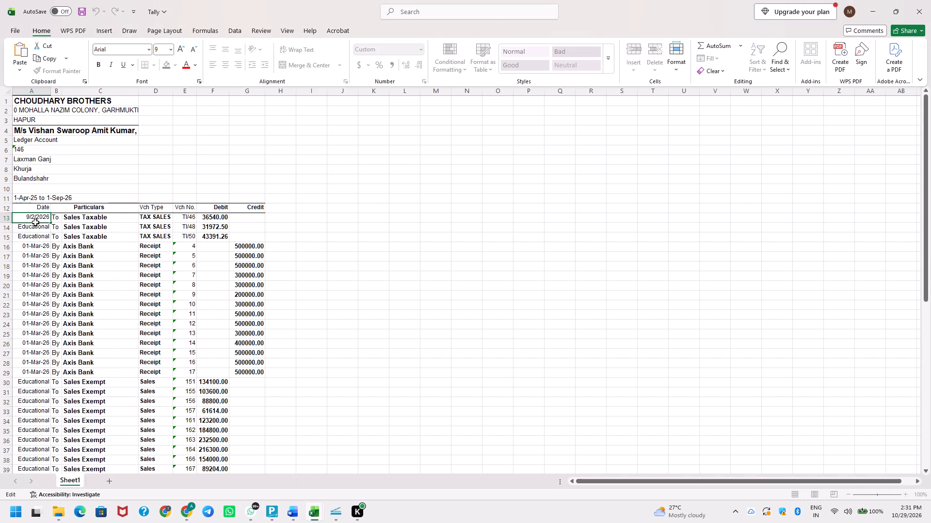
{"action": "key", "text": "shift+Left"}
{"action": "key", "text": "2"}
{"action": "key", "text": "Right"}
{"action": "key", "text": "shift+Right"}
{"action": "key", "text": "9"}
{"action": "key", "text": "Return"}
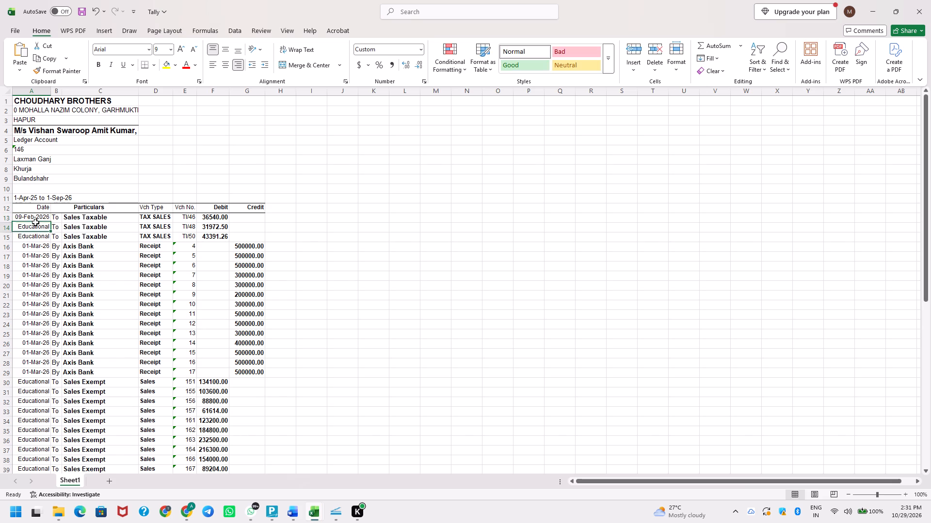
Copy the TI/46 date into the TI/48 row and change it to 2/20/2026, per the TallyPrime ledger.
{"action": "key", "text": "alt+Tab"}
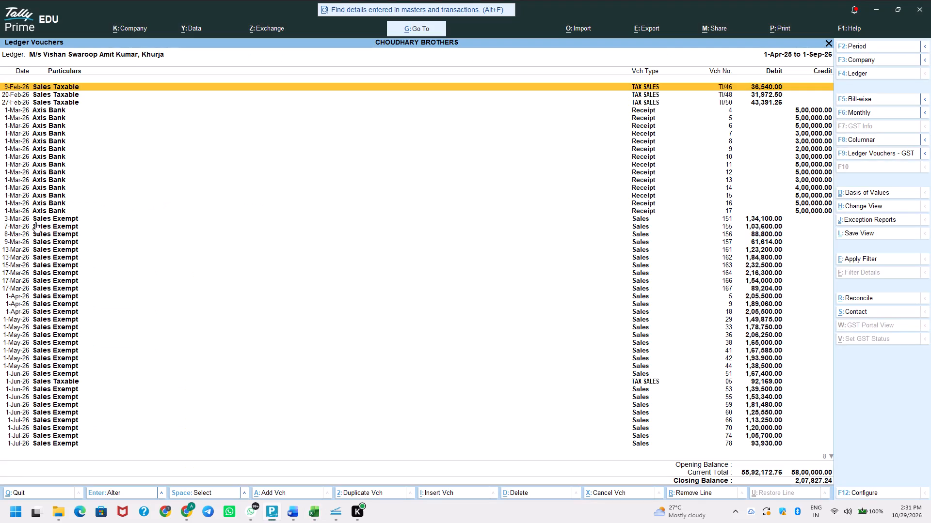
{"action": "key", "text": "alt+Tab"}
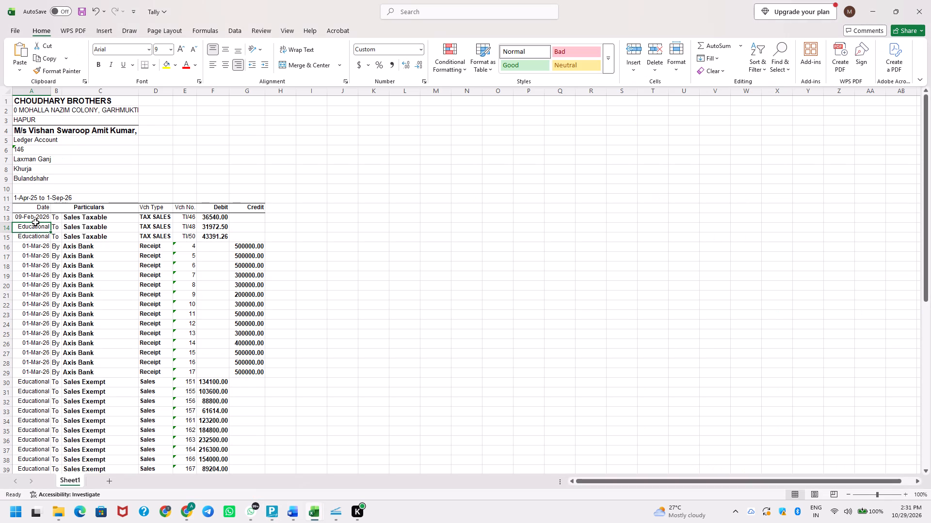
{"action": "key", "text": "Up"}
{"action": "key", "text": "F2"}
{"action": "key", "text": "ctrl+a"}
{"action": "key", "text": "ctrl+c"}
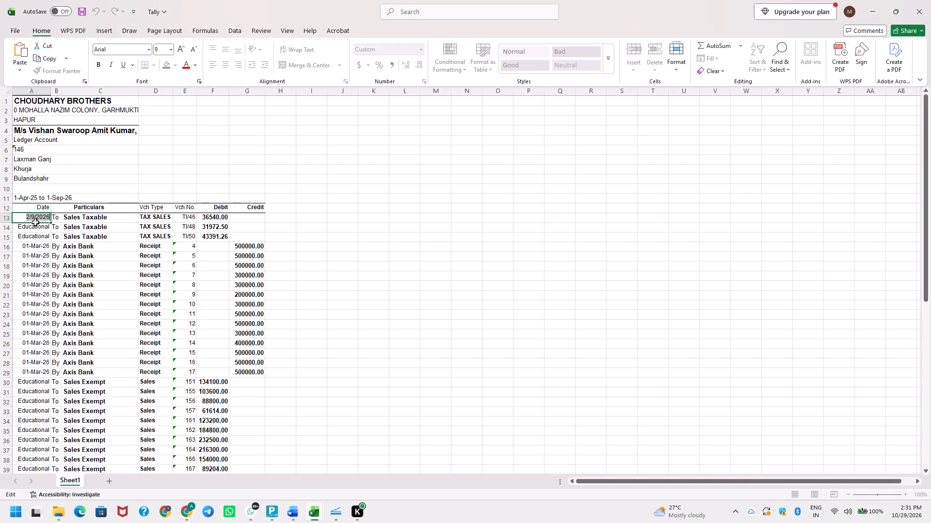
{"action": "key", "text": "Return"}
{"action": "key", "text": "F2"}
{"action": "key", "text": "Escape"}
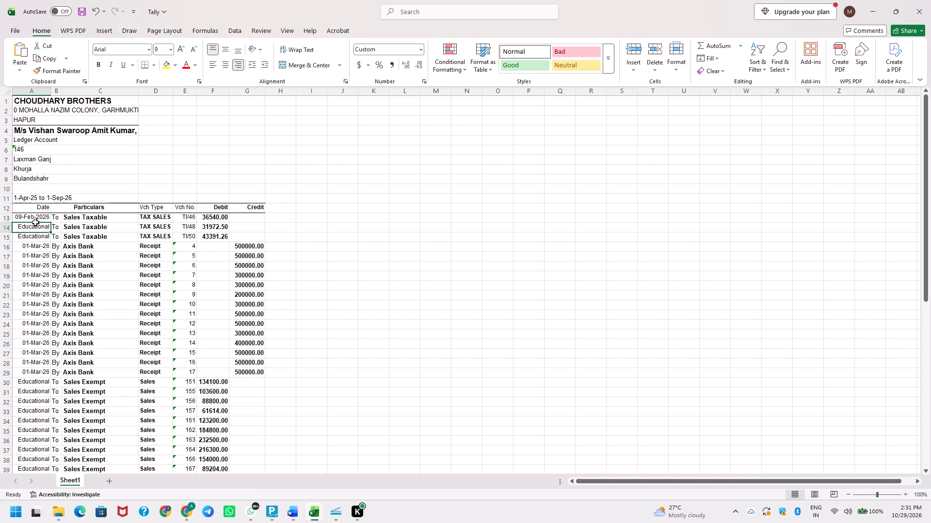
{"action": "key", "text": "ctrl+v"}
{"action": "key", "text": "F2"}
{"action": "key", "text": "ctrl+Left"}
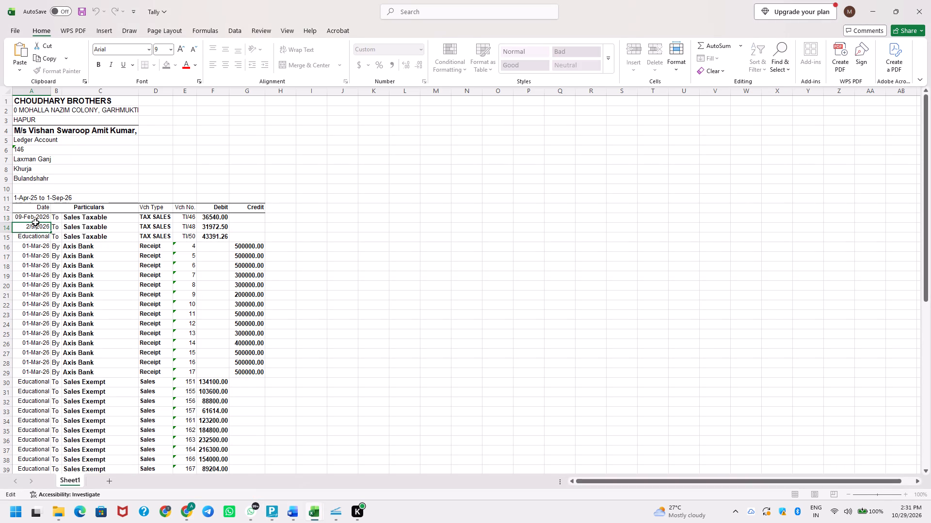
{"action": "key", "text": "Left"}
{"action": "key", "text": "Left"}
{"action": "key", "text": "shift+Right"}
{"action": "type", "text": "20"}
{"action": "key", "text": "Return"}
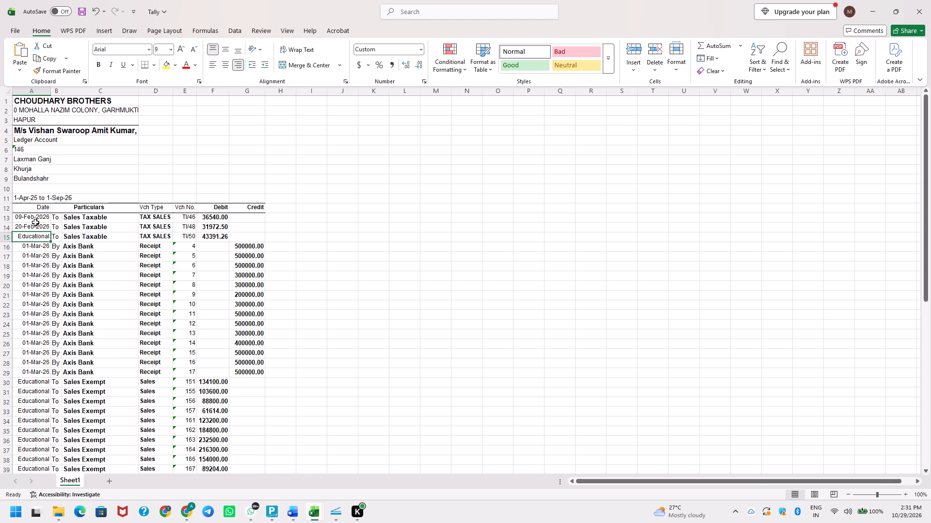
Fill the TI/48 date down into the TI/50 row and change it to 2/27/2026, per the TallyPrime ledger.
{"action": "key", "text": "alt+Tab"}
{"action": "key", "text": "alt+Tab"}
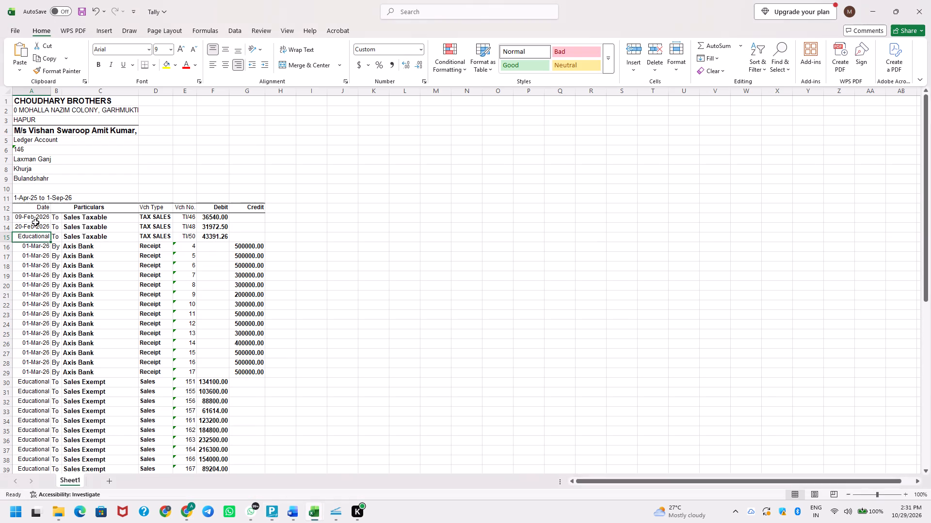
{"action": "key", "text": "ctrl+d"}
{"action": "key", "text": "F2"}
{"action": "key", "text": "Left"}
{"action": "key", "text": "Left"}
{"action": "key", "text": "Left"}
{"action": "key", "text": "Left"}
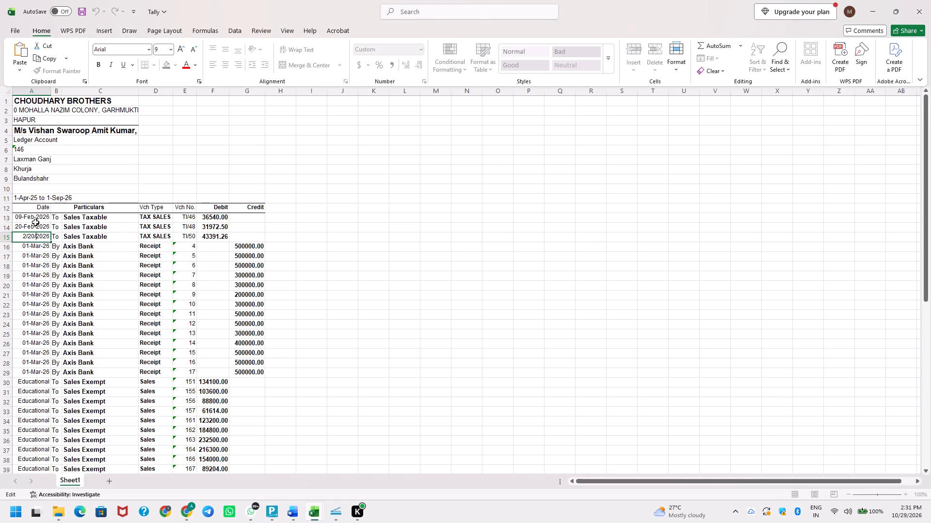
{"action": "key", "text": "Left"}
{"action": "key", "text": "shift+Left"}
{"action": "key", "text": "7"}
{"action": "key", "text": "Return"}
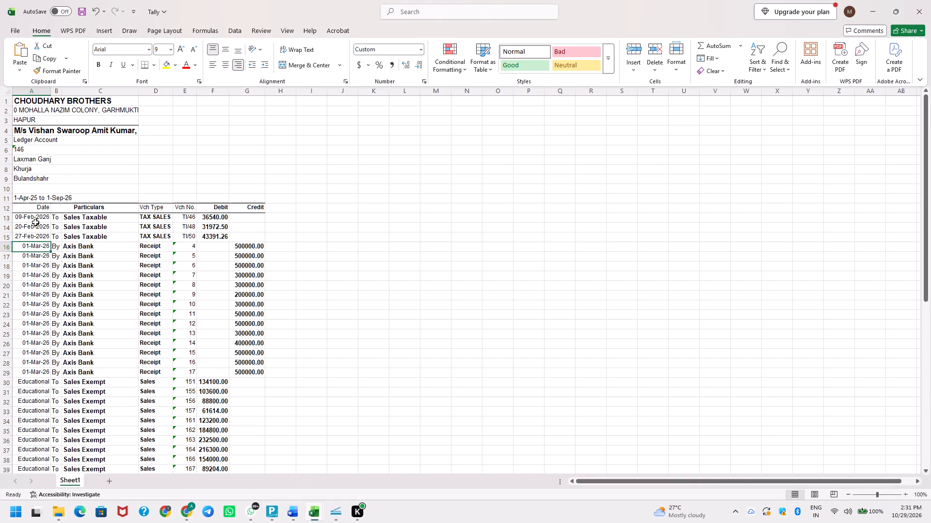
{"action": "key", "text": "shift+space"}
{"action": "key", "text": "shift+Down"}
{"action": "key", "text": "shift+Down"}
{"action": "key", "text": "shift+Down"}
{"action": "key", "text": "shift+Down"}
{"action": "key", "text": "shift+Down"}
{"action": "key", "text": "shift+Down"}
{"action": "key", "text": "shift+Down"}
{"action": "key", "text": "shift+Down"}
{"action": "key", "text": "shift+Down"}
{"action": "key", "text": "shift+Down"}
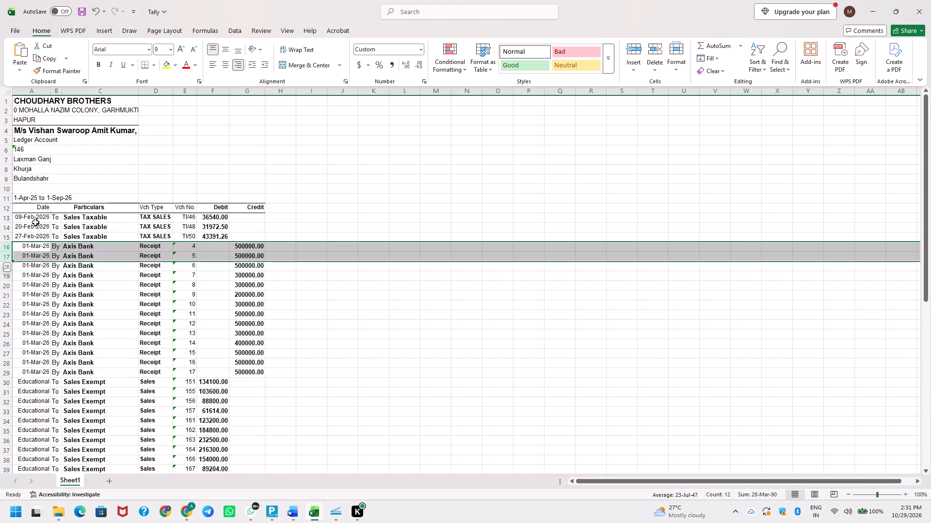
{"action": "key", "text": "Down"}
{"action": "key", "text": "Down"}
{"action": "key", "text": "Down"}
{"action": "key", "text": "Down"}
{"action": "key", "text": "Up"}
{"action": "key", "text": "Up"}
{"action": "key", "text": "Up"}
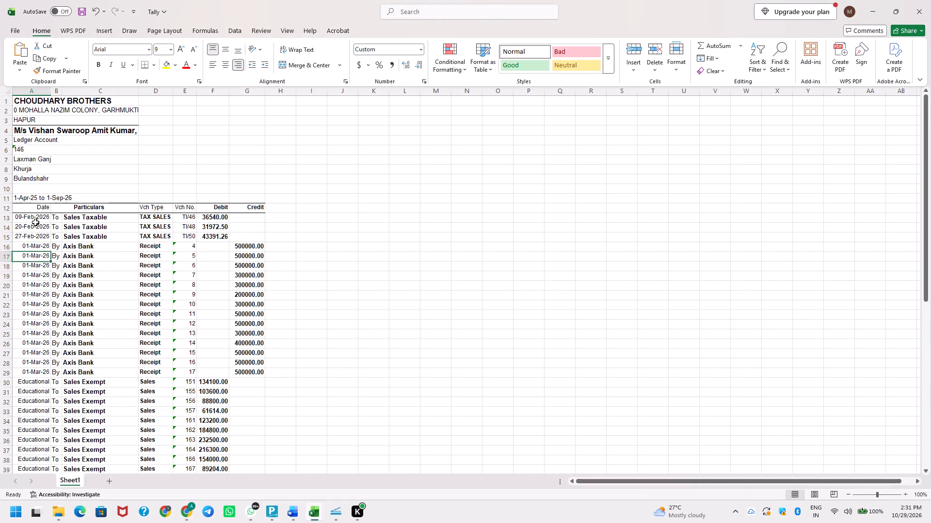
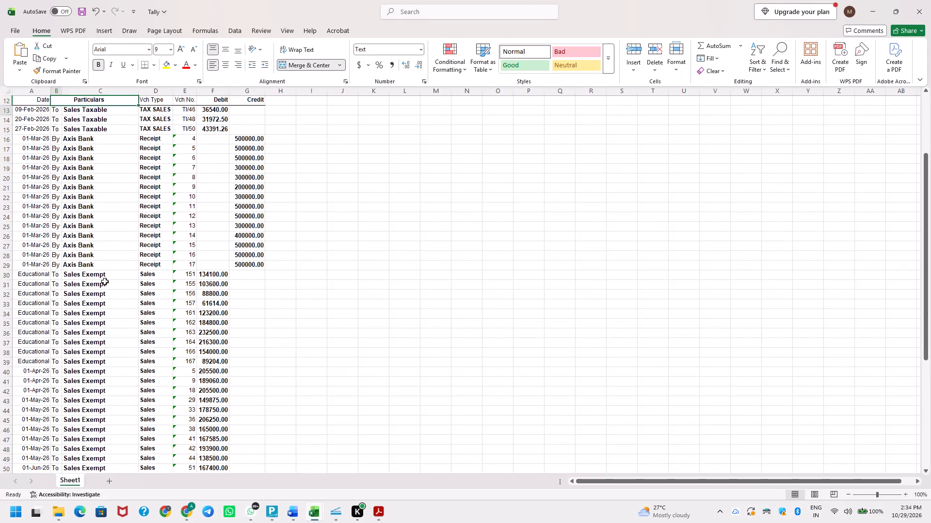
Move the block of Axis Bank receipt entries, rows 16 to 29 from Date to Credit, beside the ledger, starting at cell I31.
{"action": "key", "text": "Down"}
{"action": "key", "text": "Down"}
{"action": "key", "text": "Down"}
{"action": "key", "text": "Left"}
{"action": "key", "text": "ctrl+shift+Right"}
{"action": "key", "text": "ctrl+shift+Right"}
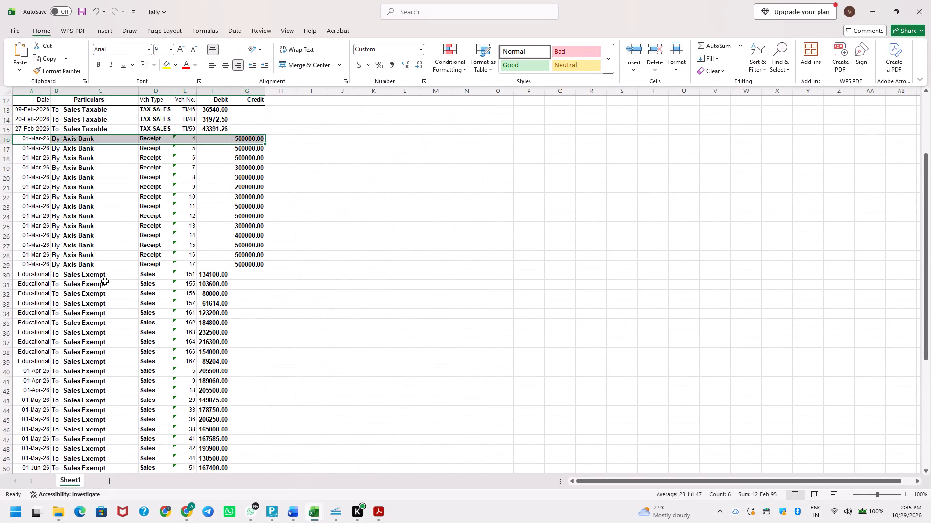
{"action": "key", "text": "ctrl+shift+Down"}
{"action": "key", "text": "ctrl+shift+Up"}
{"action": "key", "text": "shift+Down"}
{"action": "key", "text": "shift+Down"}
{"action": "key", "text": "shift+Down"}
{"action": "key", "text": "shift+Down"}
{"action": "key", "text": "shift+Down"}
{"action": "key", "text": "shift+Down"}
{"action": "key", "text": "shift+Down"}
{"action": "key", "text": "shift+Down"}
{"action": "key", "text": "shift+Down"}
{"action": "key", "text": "shift+Down"}
{"action": "key", "text": "shift+Down"}
{"action": "key", "text": "shift+Down"}
{"action": "key", "text": "shift+Down"}
{"action": "key", "text": "shift+Down"}
{"action": "key", "text": "shift+Down"}
{"action": "key", "text": "shift+Down"}
{"action": "key", "text": "shift+Down"}
{"action": "key", "text": "shift+Down"}
{"action": "key", "text": "shift+Down"}
{"action": "key", "text": "shift+Down"}
{"action": "key", "text": "shift+Down"}
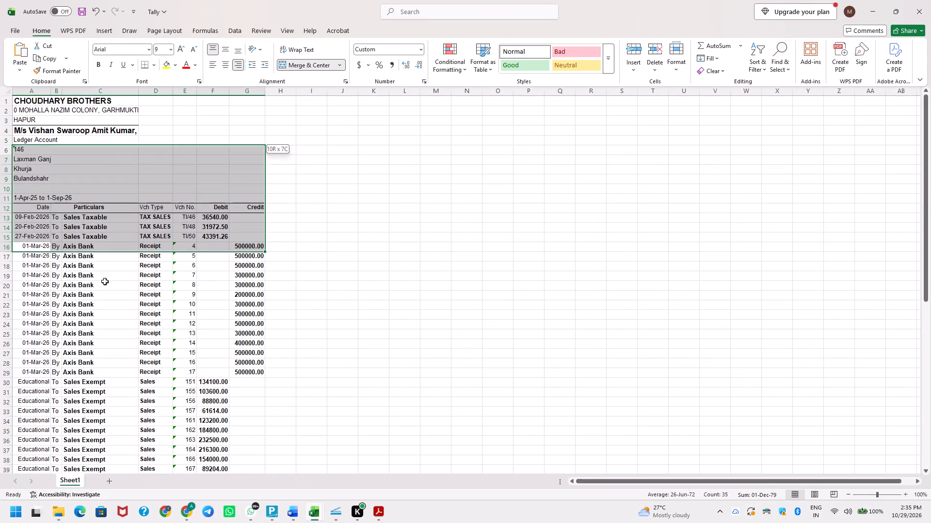
{"action": "key", "text": "ctrl+x"}
{"action": "key", "text": "Right"}
{"action": "key", "text": "Right"}
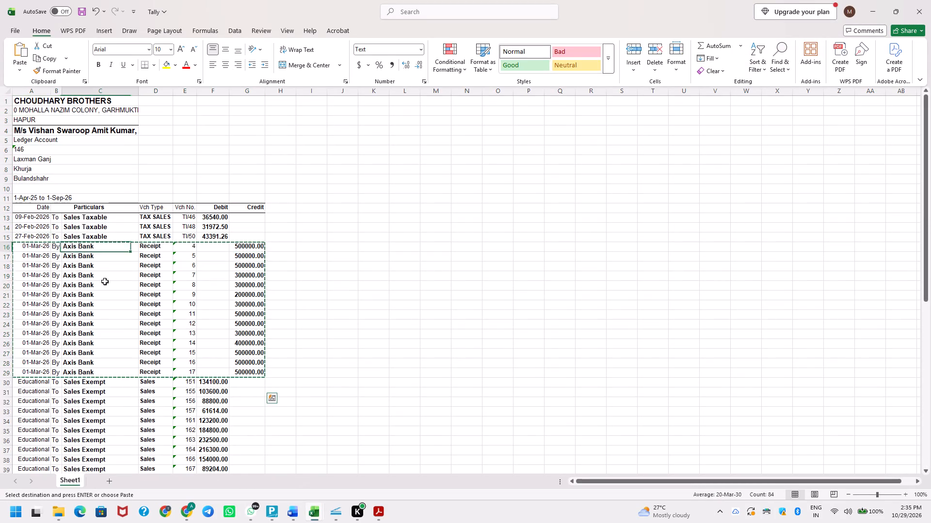
{"action": "key", "text": "Right"}
{"action": "key", "text": "Right"}
{"action": "key", "text": "Right"}
{"action": "key", "text": "Down"}
{"action": "key", "text": "Down"}
{"action": "key", "text": "Right"}
{"action": "key", "text": "ctrl+Down"}
{"action": "key", "text": "Down"}
{"action": "key", "text": "Down"}
{"action": "key", "text": "Right"}
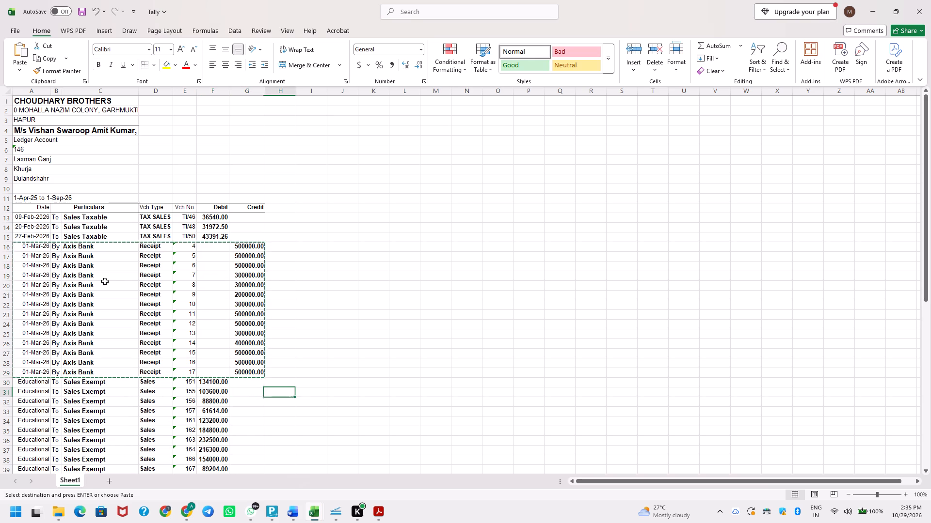
{"action": "key", "text": "Right"}
{"action": "key", "text": "Return"}
Delete the 14 emptied rows between the TI/50 entry and the voucher 151 Sales Exempt entry.
{"action": "key", "text": "Up"}
{"action": "key", "text": "Up"}
{"action": "key", "text": "Up"}
{"action": "key", "text": "Up"}
{"action": "key", "text": "Up"}
{"action": "key", "text": "Up"}
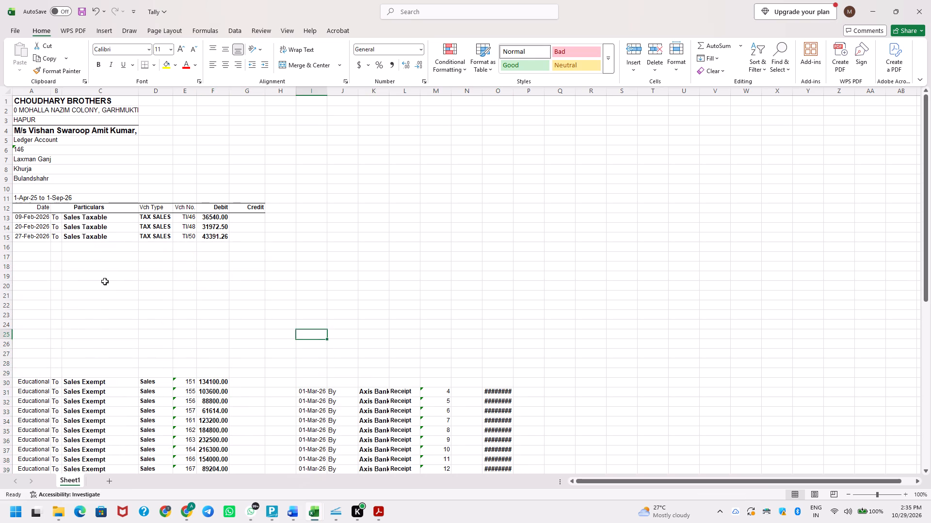
{"action": "key", "text": "Left"}
{"action": "key", "text": "Left"}
{"action": "key", "text": "Left"}
{"action": "key", "text": "ctrl+Up"}
{"action": "key", "text": "Down"}
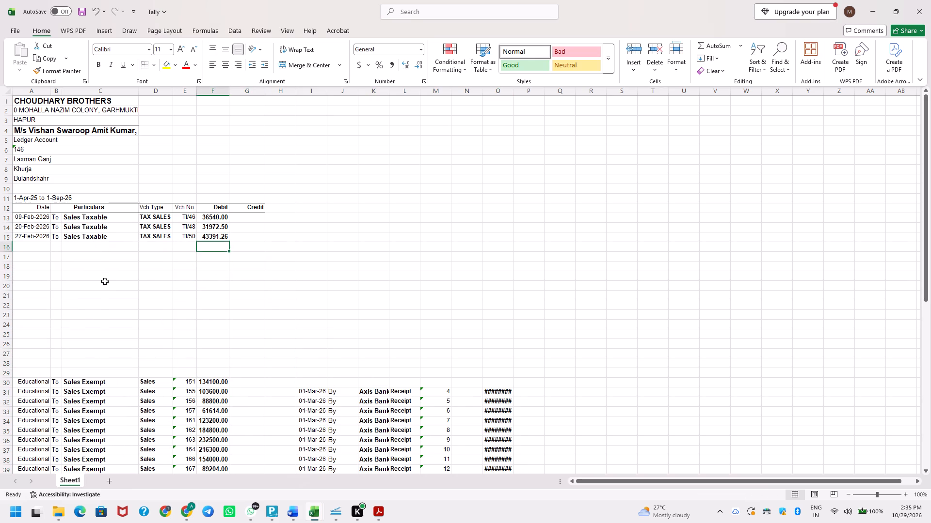
{"action": "key", "text": "shift+space"}
{"action": "key", "text": "ctrl+minus"}
{"action": "key", "text": "ctrl+minus"}
{"action": "key", "text": "ctrl+minus"}
{"action": "key", "text": "ctrl+minus"}
{"action": "key", "text": "ctrl+minus"}
{"action": "key", "text": "ctrl+minus"}
{"action": "key", "text": "ctrl+minus"}
{"action": "key", "text": "ctrl+minus"}
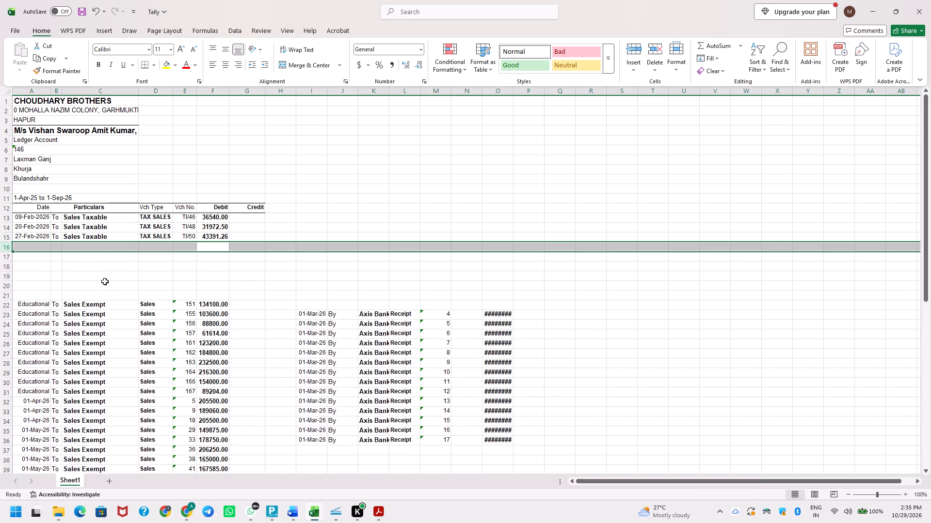
{"action": "key", "text": "ctrl+minus"}
{"action": "key", "text": "ctrl+minus"}
{"action": "key", "text": "ctrl+minus"}
{"action": "key", "text": "ctrl+minus"}
{"action": "key", "text": "ctrl+minus"}
{"action": "key", "text": "ctrl+minus"}
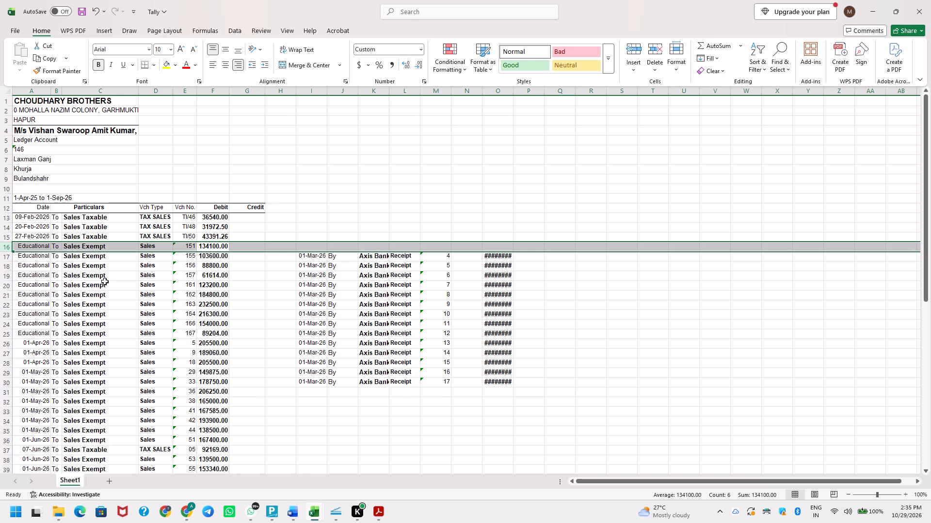
{"action": "key", "text": "Down"}
{"action": "key", "text": "Up"}
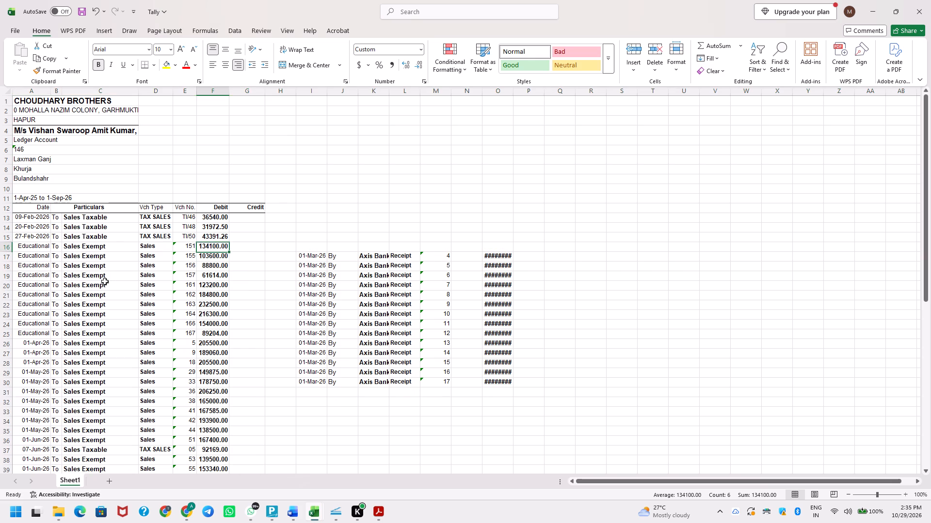
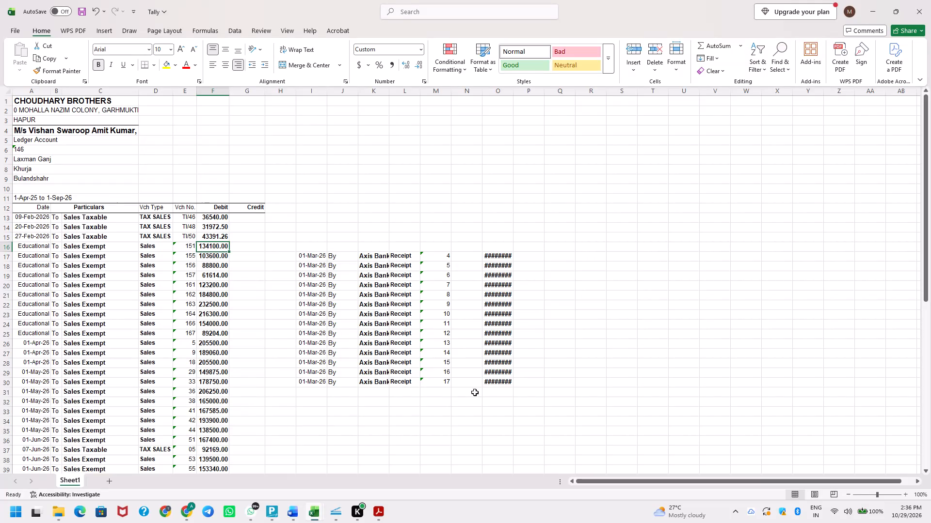
Autofit the column width to the Axis Bank receipt amounts in O17:O30.
{"action": "left_click", "coordinate": [505, 383]}
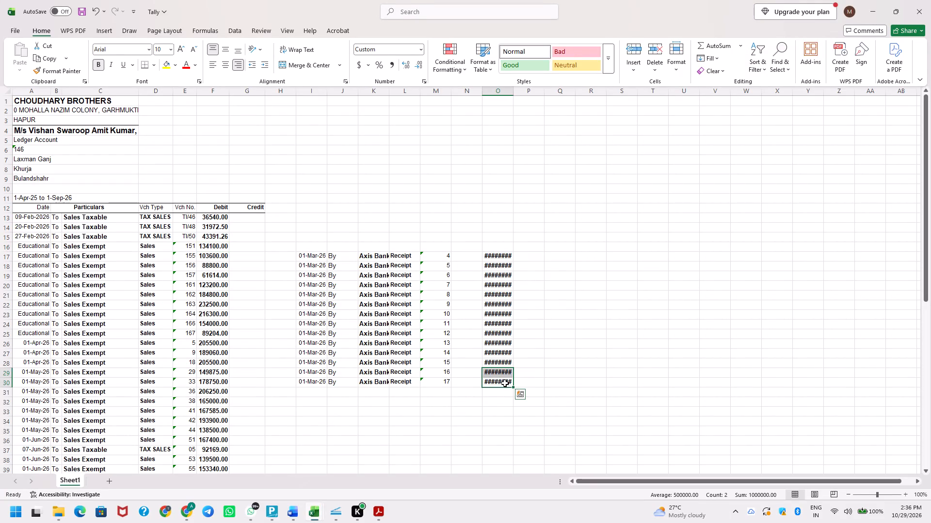
{"action": "type", "text": "oca"}
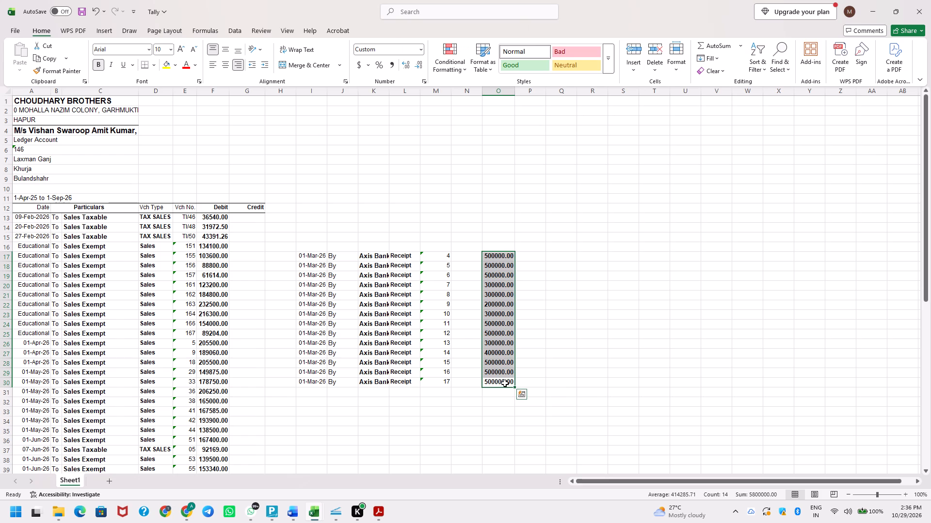
Set the date of Axis Bank receipt 17 in cell I30 to 25-Sep-26.
{"action": "key", "text": "Up"}
{"action": "key", "text": "Up"}
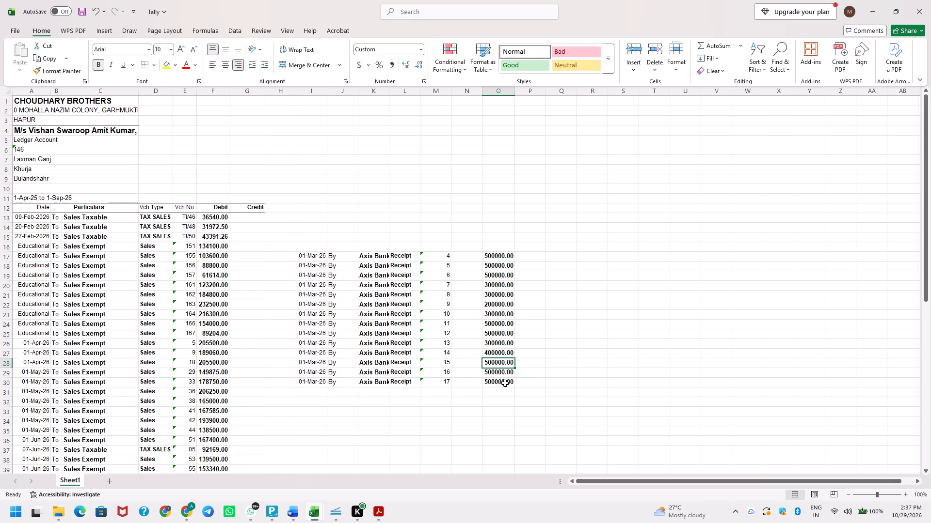
{"action": "key", "text": "Up"}
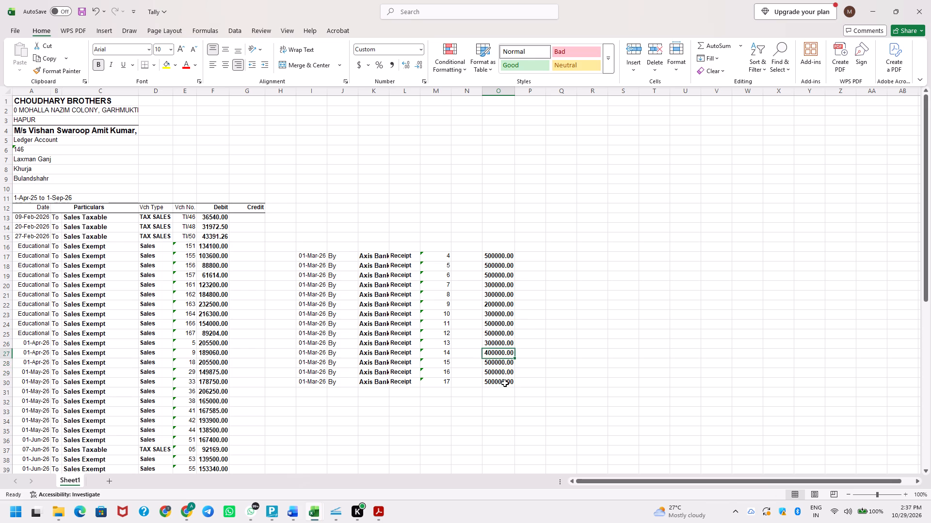
{"action": "key", "text": "Left"}
{"action": "key", "text": "Left"}
{"action": "key", "text": "Right"}
{"action": "key", "text": "Down"}
{"action": "key", "text": "Down"}
{"action": "key", "text": "Down"}
{"action": "key", "text": "Left"}
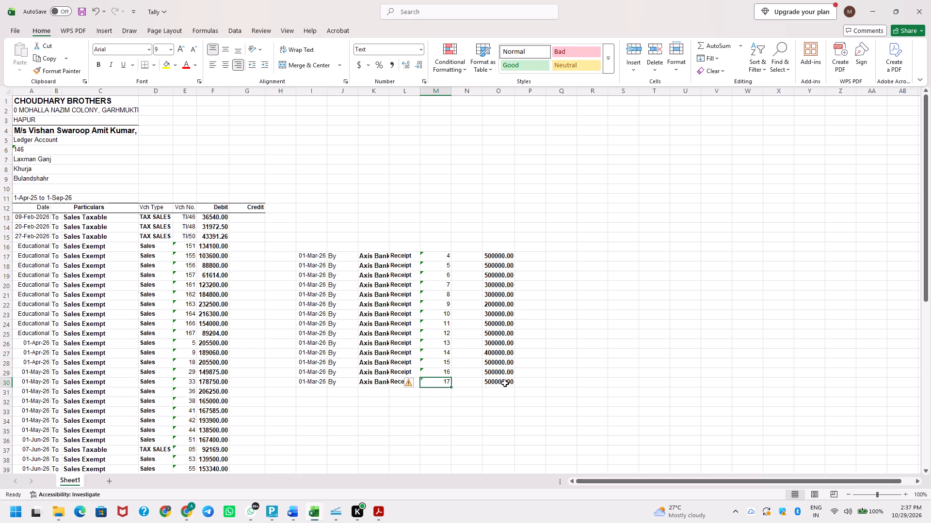
{"action": "key", "text": "Left"}
{"action": "key", "text": "Left"}
{"action": "key", "text": "Left"}
{"action": "key", "text": "Left"}
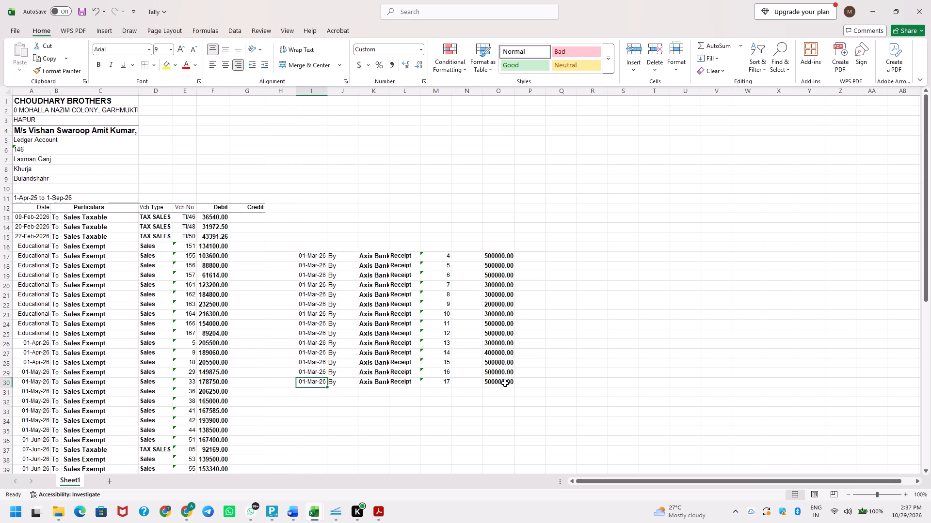
{"action": "key", "text": "F2"}
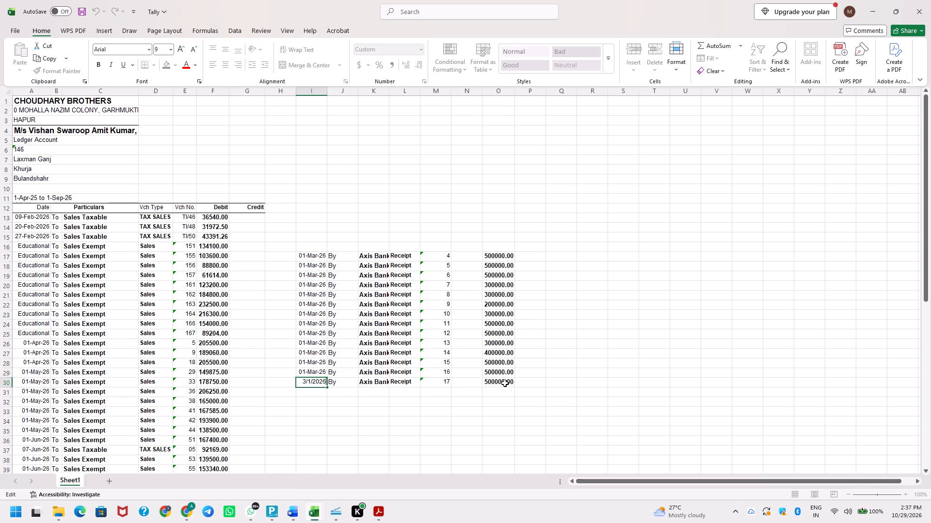
{"action": "key", "text": "Left"}
{"action": "key", "text": "Left"}
{"action": "key", "text": "Left"}
{"action": "key", "text": "Left"}
{"action": "key", "text": "Left"}
{"action": "key", "text": "shift+Left"}
{"action": "type", "text": "25"}
{"action": "key", "text": "Left"}
{"action": "key", "text": "Left"}
{"action": "key", "text": "Left"}
{"action": "key", "text": "shift+Left"}
{"action": "key", "text": "9"}
{"action": "key", "text": "Return"}
Set the date of Axis Bank receipt 16 in cell I29 to 03-Sep-26.
{"action": "key", "text": "Up"}
{"action": "key", "text": "Up"}
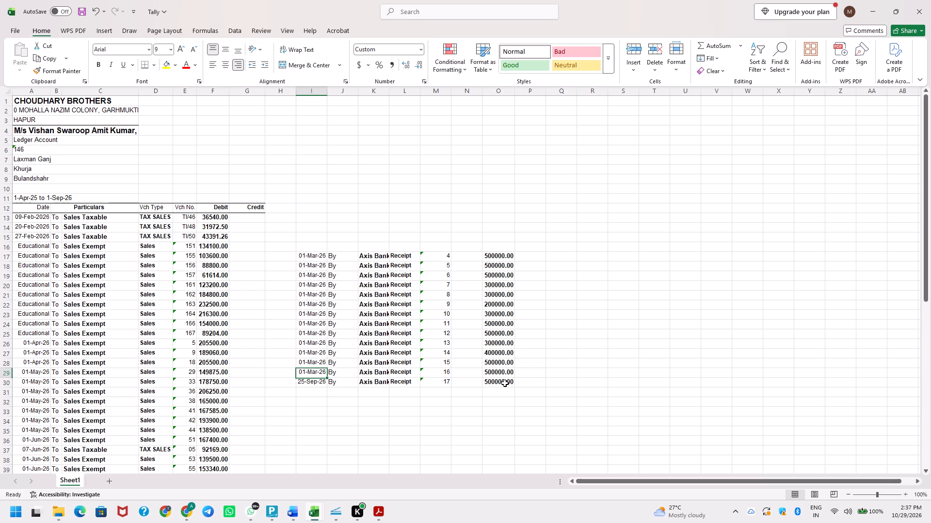
{"action": "key", "text": "F2"}
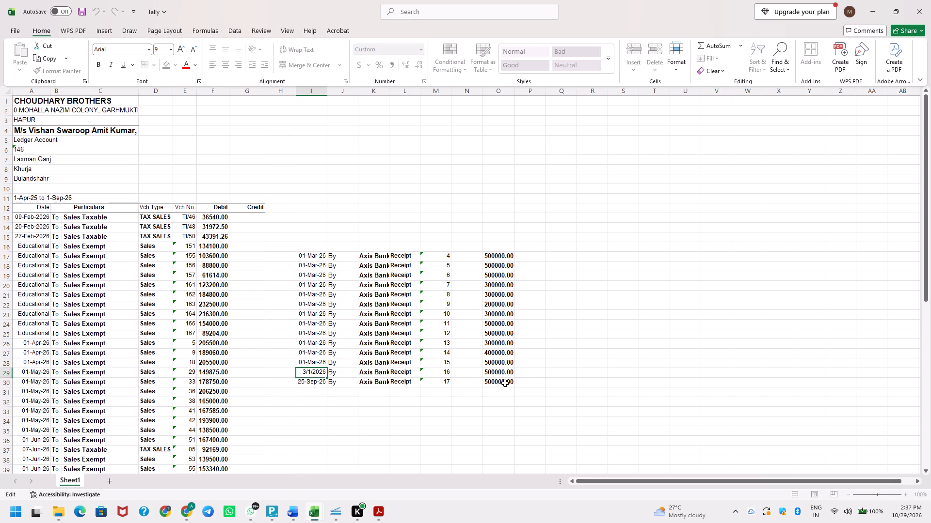
{"action": "key", "text": "Left"}
{"action": "key", "text": "Left"}
{"action": "key", "text": "Left"}
{"action": "key", "text": "Left"}
{"action": "key", "text": "Left"}
{"action": "key", "text": "Left"}
{"action": "key", "text": "Left"}
{"action": "key", "text": "shift+Left"}
{"action": "key", "text": "9"}
{"action": "key", "text": "Right"}
{"action": "key", "text": "shift+Right"}
{"action": "key", "text": "3"}
{"action": "key", "text": "Return"}
Set the date of Axis Bank receipt 15 in cell I28 to 18-Aug-26.
{"action": "key", "text": "Up"}
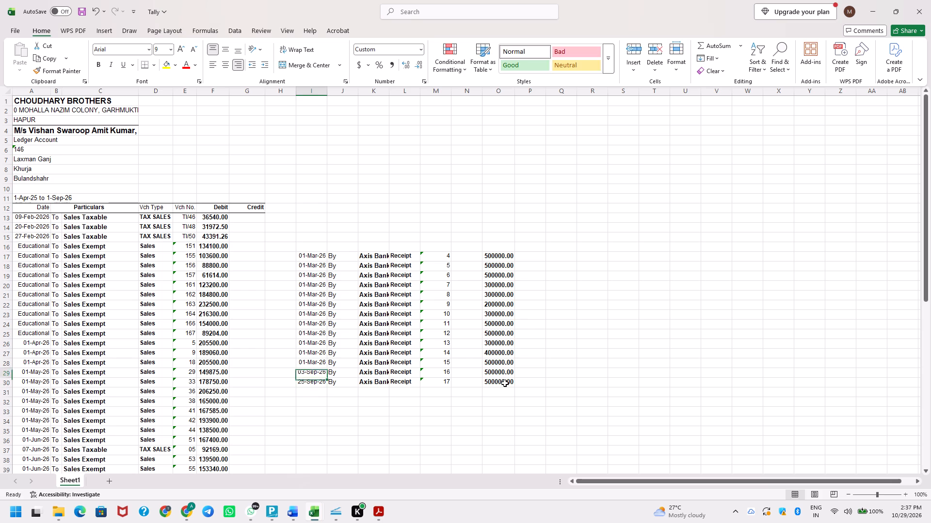
{"action": "key", "text": "Up"}
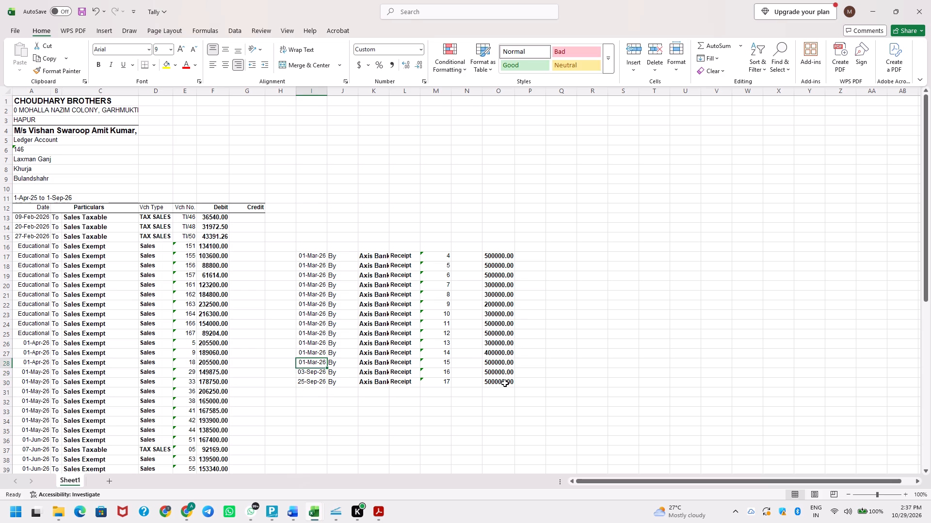
{"action": "key", "text": "F2"}
{"action": "key", "text": "Left"}
{"action": "key", "text": "Left"}
{"action": "key", "text": "Left"}
{"action": "key", "text": "Left"}
{"action": "key", "text": "Left"}
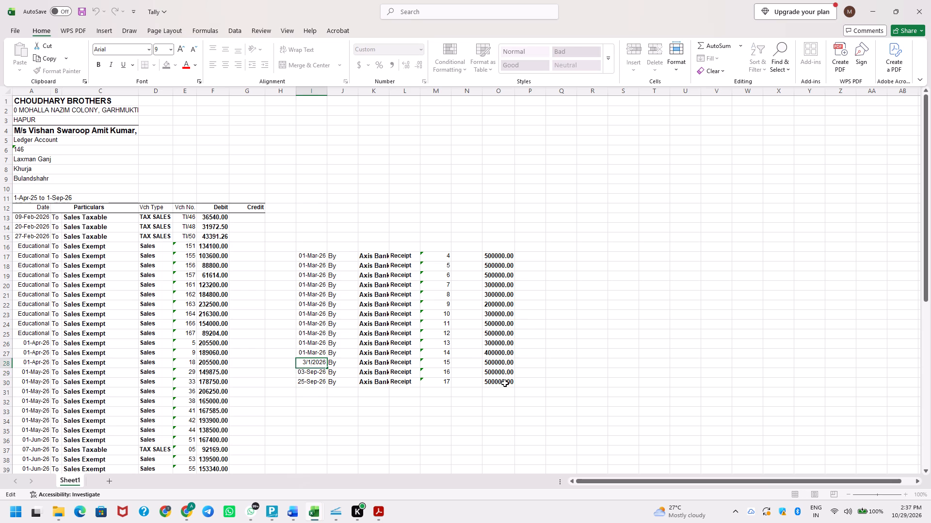
{"action": "key", "text": "8"}
{"action": "key", "text": "Left"}
{"action": "key", "text": "Left"}
{"action": "key", "text": "Left"}
{"action": "key", "text": "Left"}
{"action": "key", "text": "shift+Right"}
{"action": "key", "text": "8"}
{"action": "key", "text": "Return"}
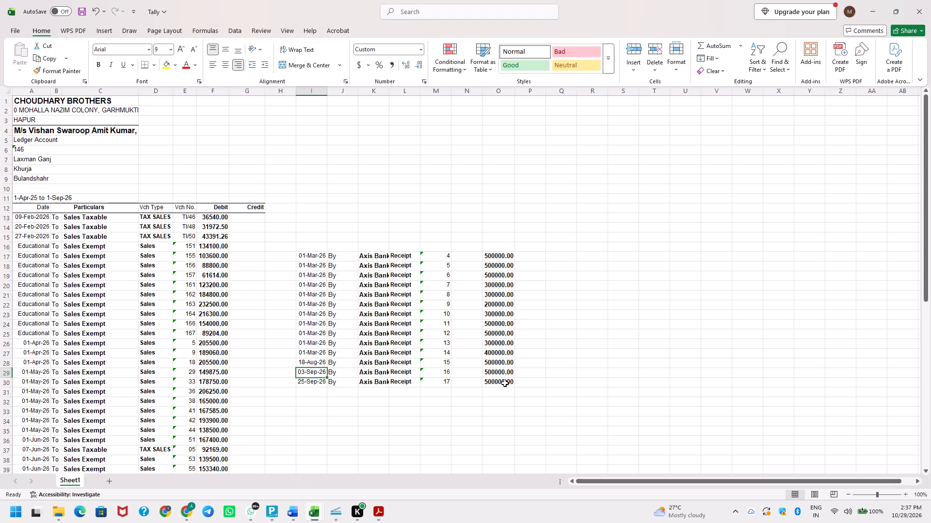
Set the date of Axis Bank receipt 14 in cell I27 to 14-Jul-26.
{"action": "key", "text": "Up"}
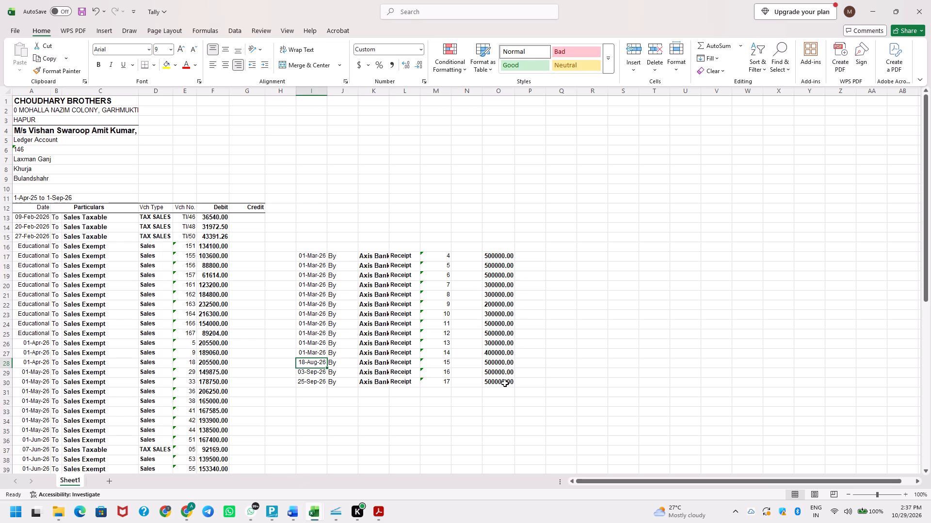
{"action": "key", "text": "Up"}
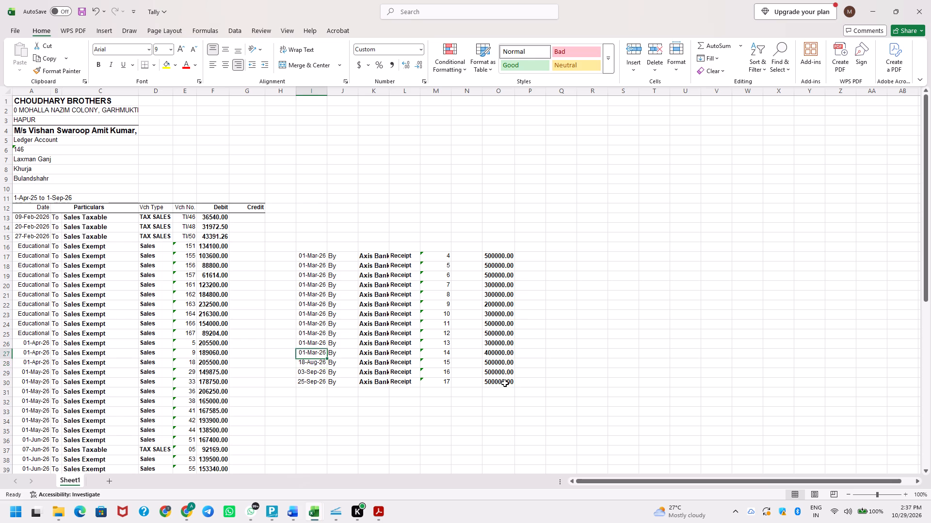
{"action": "key", "text": "F2"}
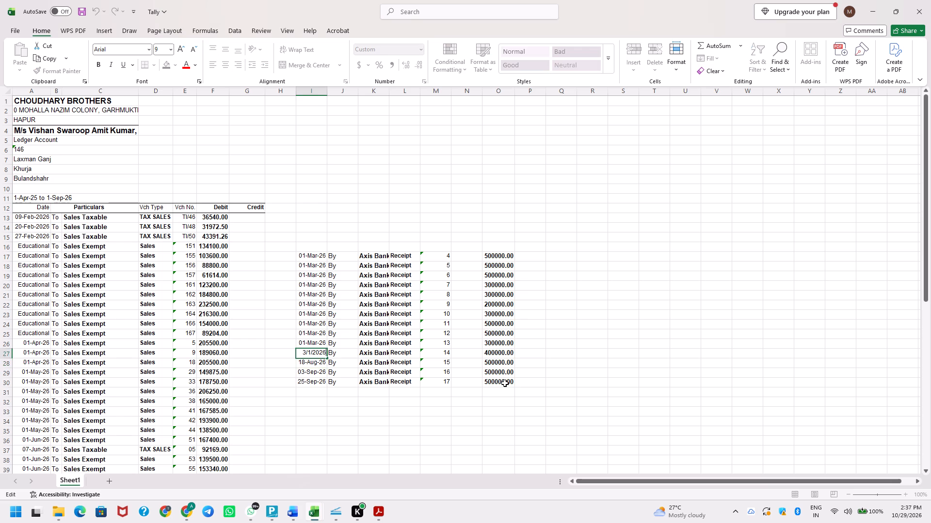
{"action": "key", "text": "Left"}
{"action": "key", "text": "Left"}
{"action": "key", "text": "Left"}
{"action": "key", "text": "Left"}
{"action": "key", "text": "Left"}
{"action": "key", "text": "4"}
{"action": "key", "text": "Left"}
{"action": "key", "text": "Left"}
{"action": "key", "text": "Left"}
{"action": "key", "text": "shift+Right"}
{"action": "key", "text": "7"}
{"action": "key", "text": "Return"}
Set the date of Axis Bank receipt 13 in cell I26 to 12-Jun-26.
{"action": "key", "text": "Up"}
{"action": "key", "text": "Up"}
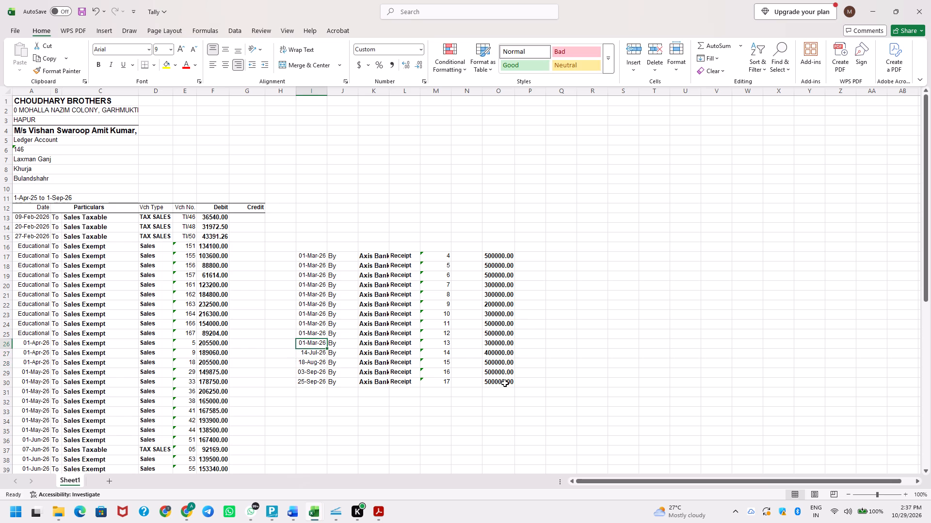
{"action": "key", "text": "F2"}
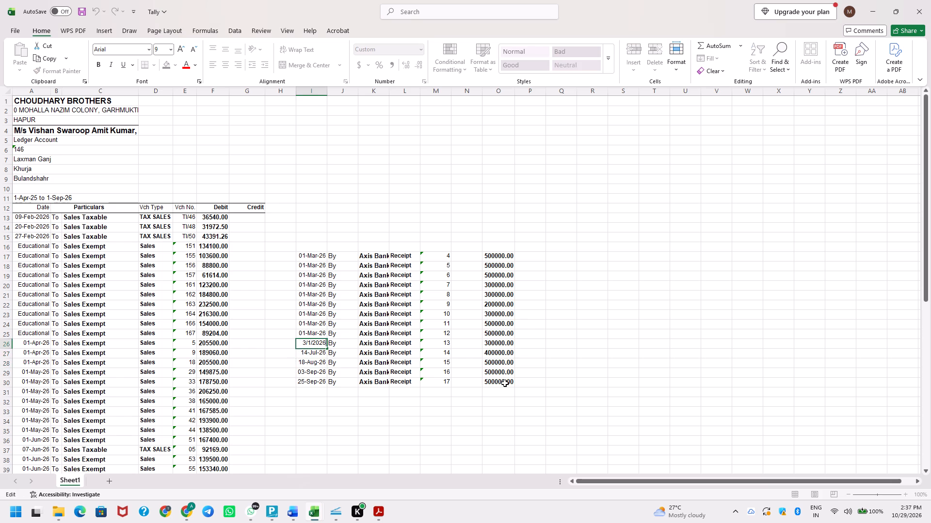
{"action": "key", "text": "Left"}
{"action": "key", "text": "Left"}
{"action": "key", "text": "Left"}
{"action": "key", "text": "Left"}
{"action": "key", "text": "Left"}
{"action": "key", "text": "2"}
{"action": "key", "text": "Left"}
{"action": "key", "text": "Left"}
{"action": "key", "text": "Left"}
{"action": "key", "text": "Left"}
{"action": "key", "text": "shift+Right"}
{"action": "key", "text": "6"}
{"action": "key", "text": "Return"}
Set the date of Axis Bank receipt 12 in cell I25 to 26-May-26.
{"action": "key", "text": "Up"}
{"action": "key", "text": "Up"}
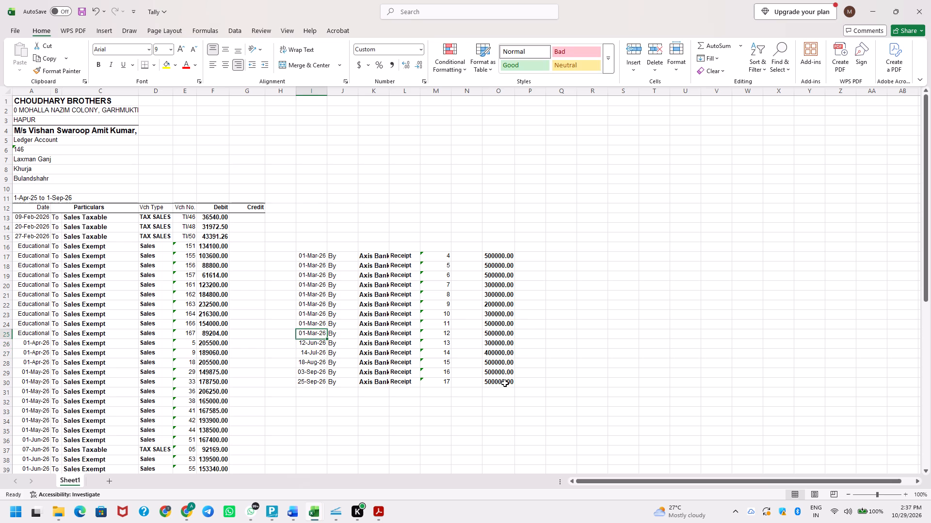
{"action": "key", "text": "F2"}
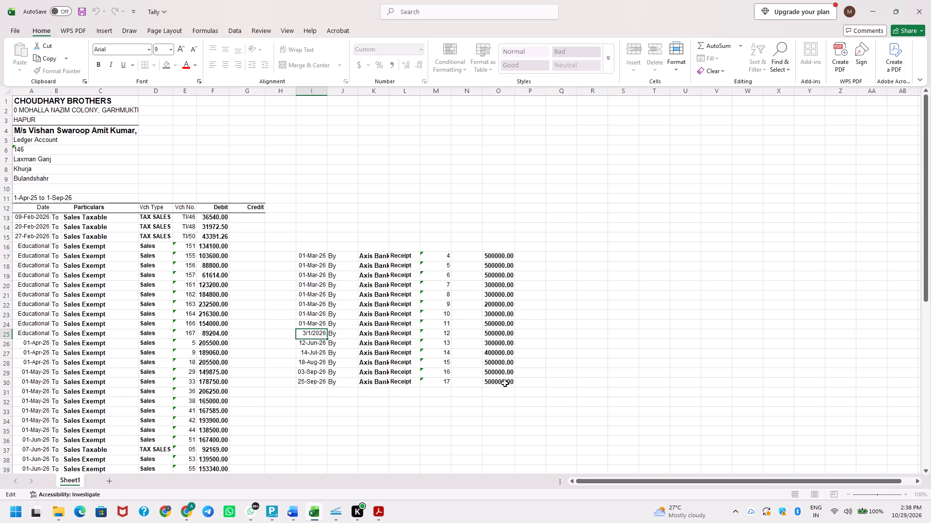
{"action": "key", "text": "Left"}
{"action": "key", "text": "Left"}
{"action": "key", "text": "Left"}
{"action": "key", "text": "Left"}
{"action": "key", "text": "Left"}
{"action": "key", "text": "Left"}
{"action": "key", "text": "shift+Right"}
{"action": "type", "text": "26"}
{"action": "key", "text": "Left"}
{"action": "key", "text": "Left"}
{"action": "key", "text": "Left"}
{"action": "key", "text": "shift+Left"}
{"action": "key", "text": "6"}
{"action": "key", "text": "BackSpace"}
{"action": "key", "text": "5"}
{"action": "key", "text": "Return"}
Copy the date of receipt 12 up to receipt 11 in cell I24 and change it to 25-May-26.
{"action": "key", "text": "Up"}
{"action": "key", "text": "Up"}
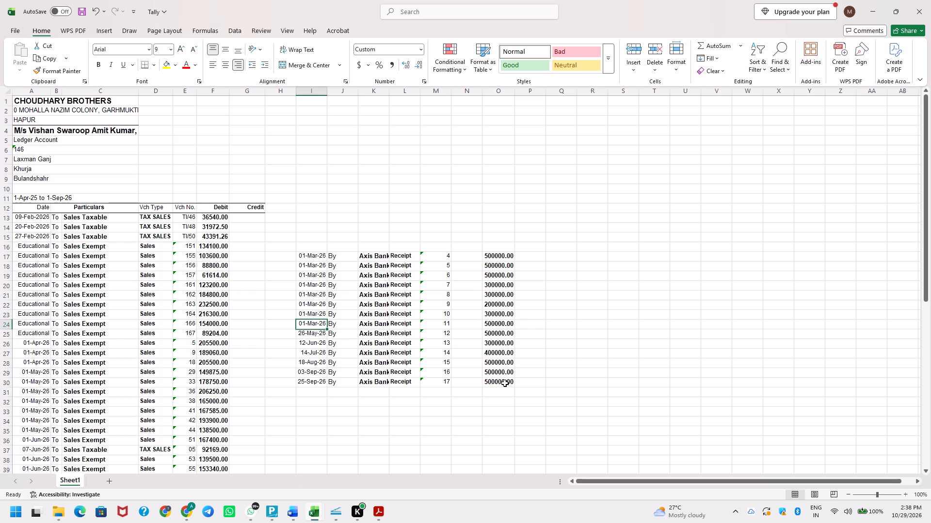
{"action": "key", "text": "Down"}
{"action": "key", "text": "ctrl+c"}
{"action": "key", "text": "Up"}
{"action": "key", "text": "Return"}
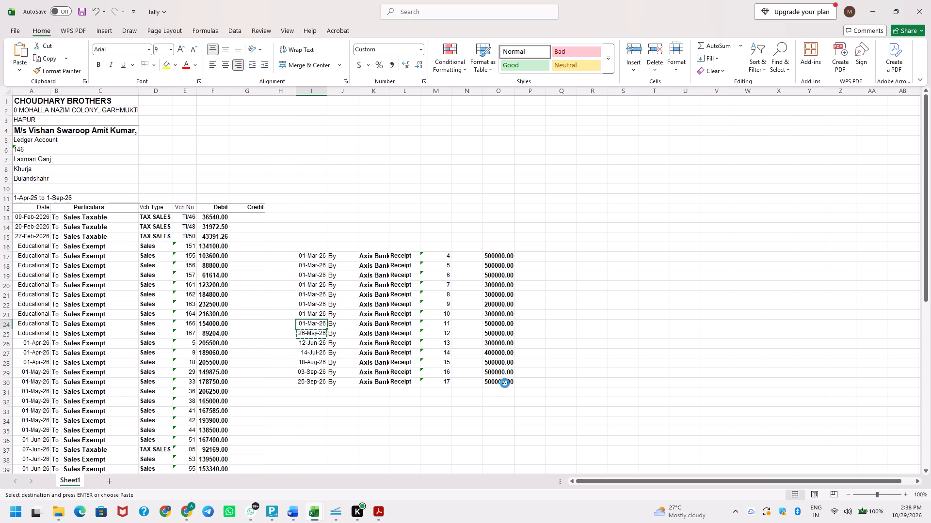
{"action": "key", "text": "F2"}
{"action": "key", "text": "Left"}
{"action": "key", "text": "Left"}
{"action": "key", "text": "Left"}
{"action": "key", "text": "Left"}
{"action": "key", "text": "Left"}
{"action": "key", "text": "shift+Left"}
{"action": "key", "text": "5"}
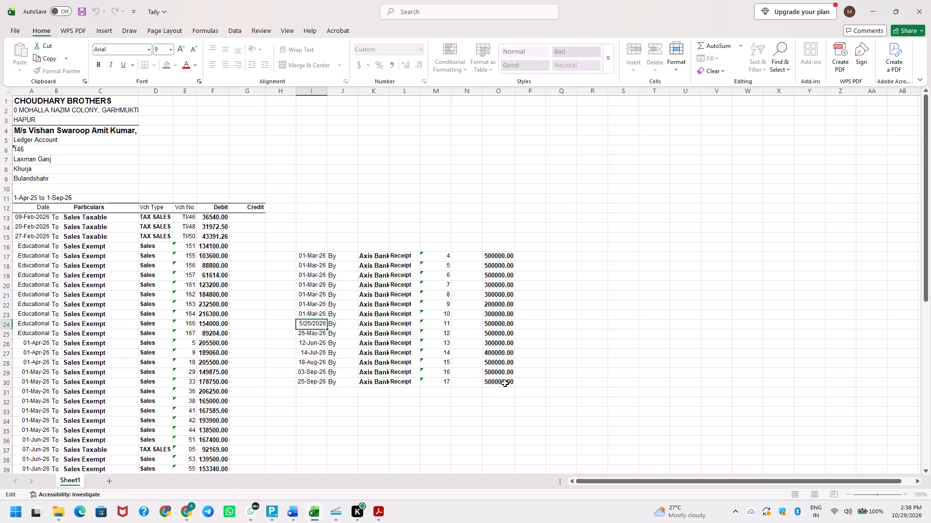
{"action": "key", "text": "Return"}
Copy the 25-May-26 date from receipt 11 into the date cells of receipts 9 and 10, I22:I23.
{"action": "key", "text": "Up"}
{"action": "key", "text": "Up"}
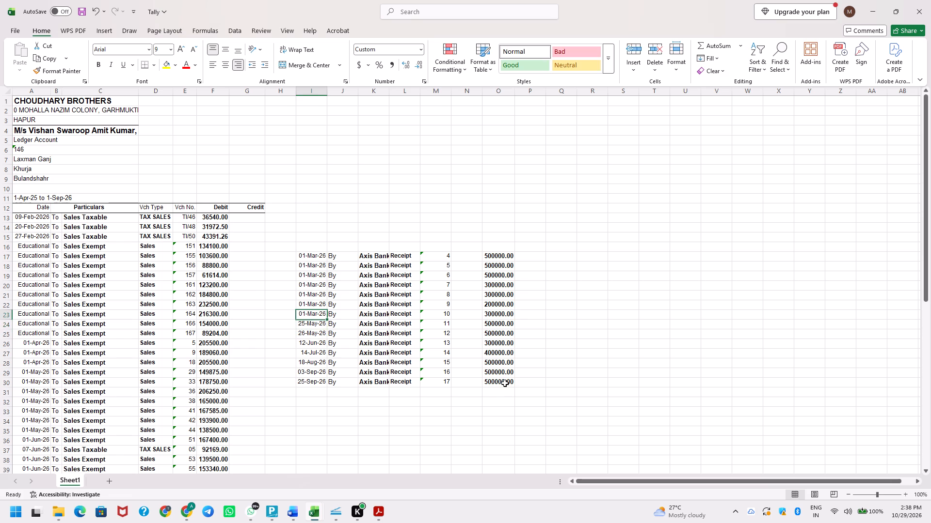
{"action": "key", "text": "Down"}
{"action": "key", "text": "ctrl+c"}
{"action": "key", "text": "Up"}
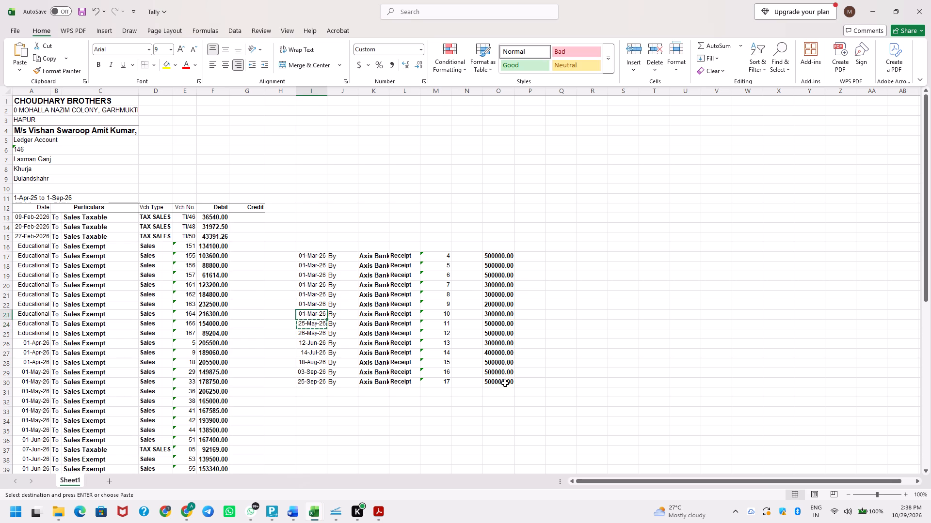
{"action": "key", "text": "shift+Up"}
{"action": "key", "text": "Return"}
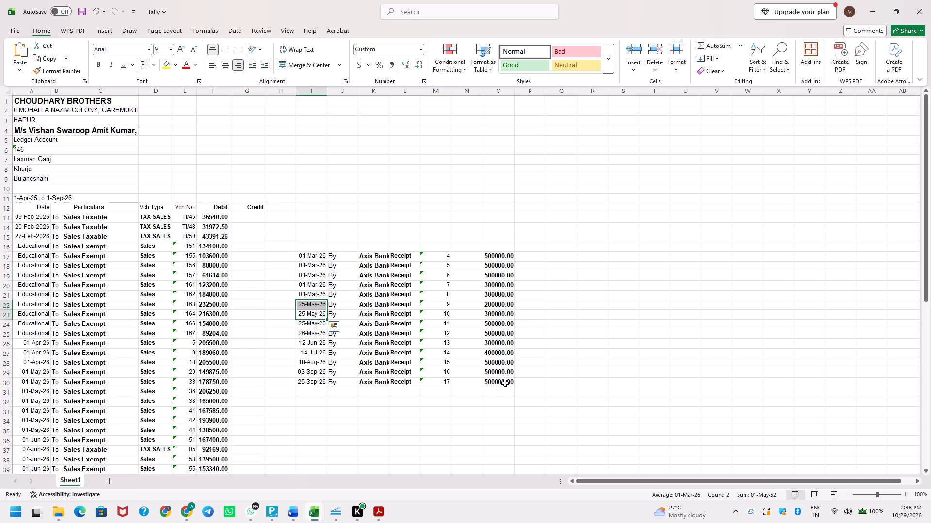
Set the date of Axis Bank receipt 9 in cell I22 to 06-May-26 and copy it down to receipt 10 in I23.
{"action": "key", "text": "Down"}
{"action": "key", "text": "Up"}
{"action": "key", "text": "Up"}
{"action": "key", "text": "F2"}
{"action": "key", "text": "Left"}
{"action": "key", "text": "Left"}
{"action": "key", "text": "Left"}
{"action": "key", "text": "Left"}
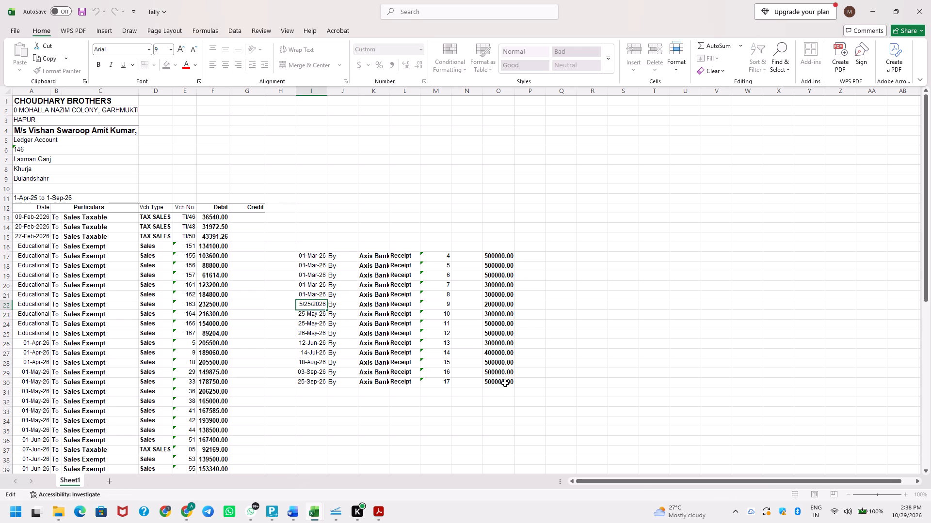
{"action": "key", "text": "Left"}
{"action": "key", "text": "shift+Left"}
{"action": "key", "text": "shift+Left"}
{"action": "key", "text": "6"}
{"action": "key", "text": "Return"}
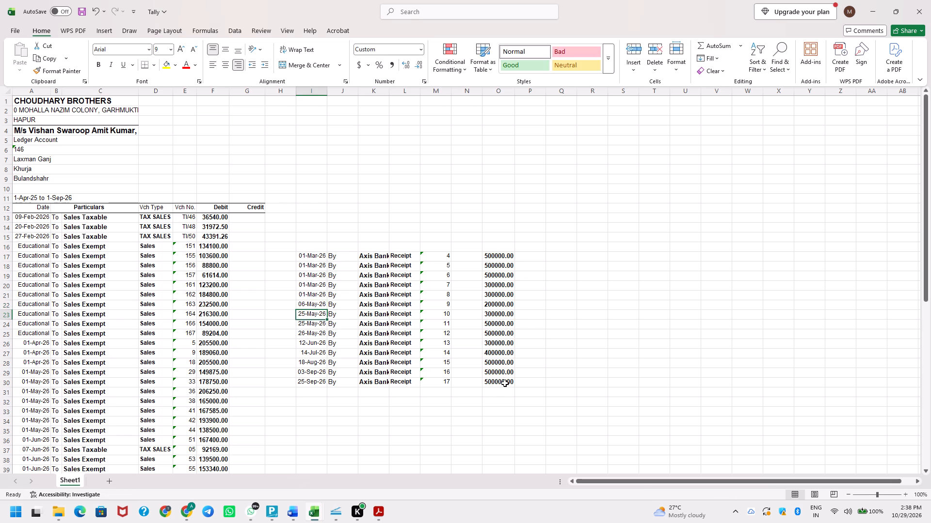
{"action": "key", "text": "ctrl+d"}
Set the date of Axis Bank receipt 8 in cell I21 to 16-Apr-26.
{"action": "key", "text": "Up"}
{"action": "key", "text": "Up"}
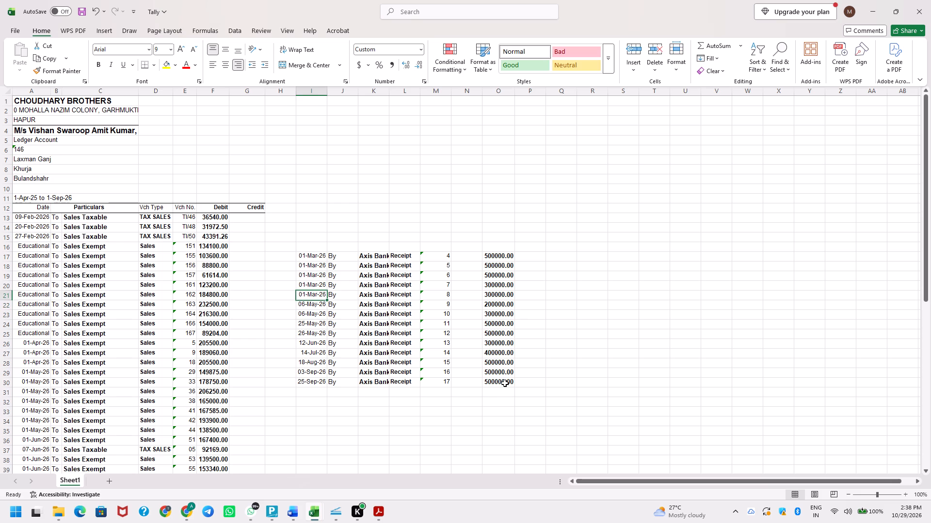
{"action": "key", "text": "F2"}
{"action": "key", "text": "Left"}
{"action": "key", "text": "Left"}
{"action": "key", "text": "Left"}
{"action": "key", "text": "Left"}
{"action": "key", "text": "Left"}
{"action": "key", "text": "6"}
{"action": "key", "text": "Left"}
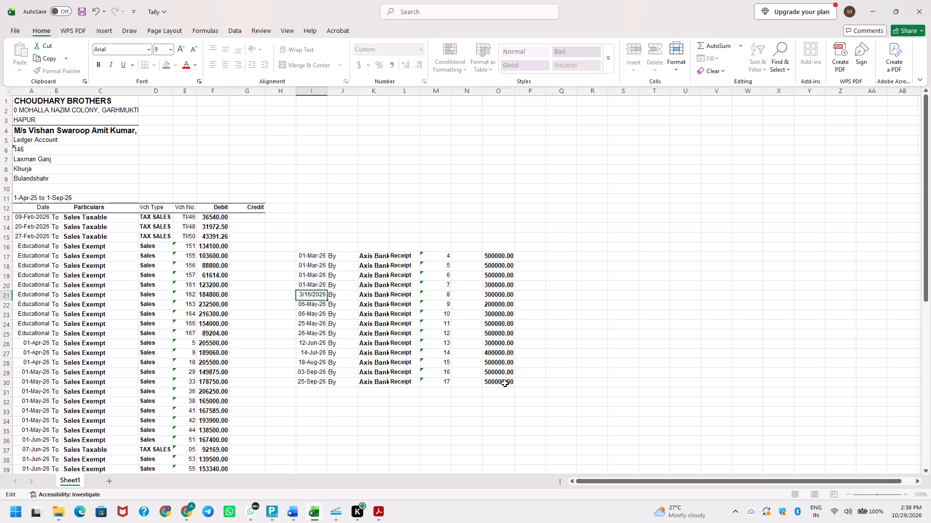
{"action": "key", "text": "Left"}
{"action": "key", "text": "Left"}
{"action": "key", "text": "shift+Left"}
{"action": "key", "text": "4"}
{"action": "key", "text": "Return"}
Copy the 16-Apr-26 date of receipt 8 up to receipt 7 in cell I20.
{"action": "key", "text": "Left"}
{"action": "key", "text": "Up"}
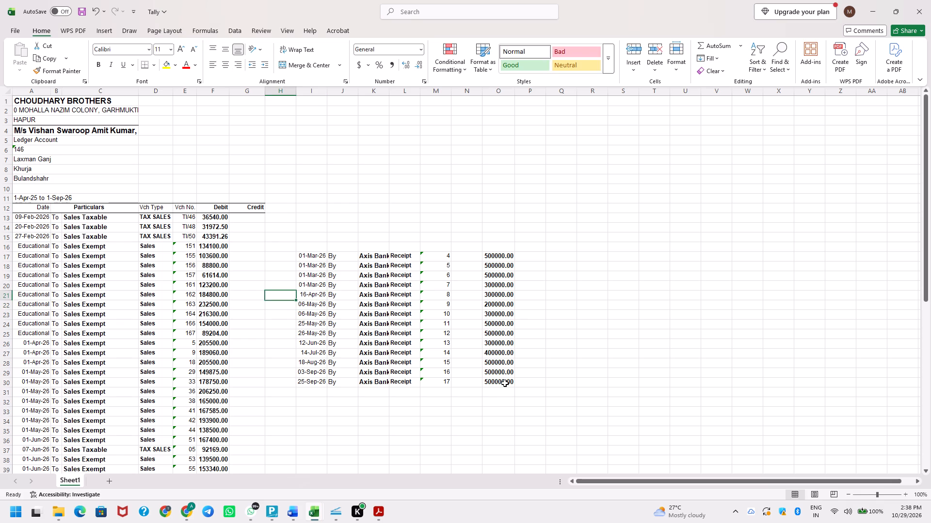
{"action": "key", "text": "Right"}
{"action": "key", "text": "ctrl+c"}
{"action": "key", "text": "Up"}
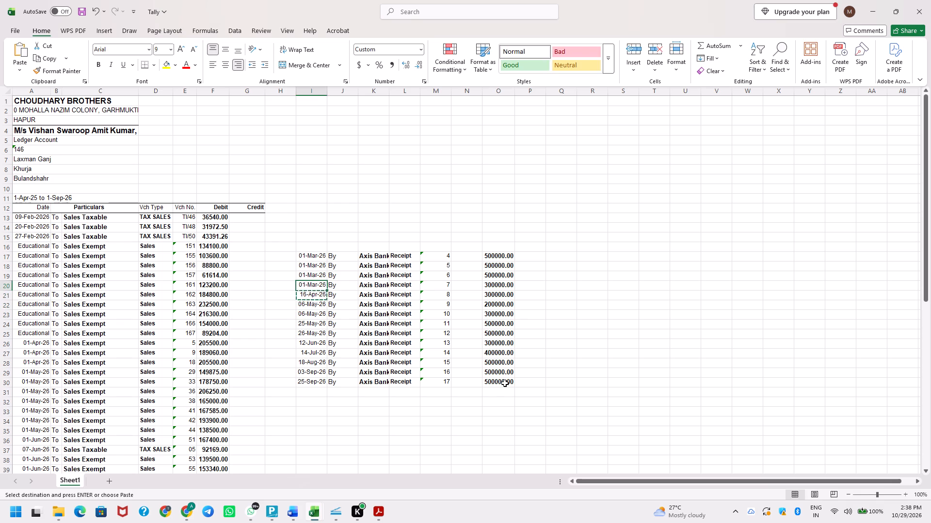
{"action": "key", "text": "Return"}
Set the date of Axis Bank receipt 4 in cell I17 to 06-Mar-26.
{"action": "key", "text": "Up"}
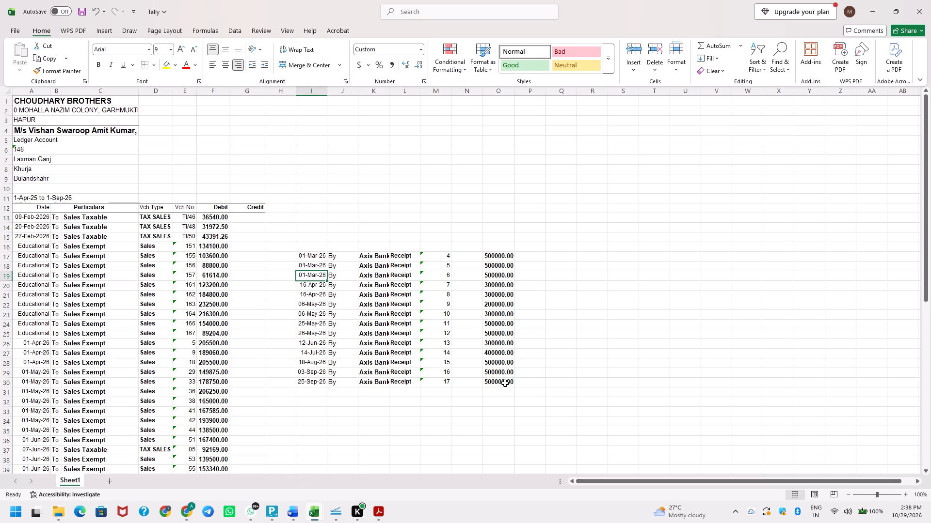
{"action": "key", "text": "Up"}
{"action": "key", "text": "Up"}
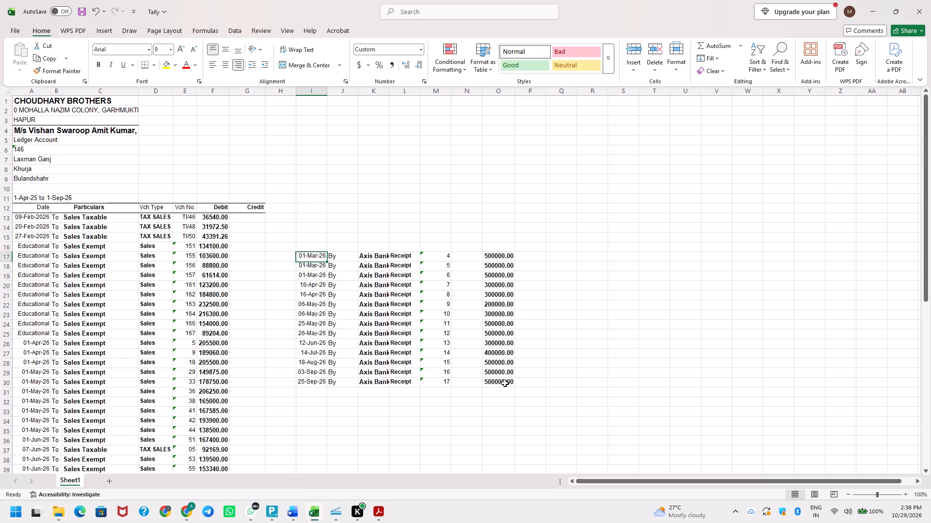
{"action": "key", "text": "F2"}
{"action": "key", "text": "Left"}
{"action": "key", "text": "Left"}
{"action": "key", "text": "Left"}
{"action": "key", "text": "Left"}
{"action": "key", "text": "Left"}
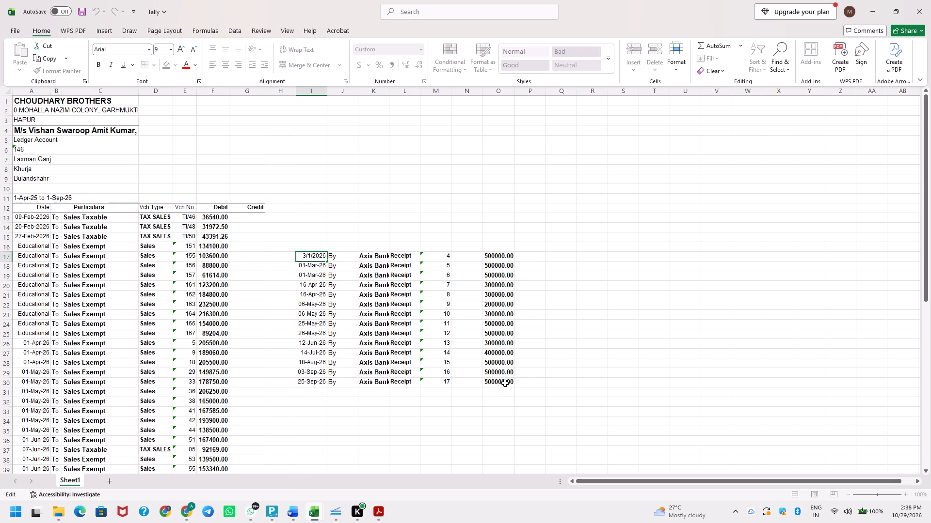
{"action": "key", "text": "shift+Left"}
{"action": "key", "text": "6"}
{"action": "key", "text": "Return"}
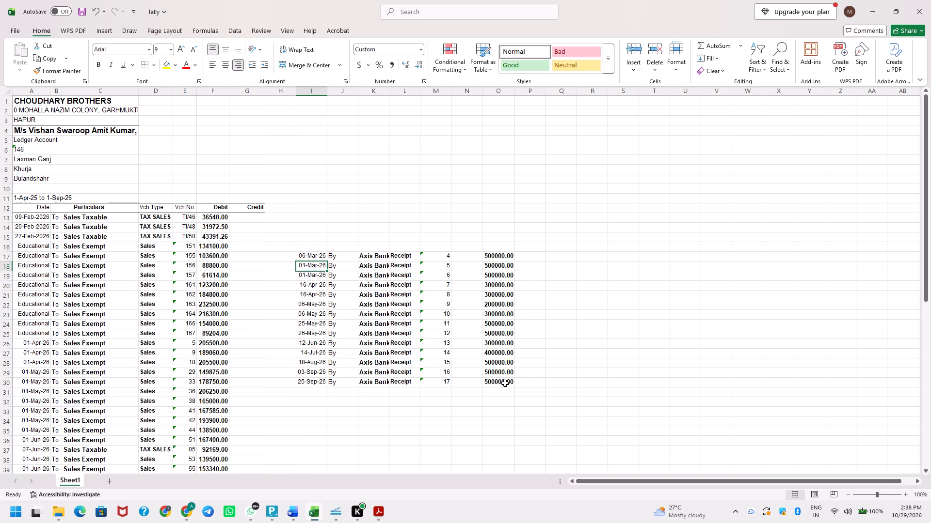
Copy the date of receipt 4 down to receipt 5 in cell I18 and change it to 18-Mar-26.
{"action": "key", "text": "ctrl+d"}
{"action": "key", "text": "F2"}
{"action": "key", "text": "Left"}
{"action": "key", "text": "Left"}
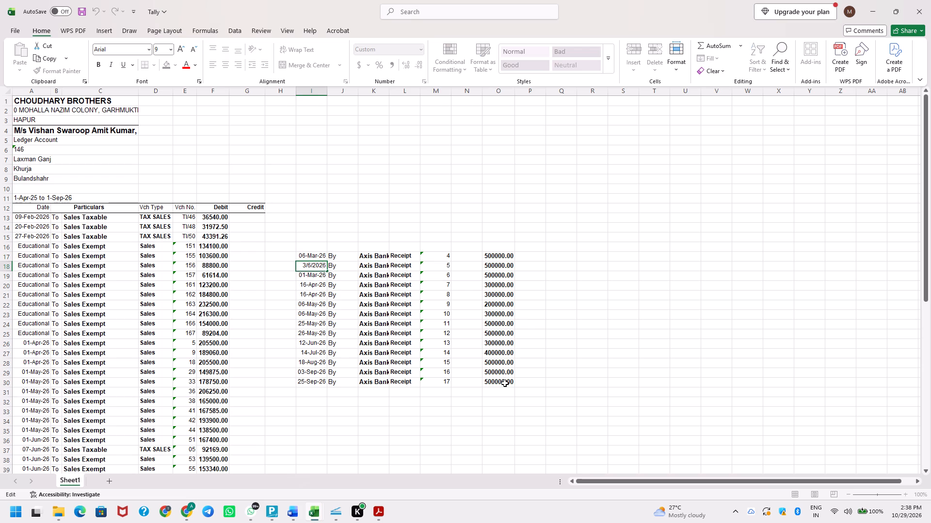
{"action": "key", "text": "Left"}
{"action": "key", "text": "Left"}
{"action": "key", "text": "Left"}
{"action": "key", "text": "shift+Left"}
{"action": "type", "text": "18"}
{"action": "key", "text": "Return"}
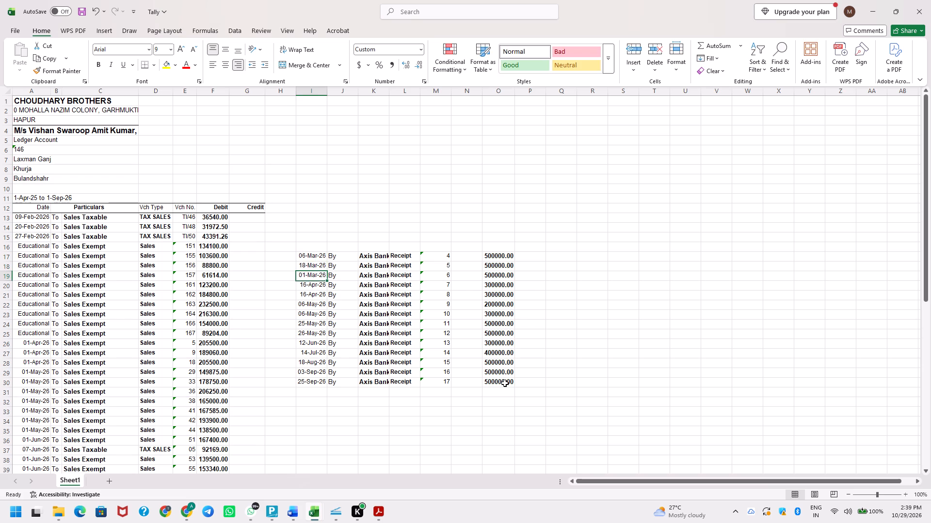
Copy the date of receipt 5 down to receipt 6 in cell I19 and change it to 19-Mar-26.
{"action": "key", "text": "ctrl+d"}
{"action": "key", "text": "F2"}
{"action": "key", "text": "Left"}
{"action": "key", "text": "Left"}
{"action": "key", "text": "Left"}
{"action": "key", "text": "Left"}
{"action": "key", "text": "Left"}
{"action": "key", "text": "shift+Left"}
{"action": "key", "text": "8"}
{"action": "key", "text": "Return"}
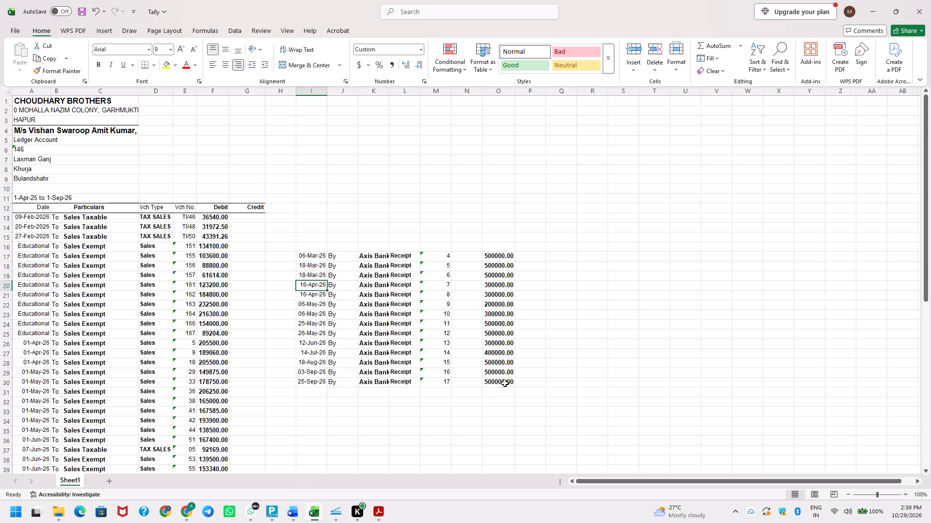
{"action": "key", "text": "Up"}
{"action": "key", "text": "F2"}
{"action": "key", "text": "Left"}
{"action": "key", "text": "Left"}
{"action": "key", "text": "Left"}
{"action": "key", "text": "Left"}
{"action": "key", "text": "Left"}
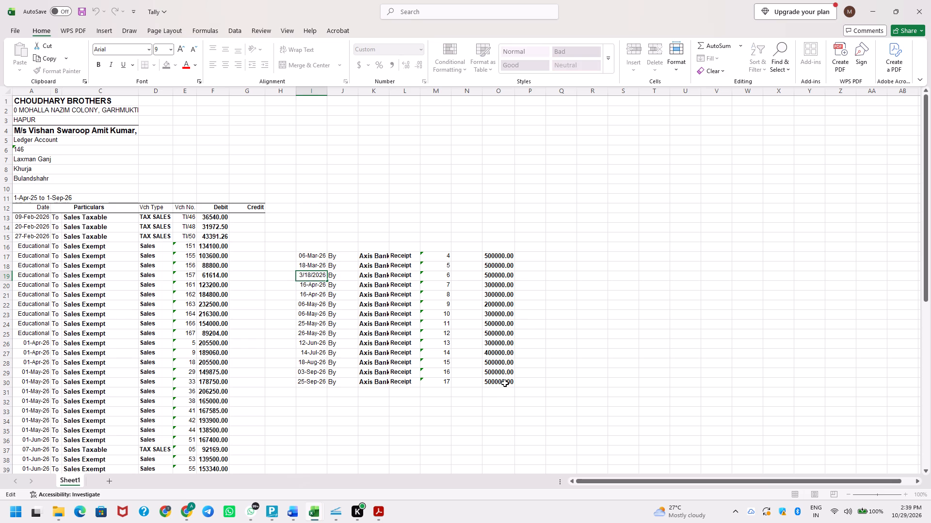
{"action": "key", "text": "shift+Left"}
{"action": "key", "text": "9"}
{"action": "key", "text": "Return"}
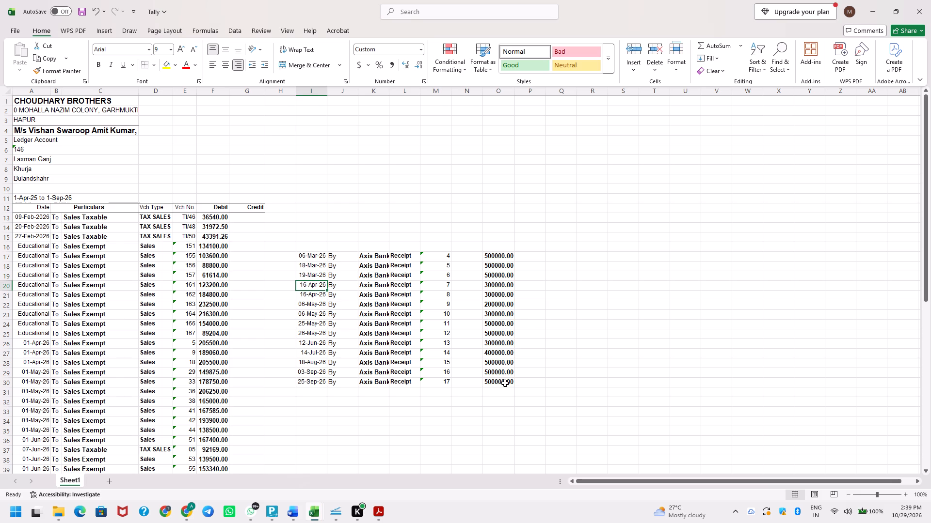
Set the date of Axis Bank receipt 7 in cell I20 to 15-Apr-26.
{"action": "key", "text": "F2"}
{"action": "key", "text": "Left"}
{"action": "key", "text": "Left"}
{"action": "key", "text": "Left"}
{"action": "key", "text": "Left"}
{"action": "key", "text": "Left"}
{"action": "key", "text": "shift+Left"}
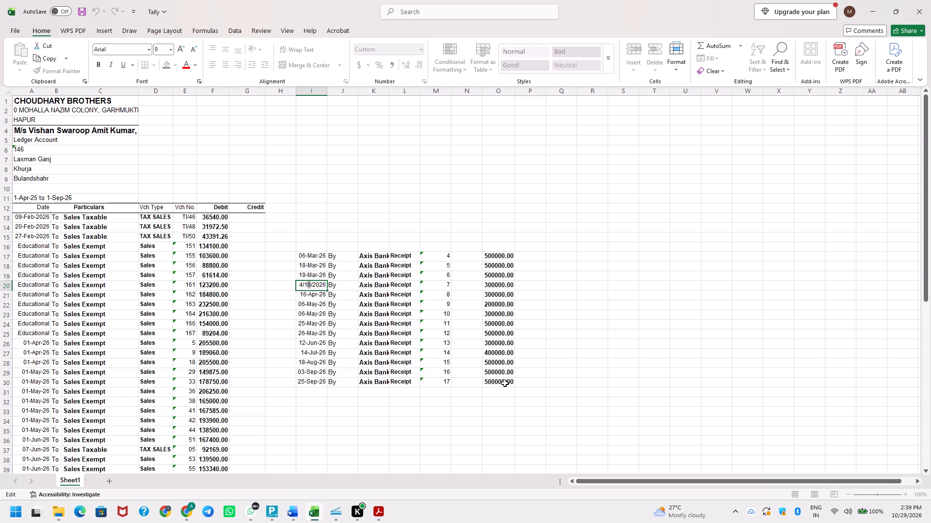
{"action": "key", "text": "5"}
{"action": "key", "text": "Return"}
Select the date cell of sales voucher 151, A16, and save the workbook.
{"action": "key", "text": "Up"}
{"action": "key", "text": "Up"}
{"action": "key", "text": "Up"}
{"action": "key", "text": "Left"}
{"action": "key", "text": "Left"}
{"action": "key", "text": "Up"}
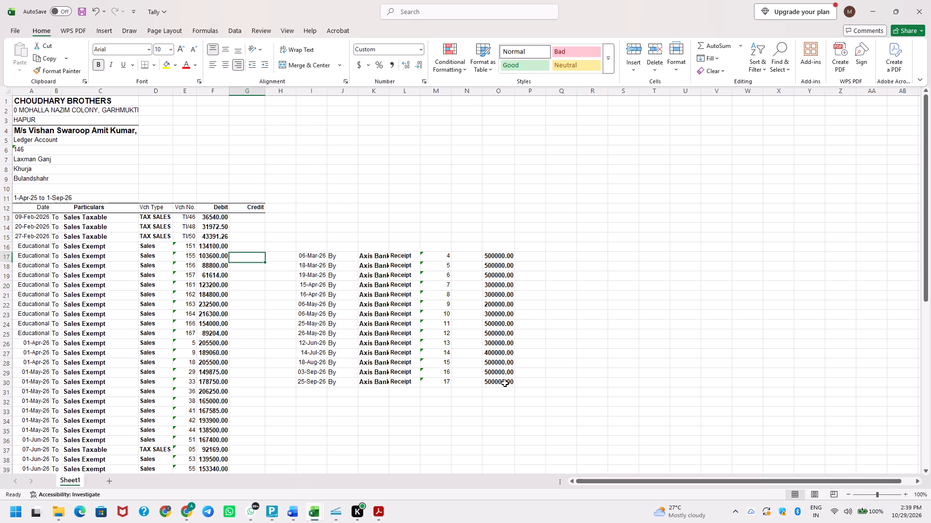
{"action": "key", "text": "Left"}
{"action": "key", "text": "Left"}
{"action": "key", "text": "Left"}
{"action": "key", "text": "Left"}
{"action": "key", "text": "Left"}
{"action": "key", "text": "Up"}
{"action": "key", "text": "Left"}
{"action": "key", "text": "ctrl+s"}
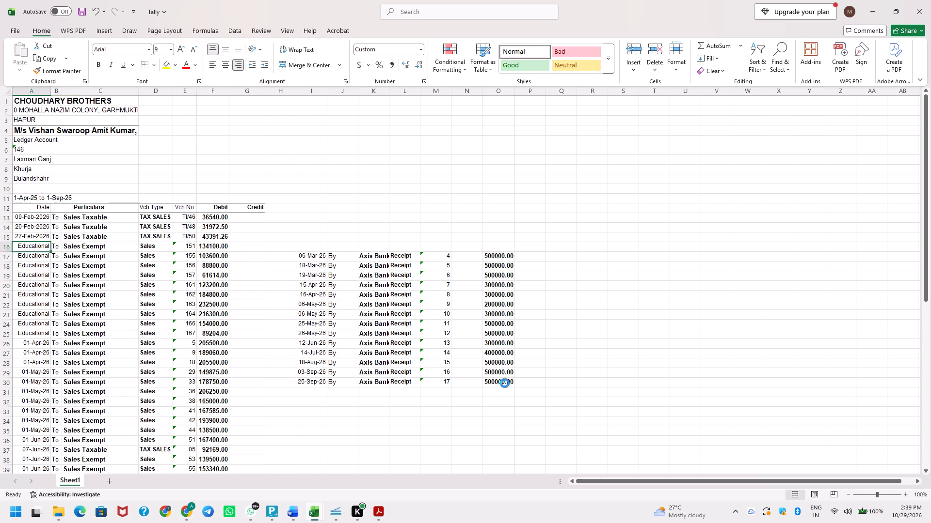
{"action": "key", "text": "ctrl+s"}
{"action": "key", "text": "ctrl+s"}
{"action": "key", "text": "ctrl+s"}
{"action": "key", "text": "ctrl+s"}
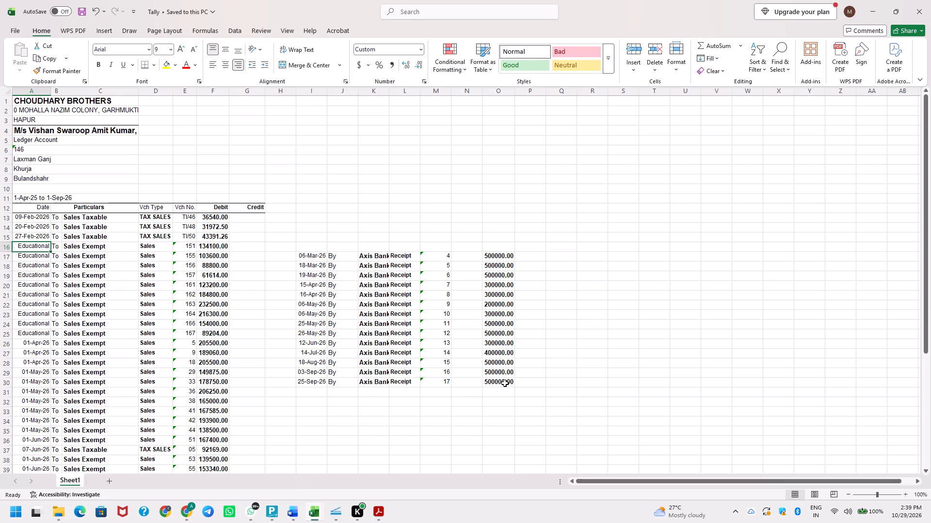
Switch to the Choudhary Brother workbook and examine how the dates in column M of the Sewai bill tables are entered.
{"action": "key", "text": "alt+Tab"}
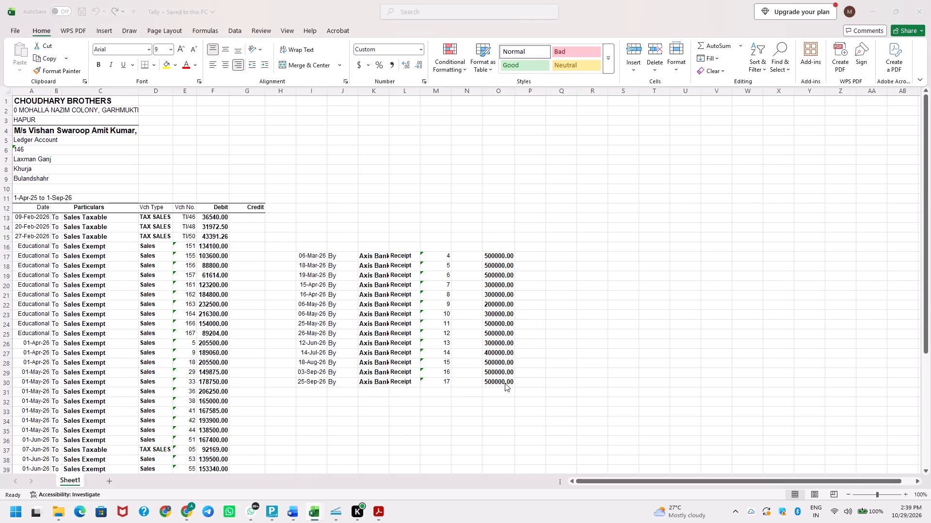
{"action": "key", "text": "Right"}
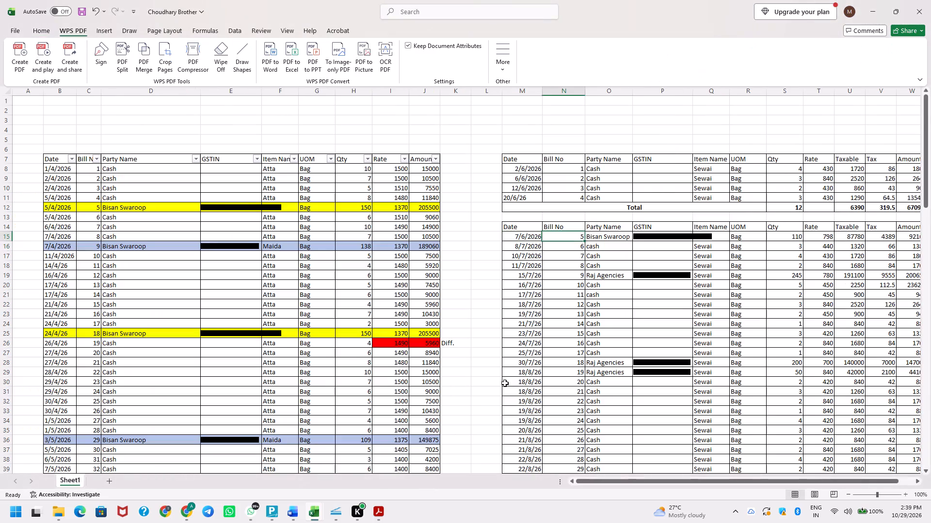
{"action": "key", "text": "Left"}
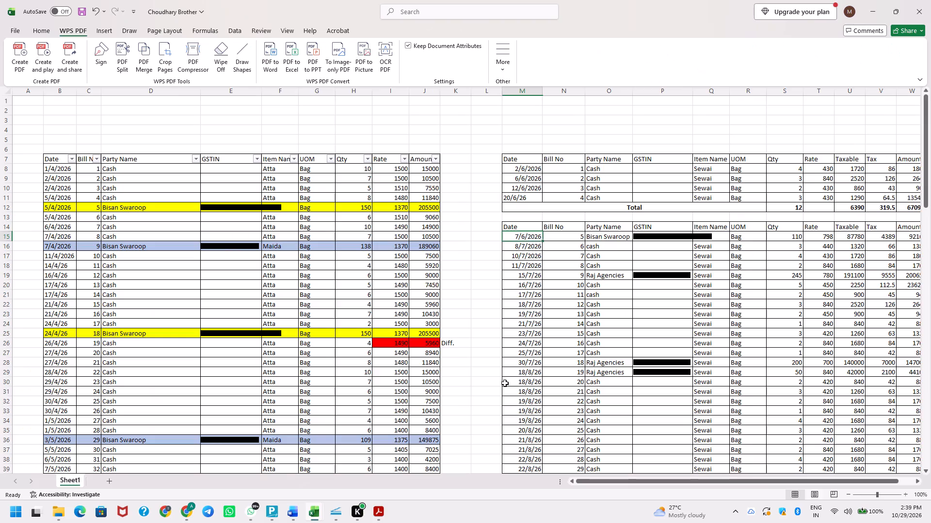
{"action": "key", "text": "F2"}
{"action": "key", "text": "Escape"}
{"action": "key", "text": "F2"}
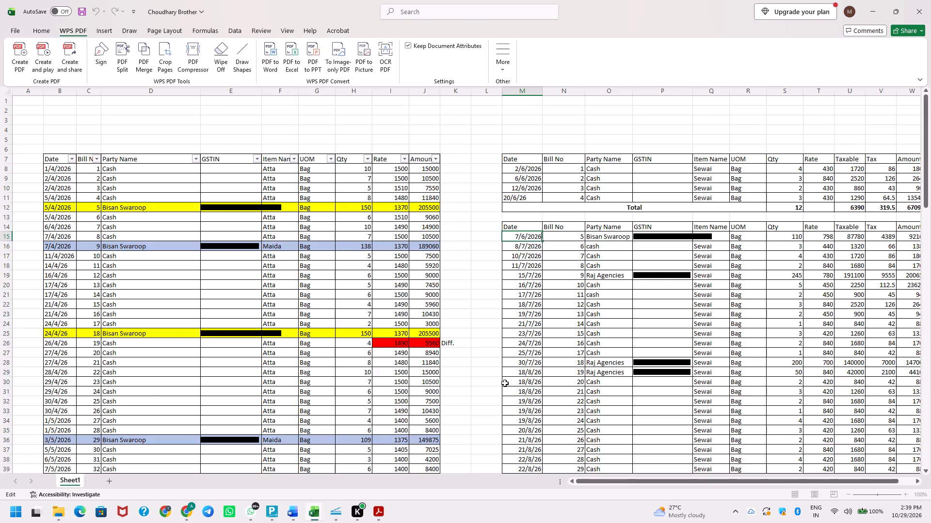
{"action": "key", "text": "Escape"}
{"action": "key", "text": "Up"}
{"action": "key", "text": "Up"}
{"action": "key", "text": "Up"}
{"action": "key", "text": "Up"}
{"action": "key", "text": "Up"}
{"action": "key", "text": "F2"}
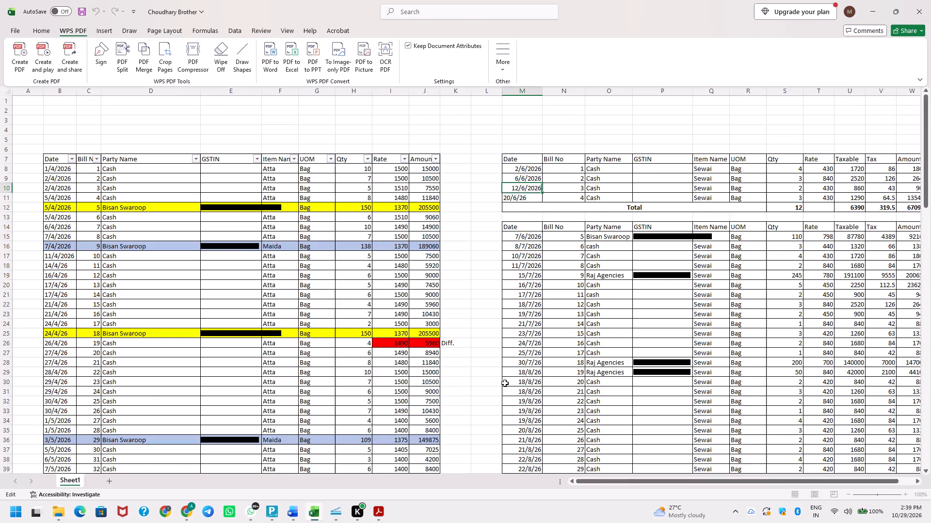
{"action": "key", "text": "Escape"}
{"action": "key", "text": "Left"}
{"action": "key", "text": "Left"}
{"action": "key", "text": "Left"}
{"action": "key", "text": "Left"}
{"action": "key", "text": "Left"}
{"action": "key", "text": "Down"}
{"action": "key", "text": "Down"}
{"action": "key", "text": "Left"}
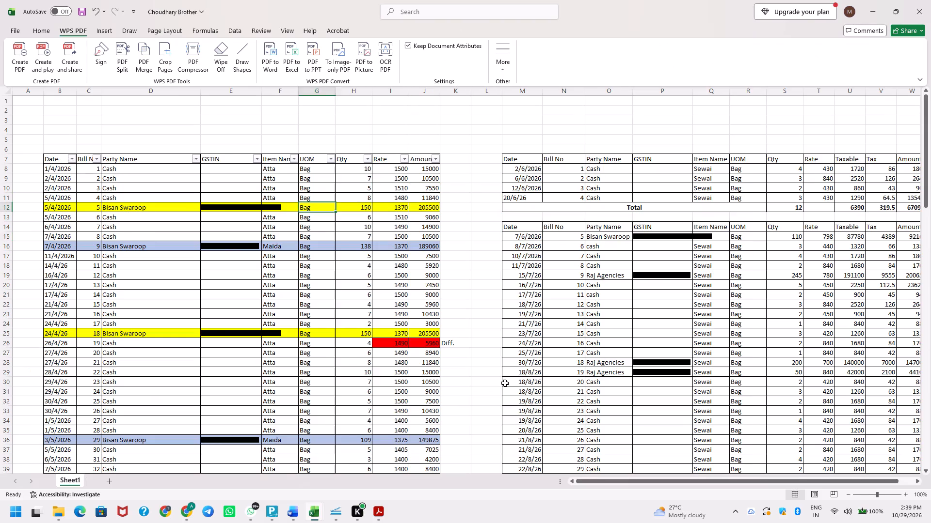
{"action": "key", "text": "Left"}
{"action": "key", "text": "Left"}
{"action": "key", "text": "Left"}
{"action": "key", "text": "Up"}
{"action": "key", "text": "Left"}
{"action": "key", "text": "Up"}
{"action": "key", "text": "Left"}
{"action": "key", "text": "Left"}
{"action": "key", "text": "Up"}
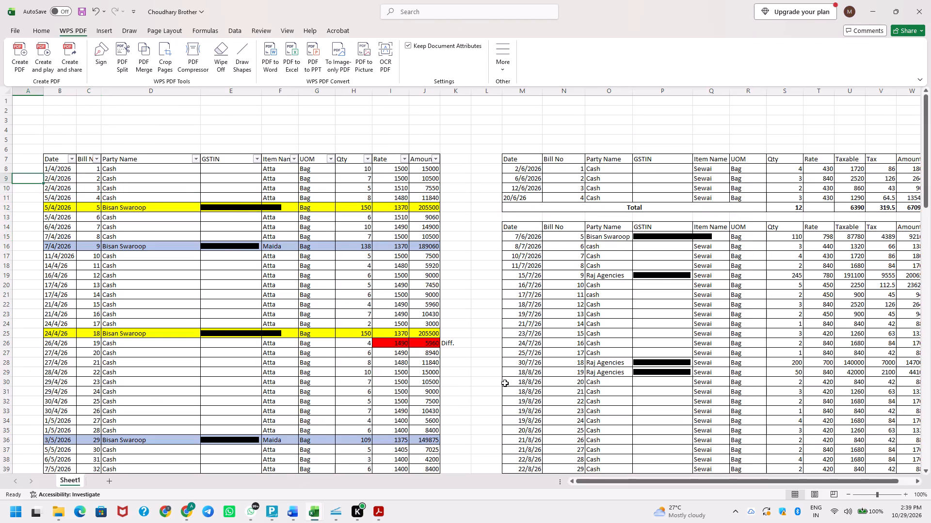
{"action": "key", "text": "Right"}
{"action": "key", "text": "Up"}
{"action": "key", "text": "Right"}
{"action": "key", "text": "Down"}
{"action": "key", "text": "Down"}
{"action": "key", "text": "Down"}
{"action": "key", "text": "Down"}
{"action": "key", "text": "Down"}
{"action": "key", "text": "Left"}
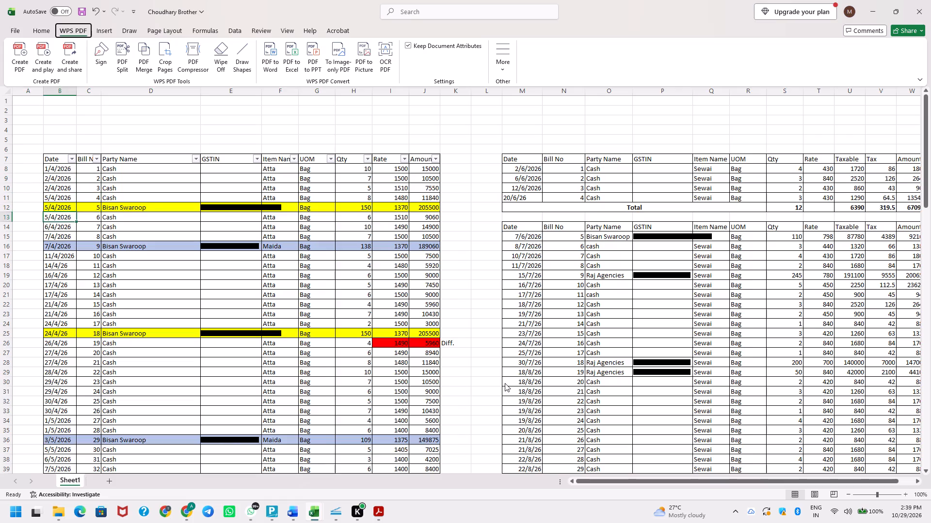
{"action": "key", "text": "Up"}
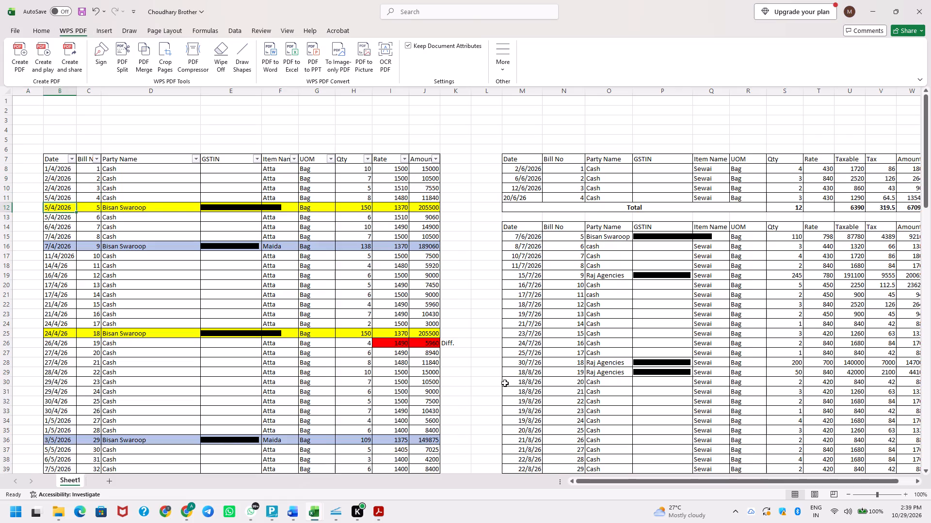
Return to the Tally workbook and fill the 27-Feb-2026 date from A15 down into A16 for sales voucher 151.
{"action": "key", "text": "alt+Tab"}
{"action": "key", "text": "F2"}
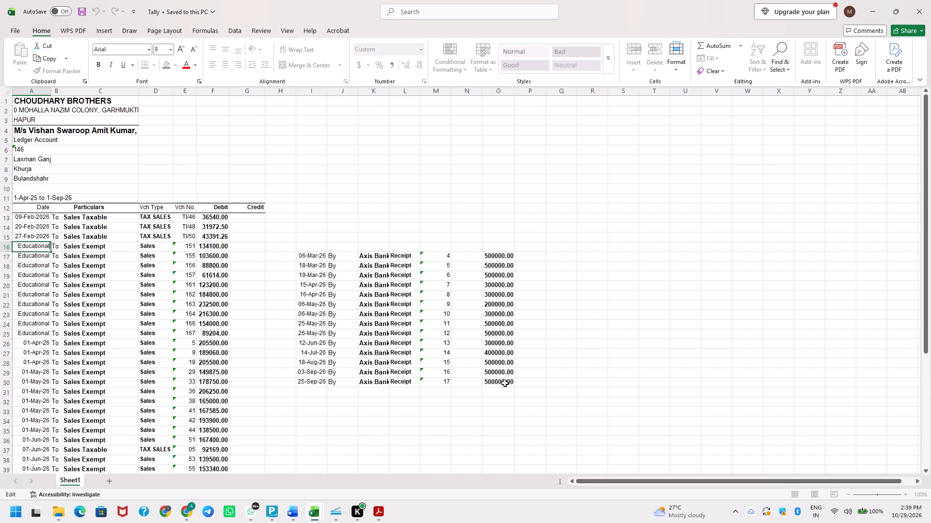
{"action": "key", "text": "Escape"}
{"action": "key", "text": "ctrl+d"}
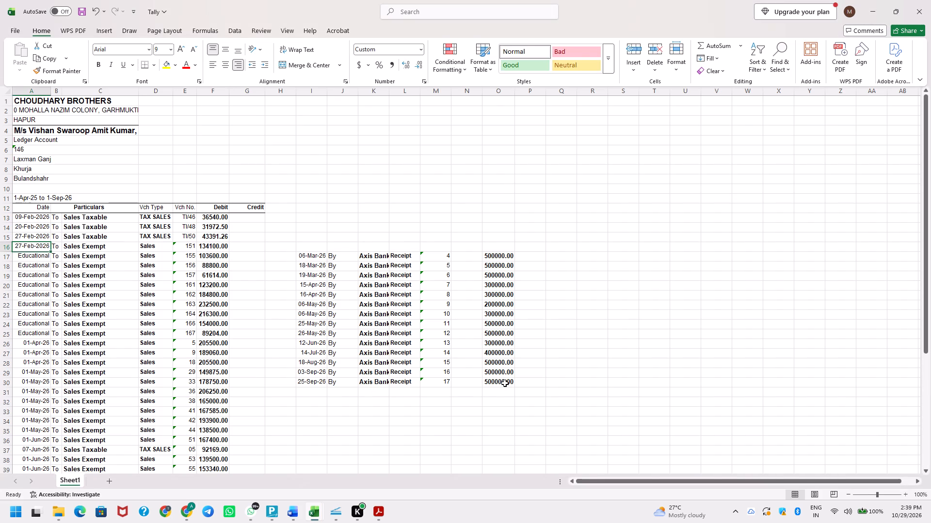
{"action": "key", "text": "alt+Tab"}
{"action": "key", "text": "alt+Tab"}
{"action": "key", "text": "alt+Tab"}
{"action": "key", "text": "alt+Tab"}
{"action": "key", "text": "alt+Tab"}
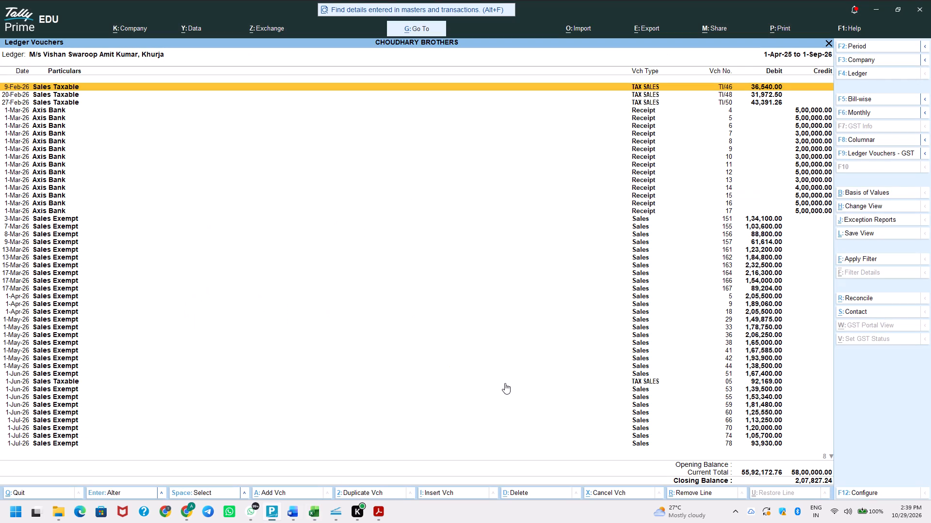
{"action": "key", "text": "Down"}
{"action": "key", "text": "Down"}
{"action": "key", "text": "Down"}
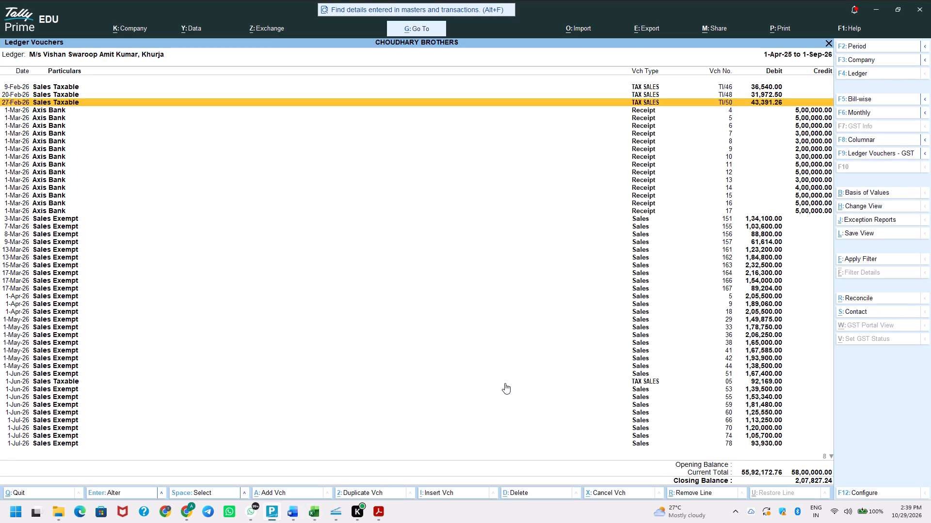
{"action": "key", "text": "Down"}
{"action": "key", "text": "Down"}
{"action": "key", "text": "Down"}
{"action": "key", "text": "Down"}
{"action": "key", "text": "Down"}
{"action": "key", "text": "Down"}
{"action": "key", "text": "Down"}
{"action": "key", "text": "Down"}
{"action": "key", "text": "Down"}
{"action": "key", "text": "Down"}
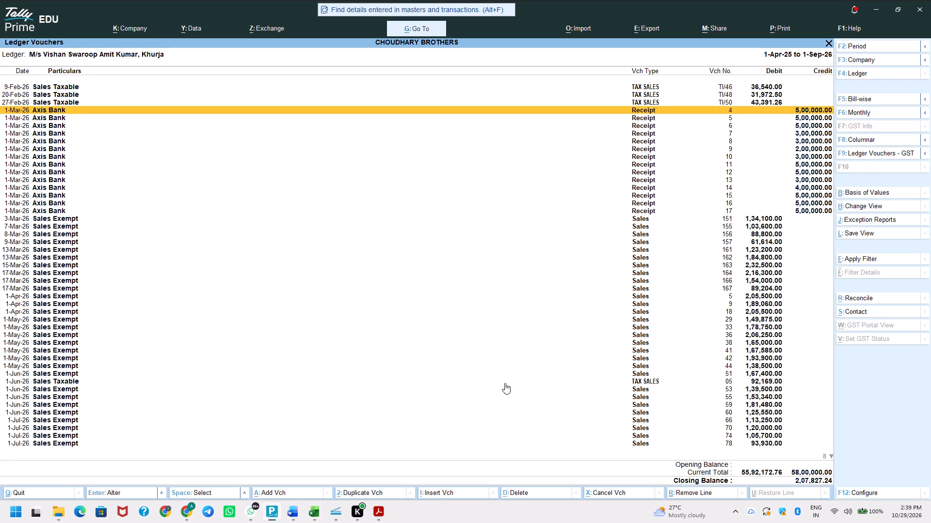
{"action": "key", "text": "Down"}
{"action": "key", "text": "Down"}
{"action": "key", "text": "Down"}
{"action": "key", "text": "Down"}
{"action": "key", "text": "space"}
Return to the Tally workbook in Excel and change the date in A16 to 07-Mar-2026.
{"action": "key", "text": "alt+Tab"}
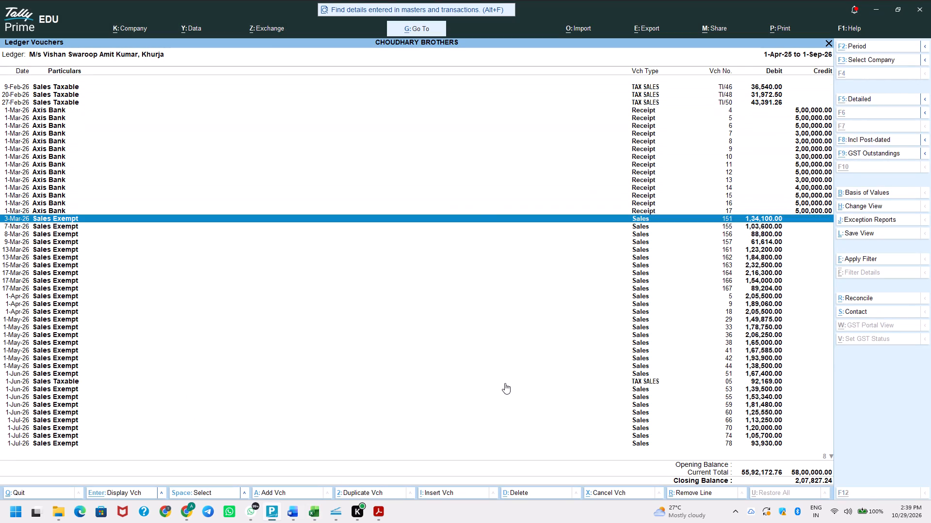
{"action": "key", "text": "F2"}
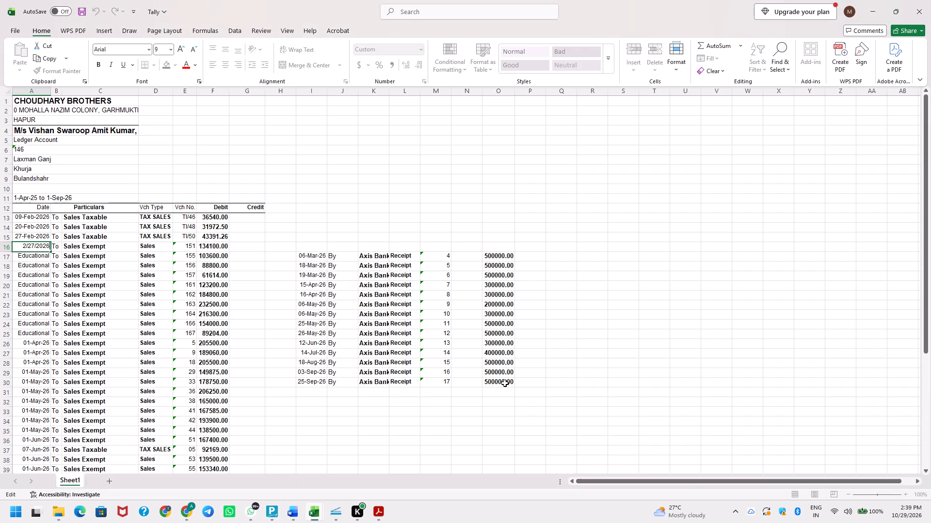
{"action": "key", "text": "Left"}
{"action": "key", "text": "Left"}
{"action": "key", "text": "Left"}
{"action": "key", "text": "Left"}
{"action": "key", "text": "Left"}
{"action": "key", "text": "Left"}
{"action": "key", "text": "shift+Left"}
{"action": "key", "text": "BackSpace"}
{"action": "key", "text": "Left"}
{"action": "key", "text": "Left"}
{"action": "key", "text": "shift+Right"}
{"action": "key", "text": "3"}
{"action": "key", "text": "Return"}
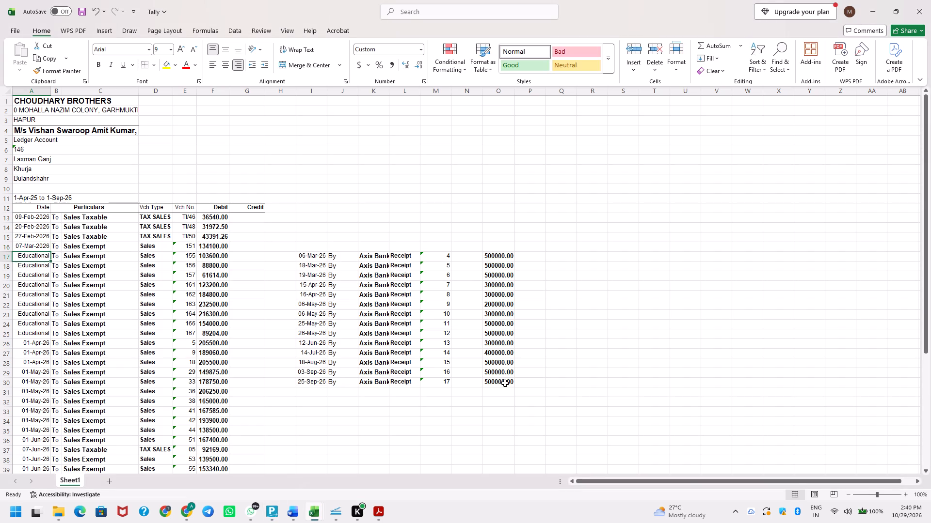
Mark sales voucher 155 in TallyPrime, and fill the 07-Mar-2026 date down into A17 and A18 in Excel.
{"action": "key", "text": "alt+Tab"}
{"action": "key", "text": "Down"}
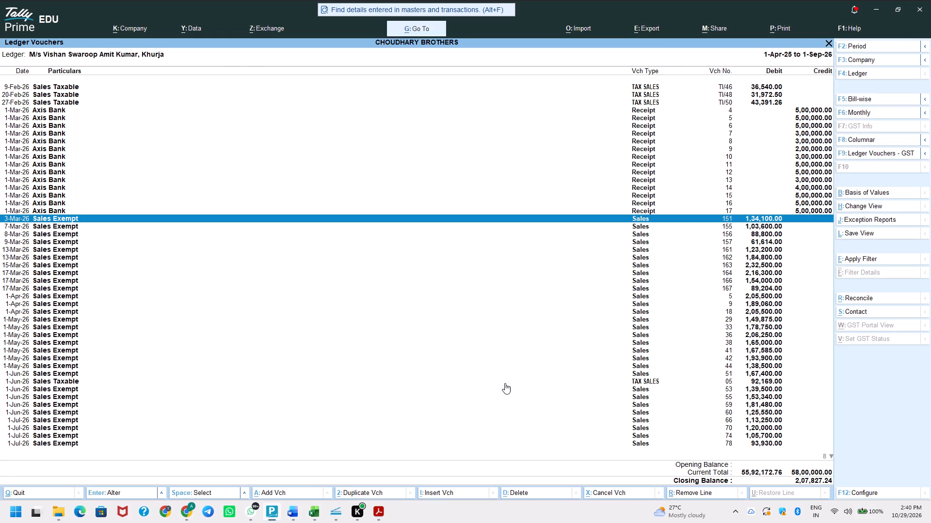
{"action": "key", "text": "space"}
{"action": "key", "text": "alt+Tab"}
{"action": "key", "text": "ctrl+d"}
{"action": "key", "text": "Down"}
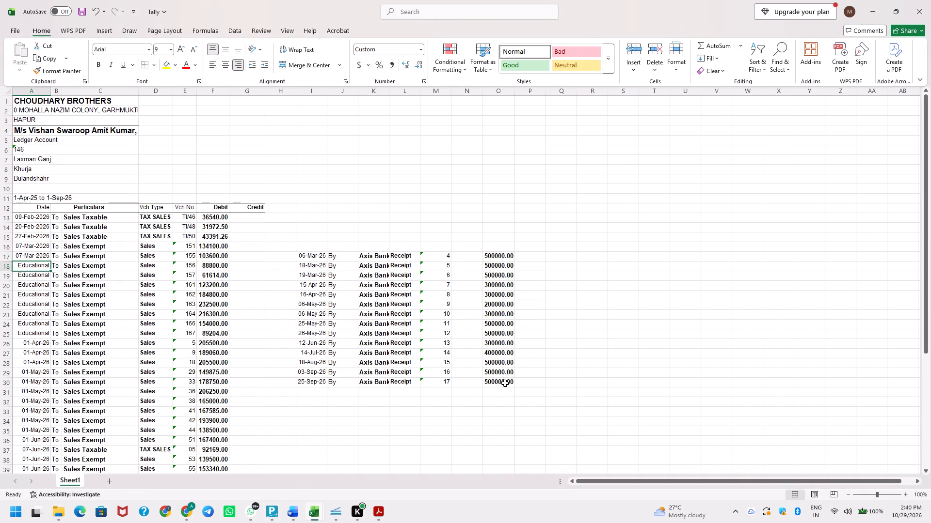
{"action": "key", "text": "ctrl+d"}
Mark the March sales vouchers 156 to 167 in TallyPrime and go back up to voucher 155.
{"action": "key", "text": "alt+Tab"}
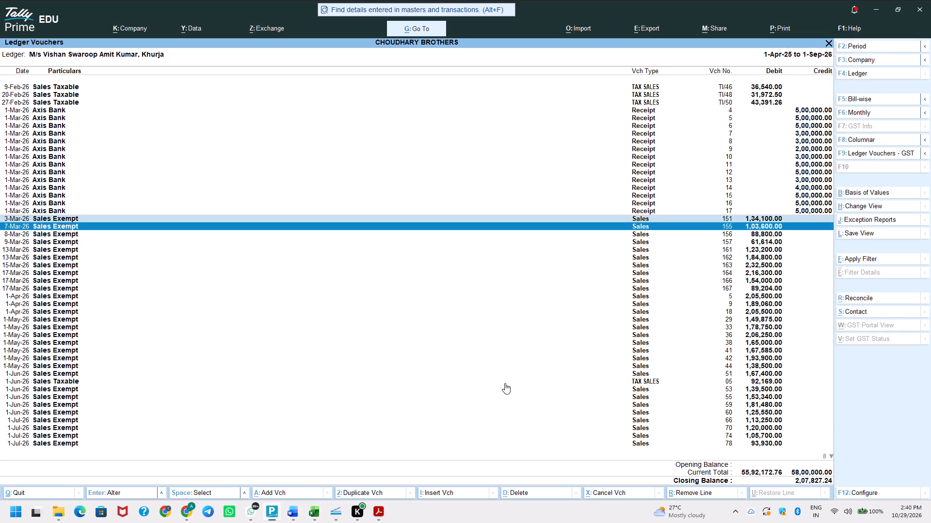
{"action": "key", "text": "Down"}
{"action": "key", "text": "space"}
{"action": "key", "text": "Down"}
{"action": "key", "text": "space"}
{"action": "key", "text": "Down"}
{"action": "key", "text": "space"}
{"action": "key", "text": "Down"}
{"action": "key", "text": "space"}
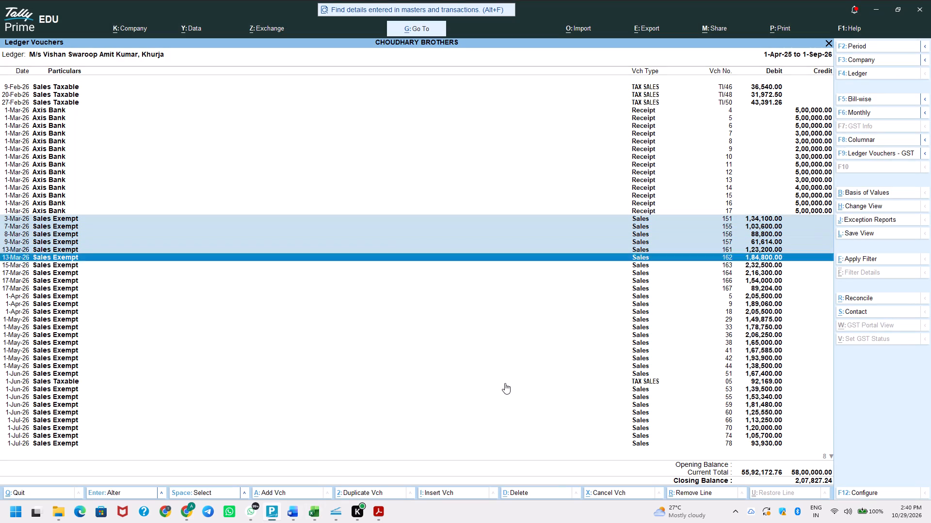
{"action": "key", "text": "Down"}
{"action": "key", "text": "space"}
{"action": "key", "text": "Down"}
{"action": "key", "text": "space"}
{"action": "key", "text": "Down"}
{"action": "key", "text": "space"}
{"action": "key", "text": "Down"}
{"action": "key", "text": "space"}
{"action": "key", "text": "Up"}
{"action": "key", "text": "Up"}
{"action": "key", "text": "Up"}
{"action": "key", "text": "Up"}
{"action": "key", "text": "Up"}
{"action": "key", "text": "Up"}
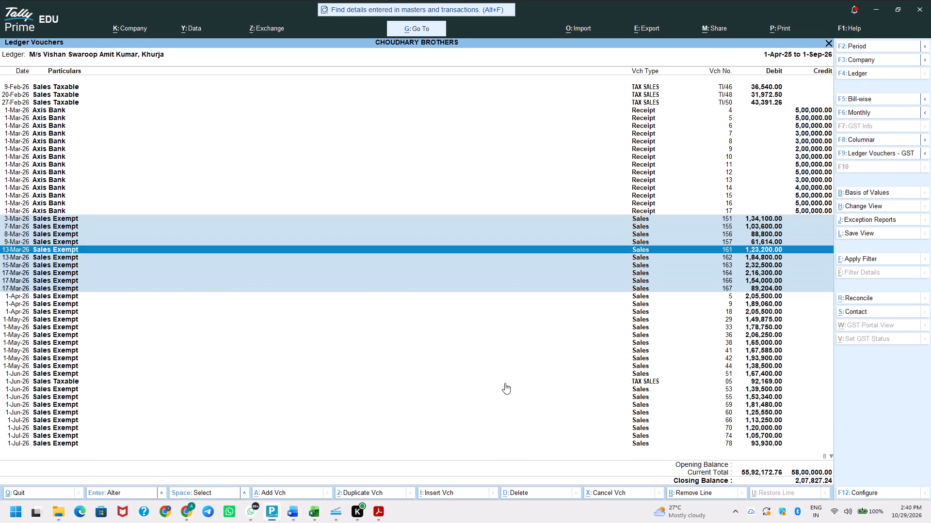
{"action": "key", "text": "Up"}
{"action": "key", "text": "Up"}
In the Excel workbook, correct the date of sales voucher 151 in A16 to 03-Mar-2026.
{"action": "key", "text": "alt+Tab"}
{"action": "key", "text": "Up"}
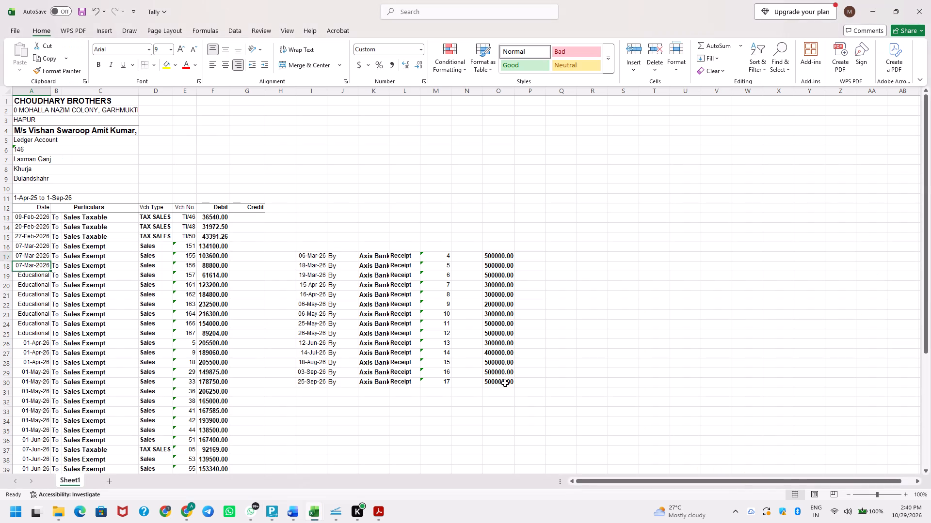
{"action": "key", "text": "Up"}
{"action": "key", "text": "F2"}
{"action": "key", "text": "Escape"}
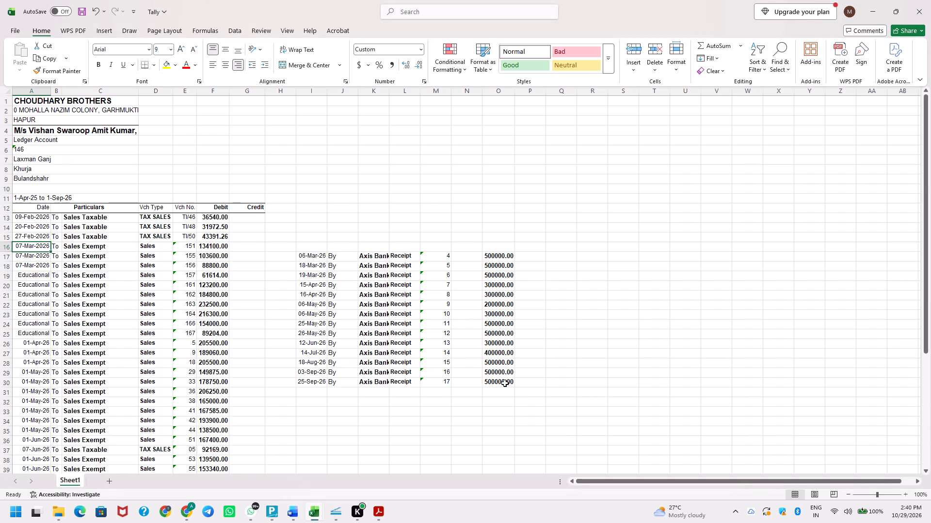
{"action": "key", "text": "F2"}
{"action": "key", "text": "Left"}
{"action": "key", "text": "Left"}
{"action": "key", "text": "Left"}
{"action": "key", "text": "Left"}
{"action": "key", "text": "Left"}
{"action": "key", "text": "shift+Left"}
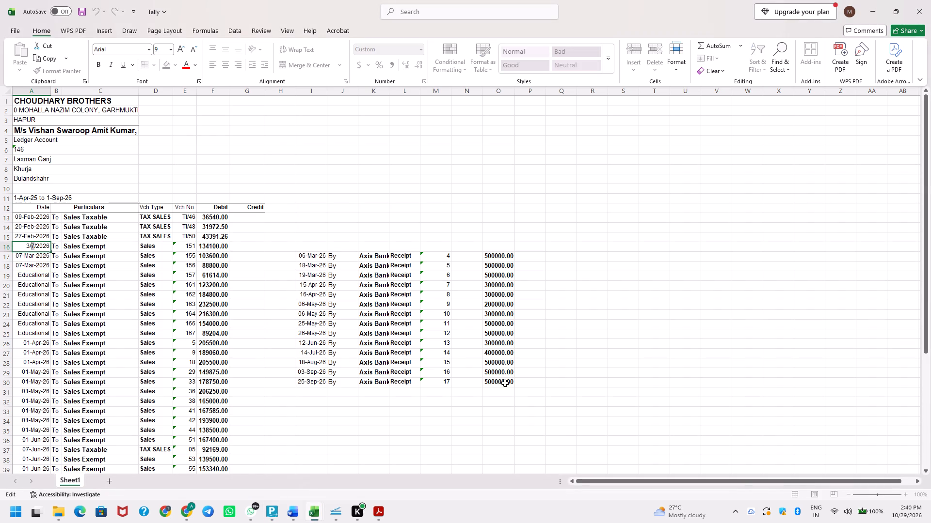
{"action": "key", "text": "3"}
{"action": "key", "text": "Return"}
Check sales vouchers 155 and 156 in TallyPrime and set voucher 156's date in A18 to 08-Mar-2026 in Excel.
{"action": "key", "text": "alt+Tab"}
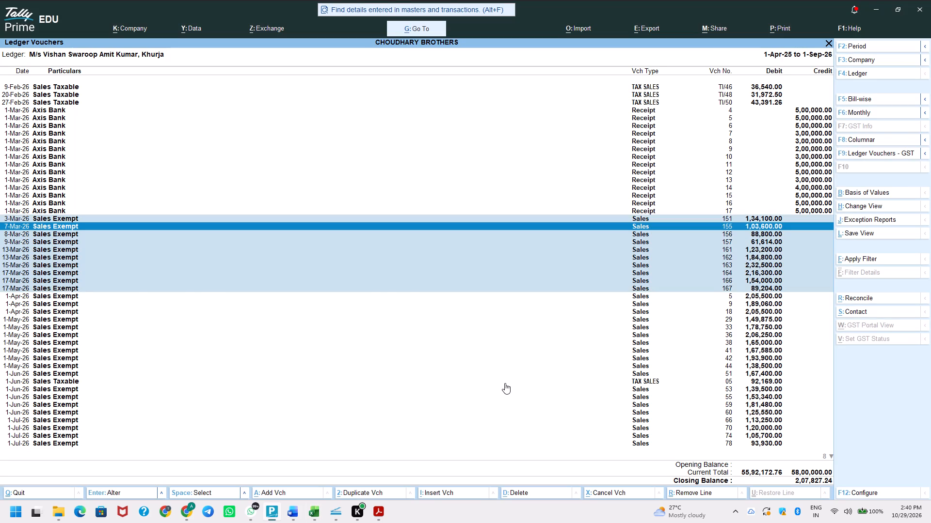
{"action": "key", "text": "alt+Tab"}
{"action": "key", "text": "Down"}
{"action": "key", "text": "alt+Tab"}
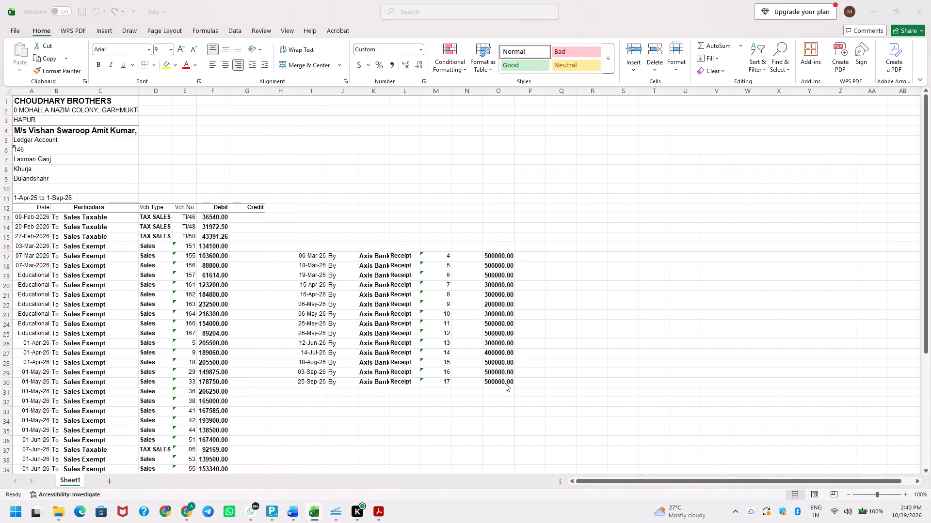
{"action": "key", "text": "Down"}
{"action": "key", "text": "alt+Tab"}
{"action": "key", "text": "F2"}
{"action": "key", "text": "Left"}
{"action": "key", "text": "Left"}
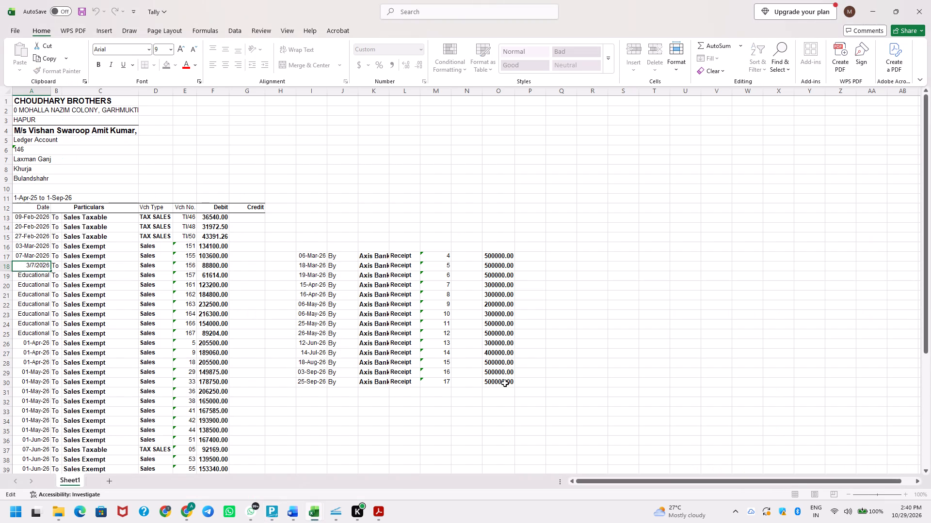
{"action": "key", "text": "Left"}
{"action": "key", "text": "Left"}
{"action": "key", "text": "Left"}
{"action": "key", "text": "shift+Left"}
{"action": "key", "text": "8"}
{"action": "key", "text": "Return"}
Fill the date above into A19 for sales voucher 157 and change it to 09-Mar-2026.
{"action": "key", "text": "alt+Tab"}
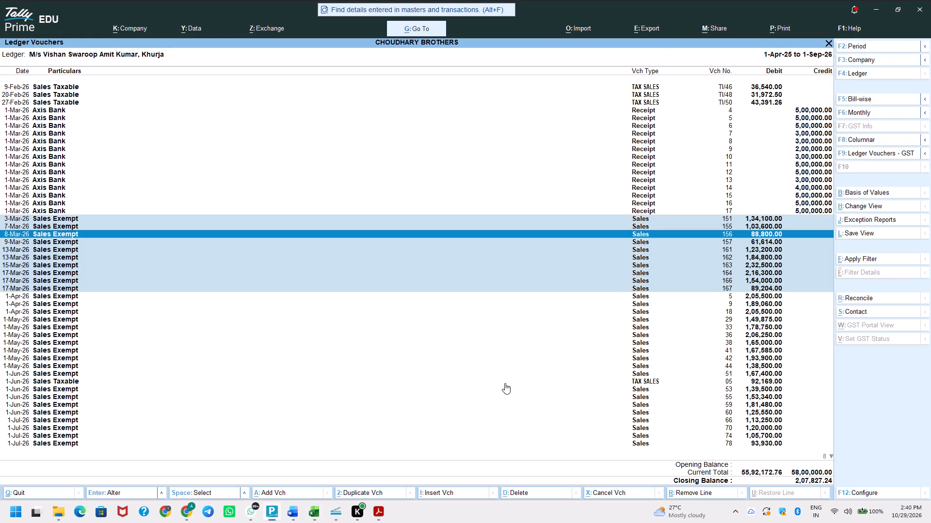
{"action": "key", "text": "alt+Tab"}
{"action": "key", "text": "F2"}
{"action": "key", "text": "Left"}
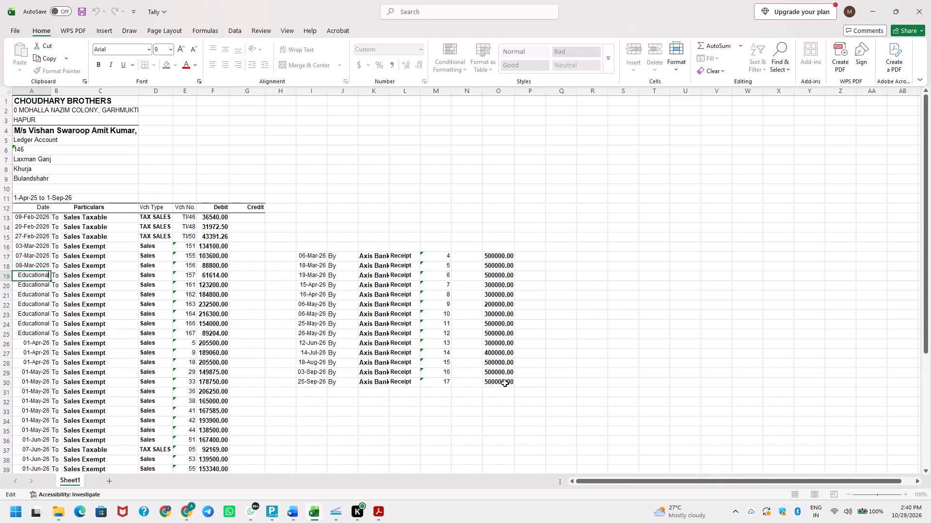
{"action": "key", "text": "Left"}
{"action": "key", "text": "Escape"}
{"action": "key", "text": "ctrl+d"}
{"action": "key", "text": "F2"}
{"action": "key", "text": "ctrl+Left"}
{"action": "key", "text": "Right"}
{"action": "key", "text": "Left"}
{"action": "key", "text": "Left"}
{"action": "key", "text": "shift+Left"}
{"action": "key", "text": "9"}
{"action": "key", "text": "Return"}
Check sales voucher 161 in TallyPrime, fill the date above into A20 in Excel and change it to 13-Mar-2026.
{"action": "key", "text": "alt+Tab"}
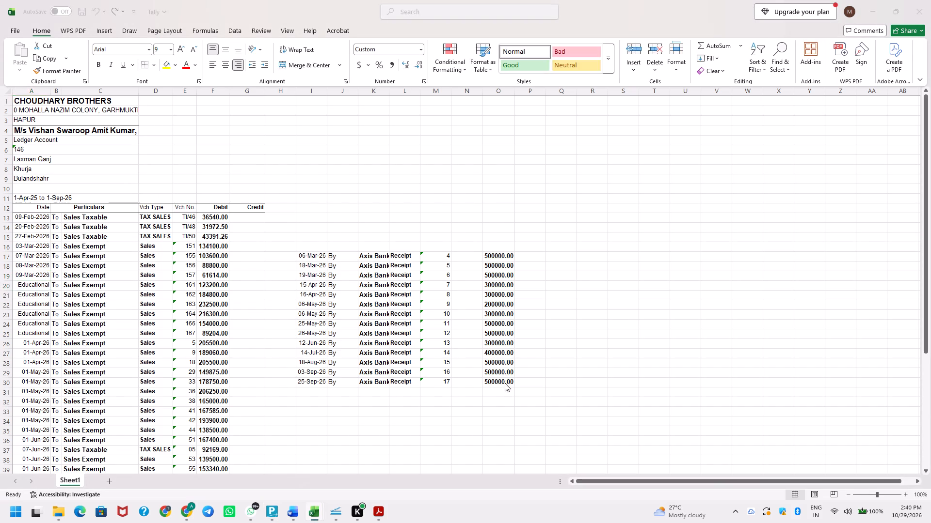
{"action": "key", "text": "Down"}
{"action": "key", "text": "Down"}
{"action": "key", "text": "alt+Tab"}
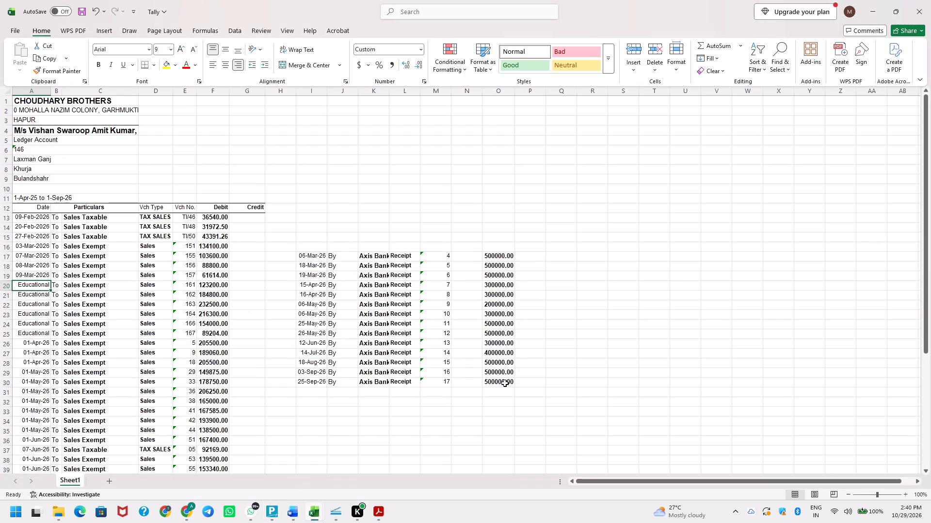
{"action": "key", "text": "F2"}
{"action": "key", "text": "Escape"}
{"action": "key", "text": "ctrl+d"}
{"action": "key", "text": "F2"}
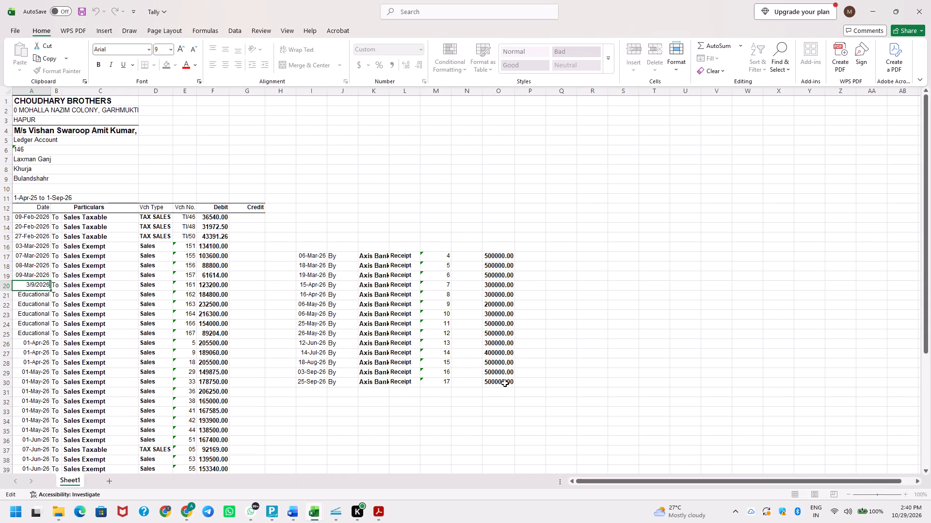
{"action": "key", "text": "ctrl+Left"}
{"action": "key", "text": "shift+Left"}
{"action": "key", "text": "Left"}
{"action": "key", "text": "shift+Left"}
{"action": "type", "text": "13"}
{"action": "key", "text": "Return"}
Check sales voucher 162 in TallyPrime and fill the 13-Mar-2026 date down into A21 in Excel.
{"action": "key", "text": "alt+Tab"}
{"action": "key", "text": "Down"}
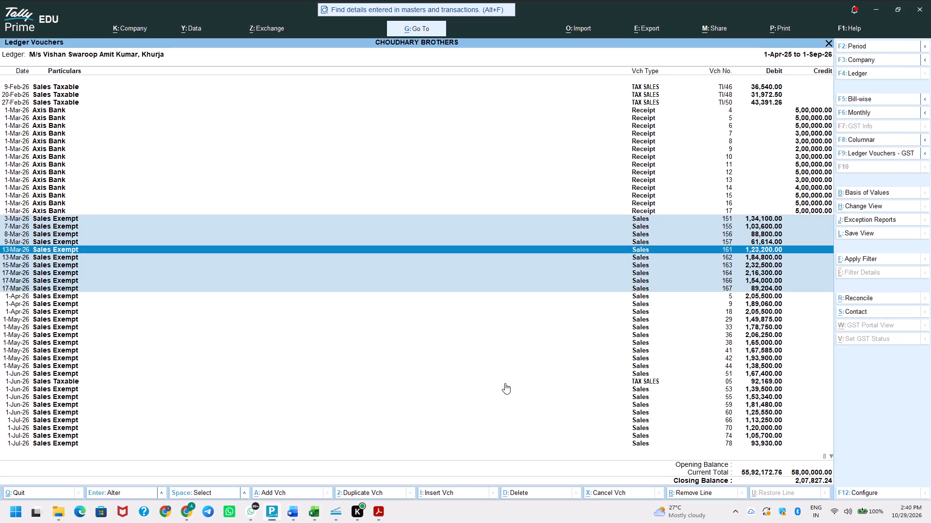
{"action": "key", "text": "alt+Tab"}
{"action": "key", "text": "ctrl+d"}
{"action": "key", "text": "Down"}
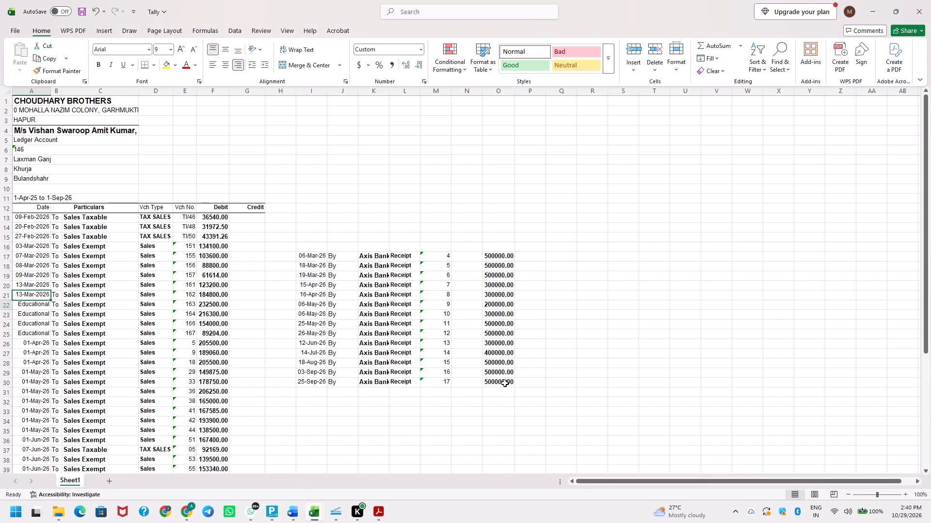
Check sales voucher 163 in TallyPrime, fill the date above into A22 in Excel and change it to 15-Mar-2026.
{"action": "key", "text": "alt+Tab"}
{"action": "key", "text": "Down"}
{"action": "key", "text": "alt+Tab"}
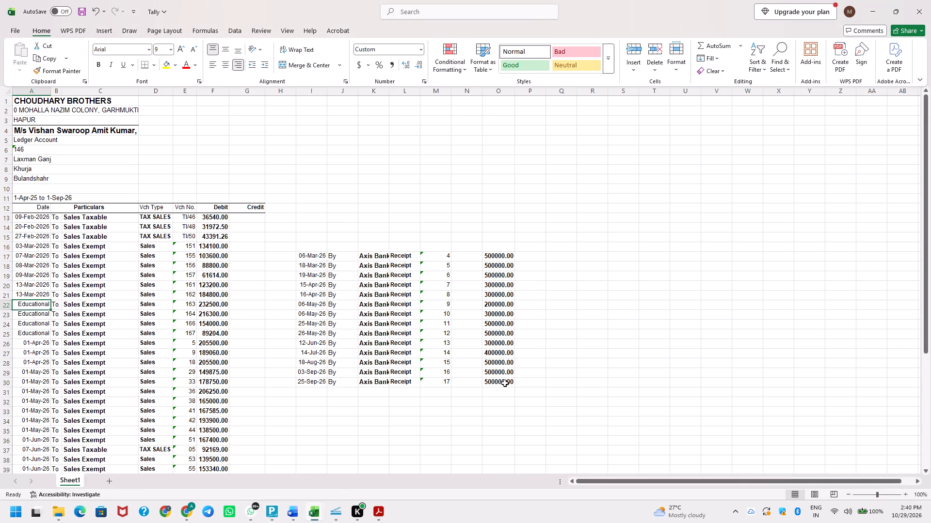
{"action": "key", "text": "ctrl+d"}
{"action": "key", "text": "F2"}
{"action": "key", "text": "Left"}
{"action": "key", "text": "Left"}
{"action": "key", "text": "Left"}
{"action": "key", "text": "Left"}
{"action": "key", "text": "Left"}
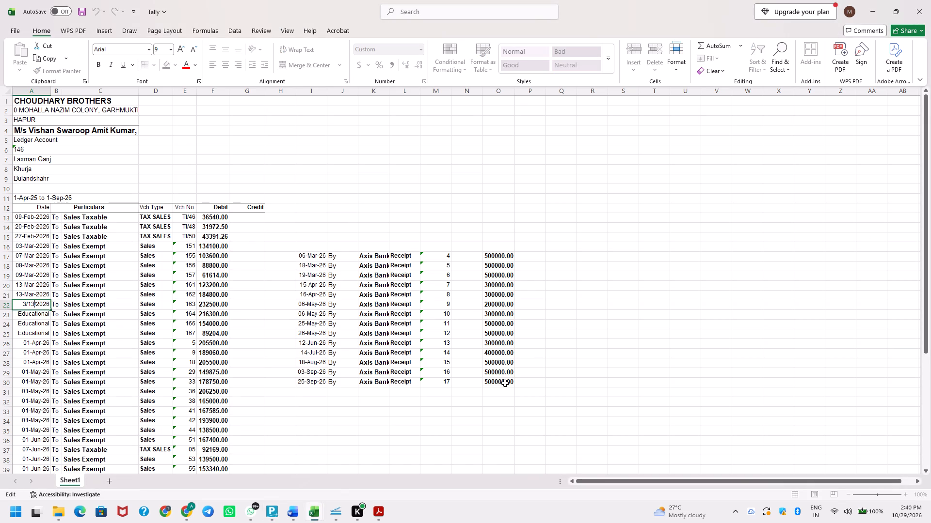
{"action": "key", "text": "shift+Left"}
{"action": "key", "text": "5"}
{"action": "key", "text": "Return"}
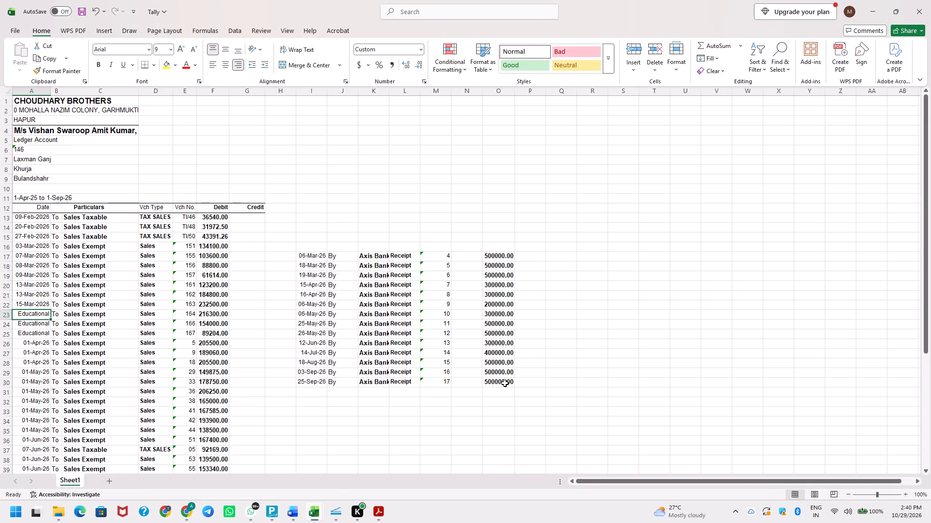
Enter a formula in A23 adding 2 days to the date above, giving 17-Mar-2026 for sales voucher 164.
{"action": "key", "text": "plus"}
{"action": "key", "text": "Up"}
{"action": "type", "text": "+2"}
{"action": "key", "text": "Return"}
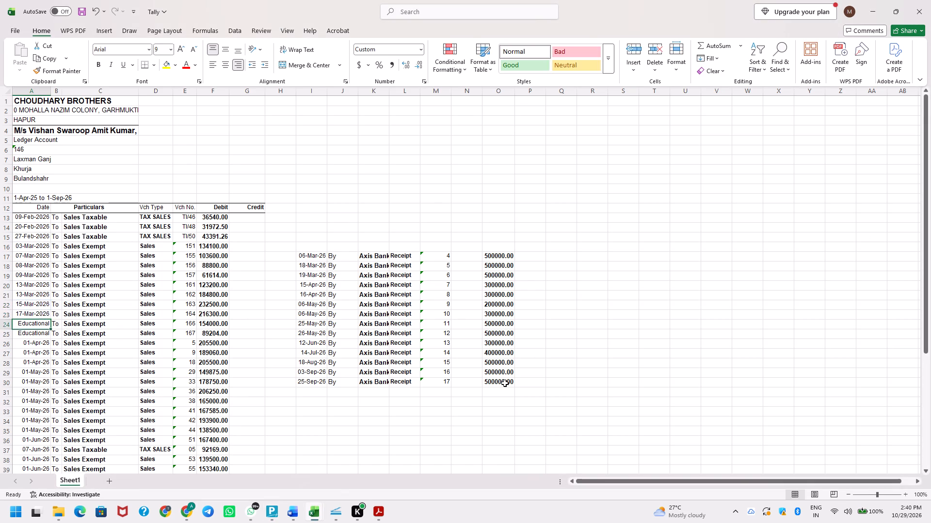
Copy the 17-Mar-2026 date from A23 and paste it as a value into A24 for sales voucher 166.
{"action": "key", "text": "Up"}
{"action": "key", "text": "alt+Tab"}
{"action": "key", "text": "alt+Tab"}
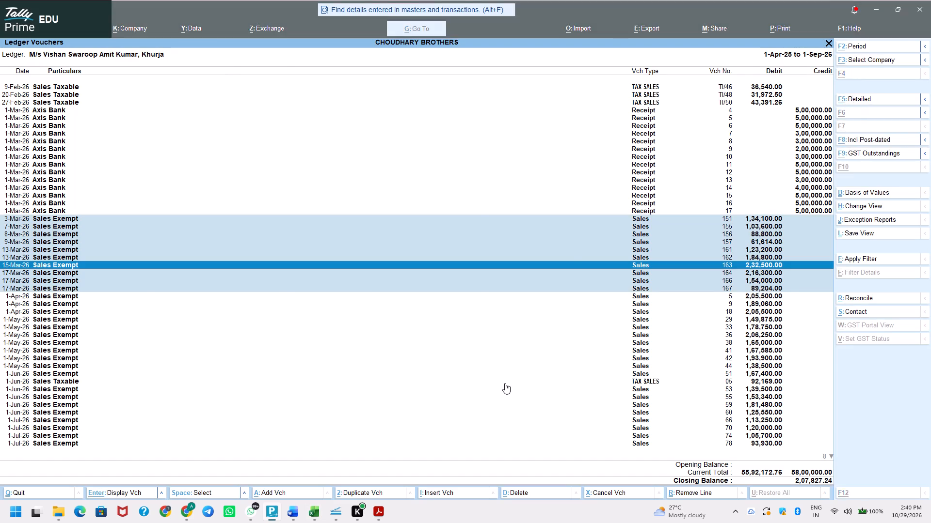
{"action": "key", "text": "Down"}
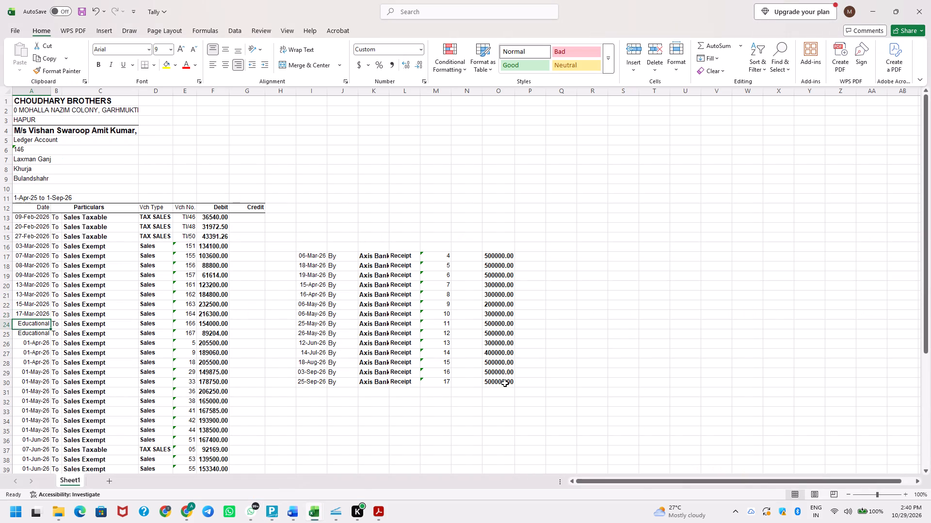
{"action": "key", "text": "Up"}
{"action": "key", "text": "ctrl+c"}
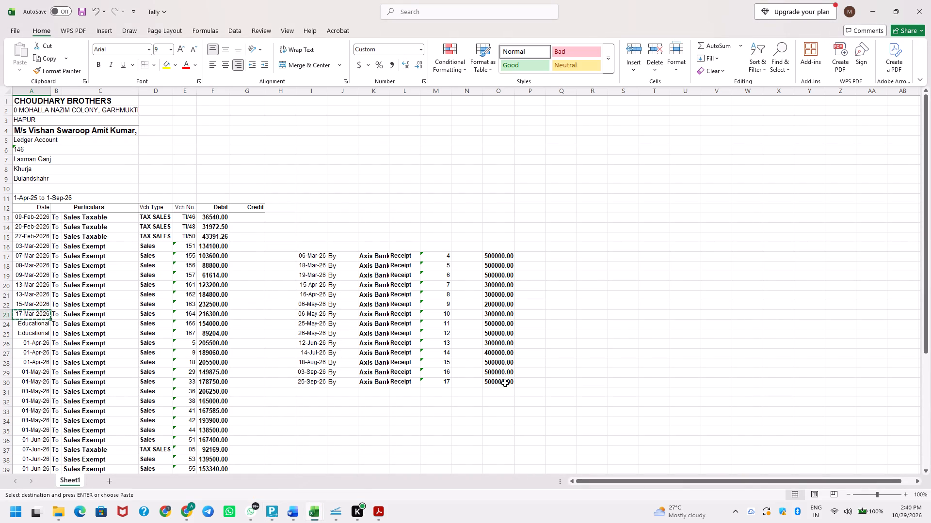
{"action": "key", "text": "Down"}
{"action": "type", "text": "esv"}
{"action": "key", "text": "Escape"}
{"action": "key", "text": "Up"}
{"action": "key", "text": "ctrl+c"}
{"action": "key", "text": "Down"}
{"action": "key", "text": "alt+e"}
{"action": "type", "text": "sv"}
{"action": "key", "text": "Return"}
{"action": "key", "text": "Escape"}
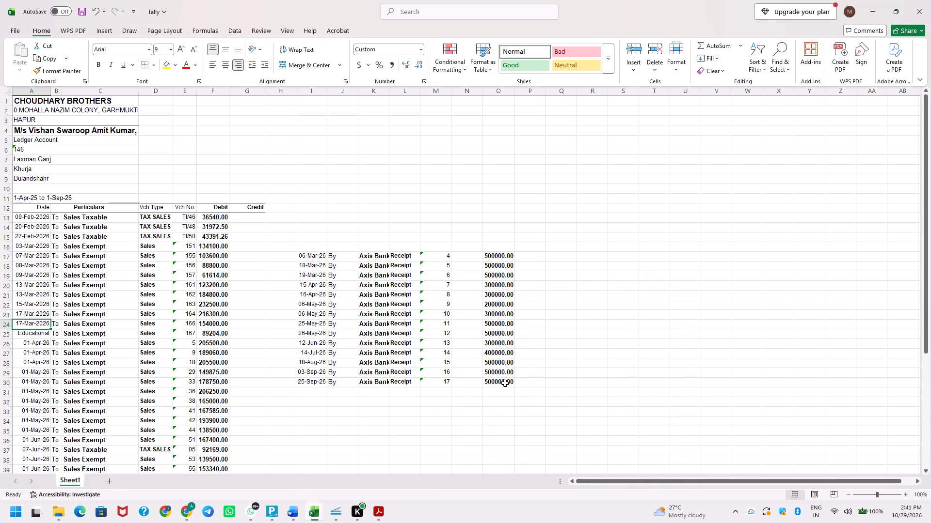
Fill the 17-Mar-2026 date down into A25 for sales voucher 167 and save the workbook.
{"action": "key", "text": "Down"}
{"action": "key", "text": "ctrl+d"}
{"action": "key", "text": "ctrl+s"}
{"action": "key", "text": "Down"}
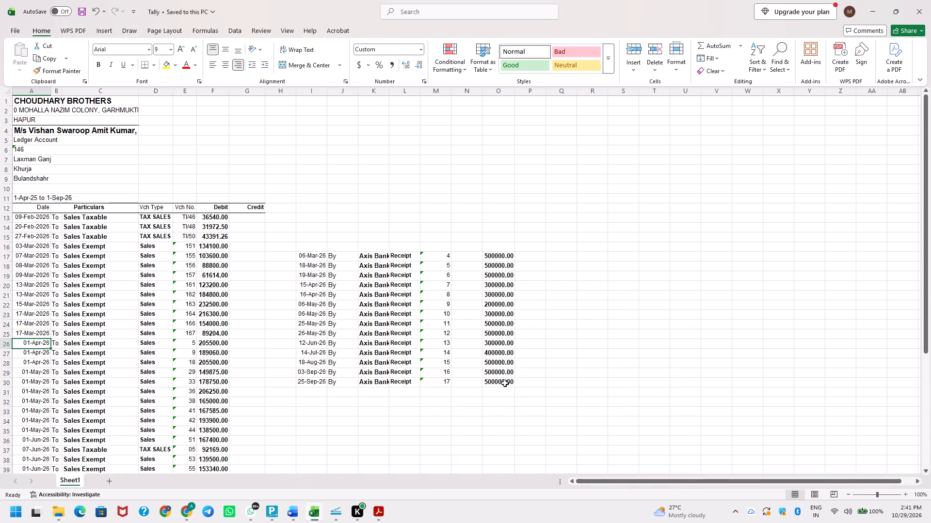
Check the April sales entries starting at voucher 5 in the TallyPrime ledger.
{"action": "key", "text": "alt+Tab"}
{"action": "key", "text": "Down"}
{"action": "key", "text": "Down"}
{"action": "key", "text": "Down"}
{"action": "key", "text": "Down"}
{"action": "key", "text": "Up"}
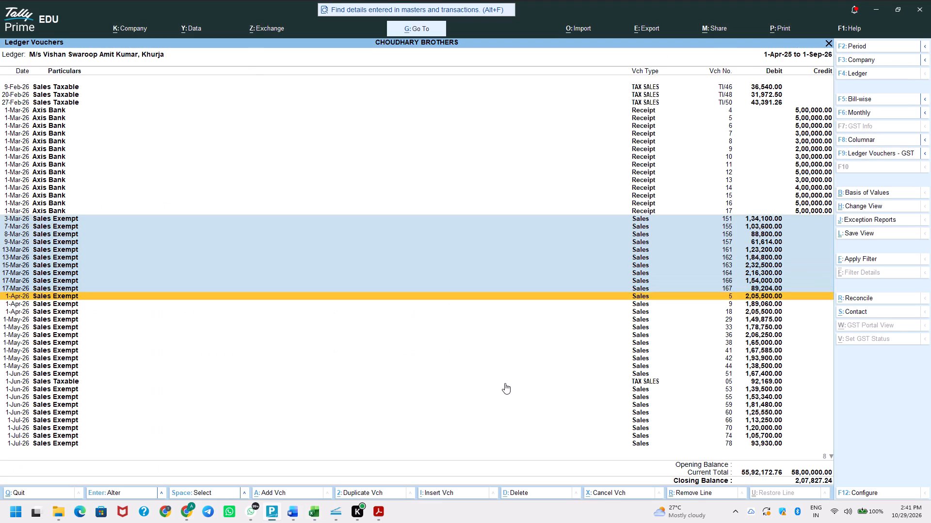
{"action": "key", "text": "alt+Tab"}
{"action": "key", "text": "alt+Tab"}
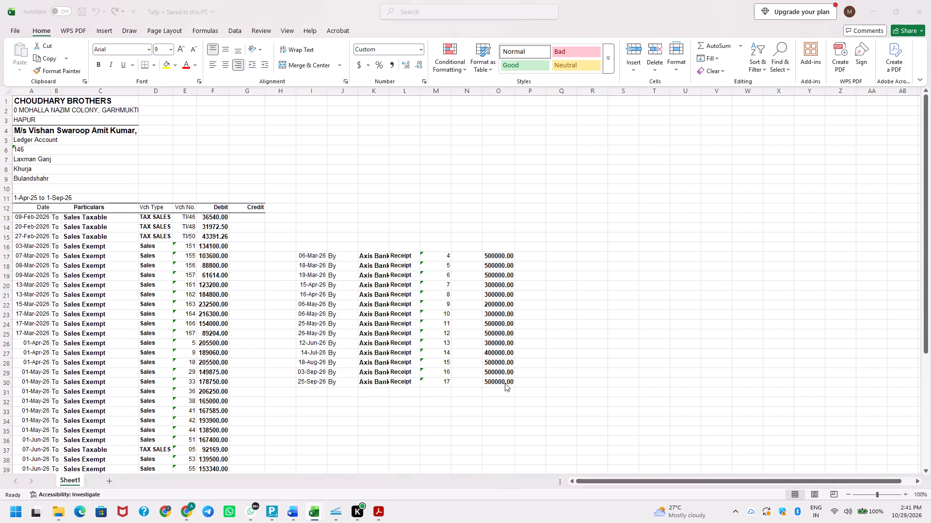
{"action": "key", "text": "alt+Tab"}
{"action": "key", "text": "Down"}
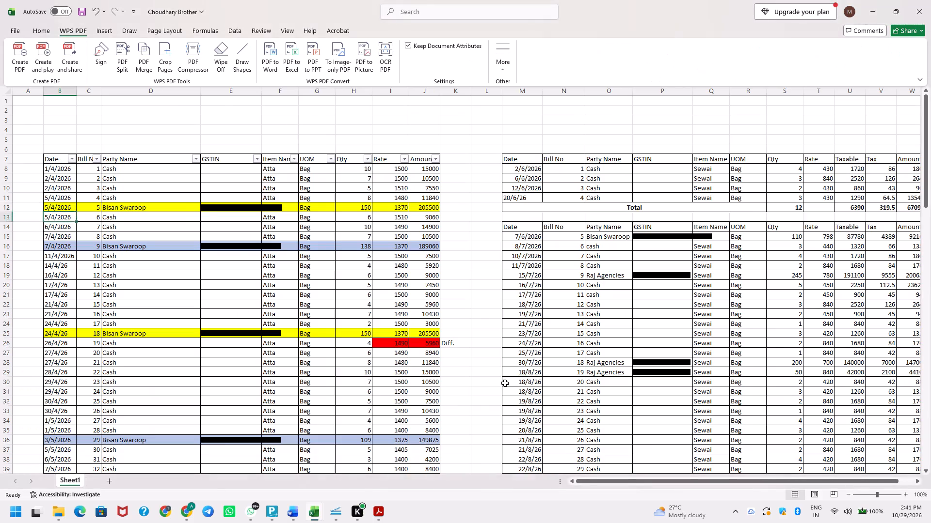
{"action": "key", "text": "Up"}
{"action": "key", "text": "Up"}
{"action": "key", "text": "Right"}
{"action": "key", "text": "Up"}
{"action": "key", "text": "Right"}
{"action": "key", "text": "Right"}
{"action": "key", "text": "Right"}
{"action": "key", "text": "Up"}
{"action": "key", "text": "Left"}
{"action": "key", "text": "Left"}
{"action": "key", "text": "Up"}
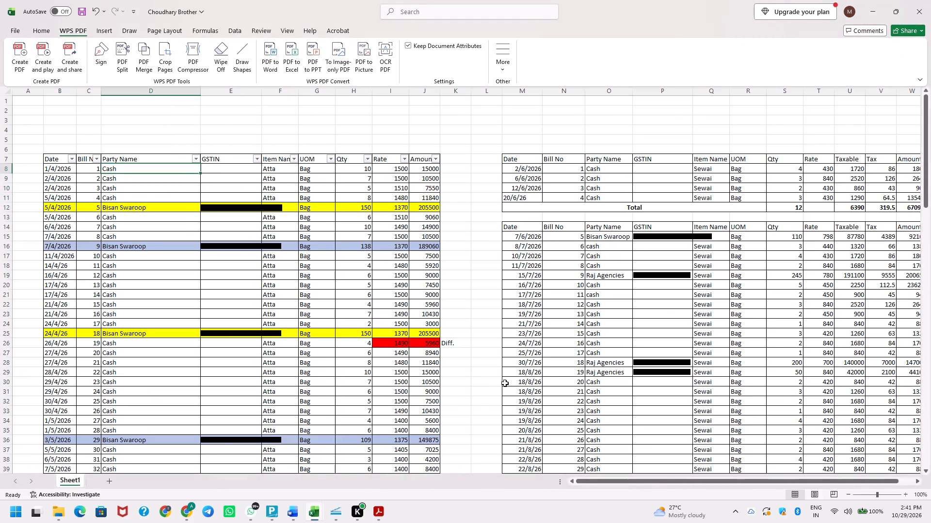
{"action": "key", "text": "Up"}
{"action": "key", "text": "alt+Down"}
{"action": "key", "text": "Down"}
{"action": "key", "text": "Down"}
{"action": "key", "text": "Down"}
{"action": "key", "text": "Down"}
{"action": "key", "text": "Down"}
{"action": "key", "text": "Down"}
{"action": "key", "text": "Down"}
{"action": "key", "text": "Down"}
{"action": "key", "text": "Down"}
{"action": "key", "text": "Down"}
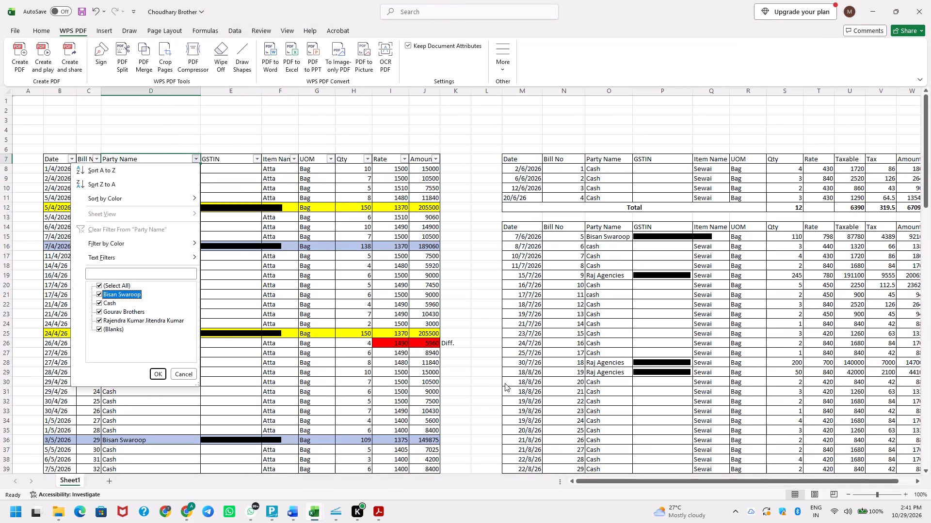
{"action": "key", "text": "Up"}
{"action": "key", "text": "space"}
{"action": "key", "text": "Down"}
{"action": "key", "text": "space"}
{"action": "key", "text": "Return"}
{"action": "key", "text": "Down"}
{"action": "key", "text": "Left"}
{"action": "key", "text": "Left"}
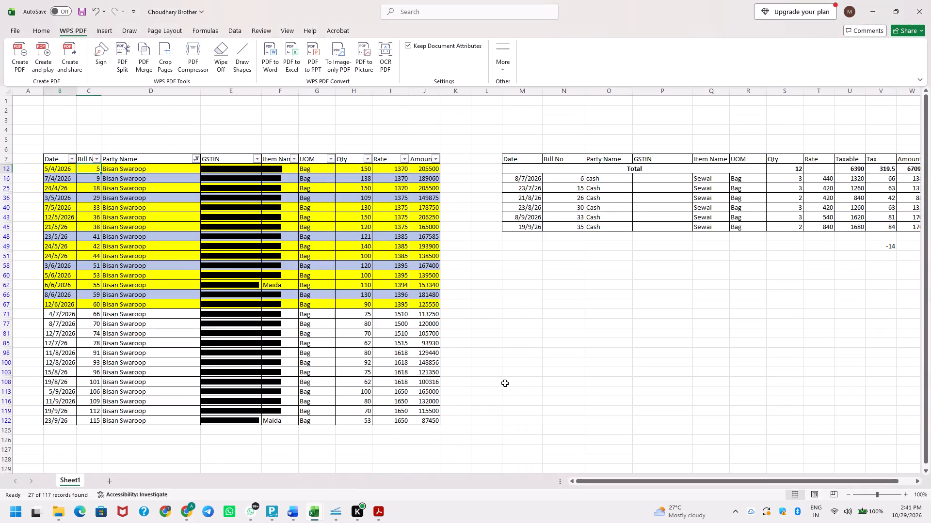
{"action": "key", "text": "ctrl+shift+Right"}
{"action": "key", "text": "ctrl+shift+Down"}
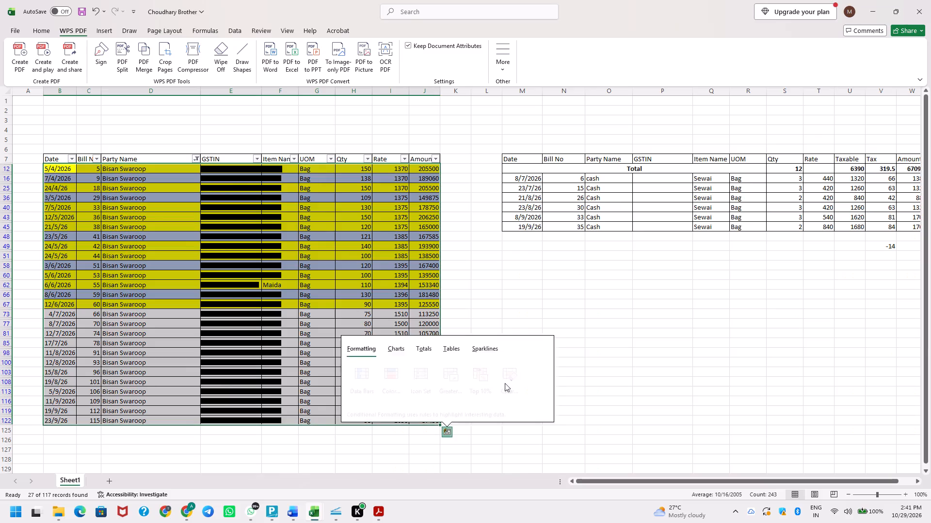
{"action": "key", "text": "Escape"}
{"action": "key", "text": "Up"}
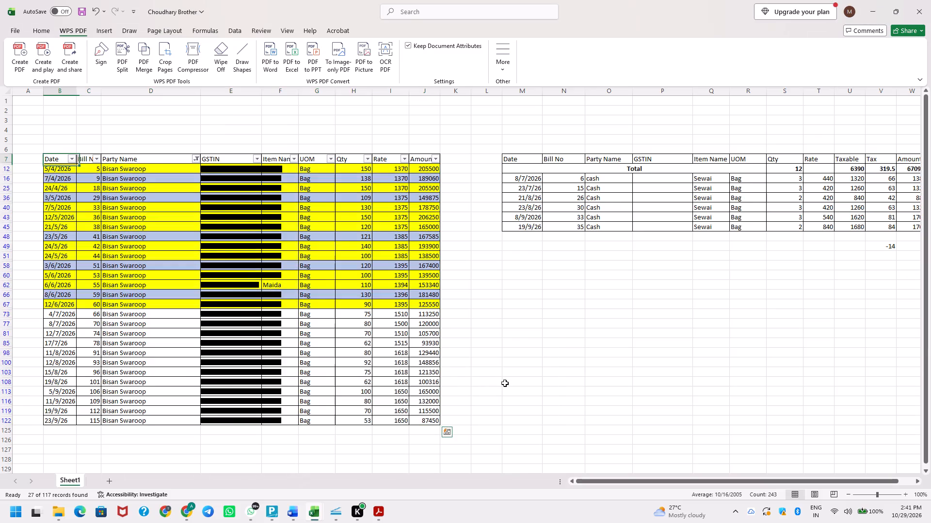
{"action": "key", "text": "ctrl+shift+Right"}
{"action": "key", "text": "ctrl+shift+Down"}
{"action": "key", "text": "alt+semicolon"}
{"action": "key", "text": "ctrl+c"}
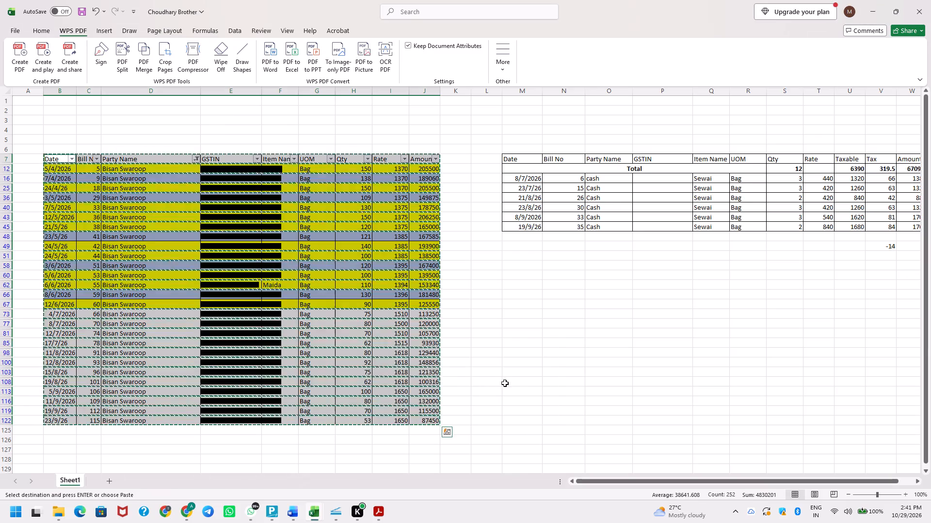
Paste the copied bill list into the Tally workbook starting at Q26, beside the receipts and level with sales voucher 5.
{"action": "key", "text": "alt+Tab"}
{"action": "key", "text": "Right"}
{"action": "key", "text": "Right"}
{"action": "key", "text": "Right"}
{"action": "key", "text": "ctrl+Right"}
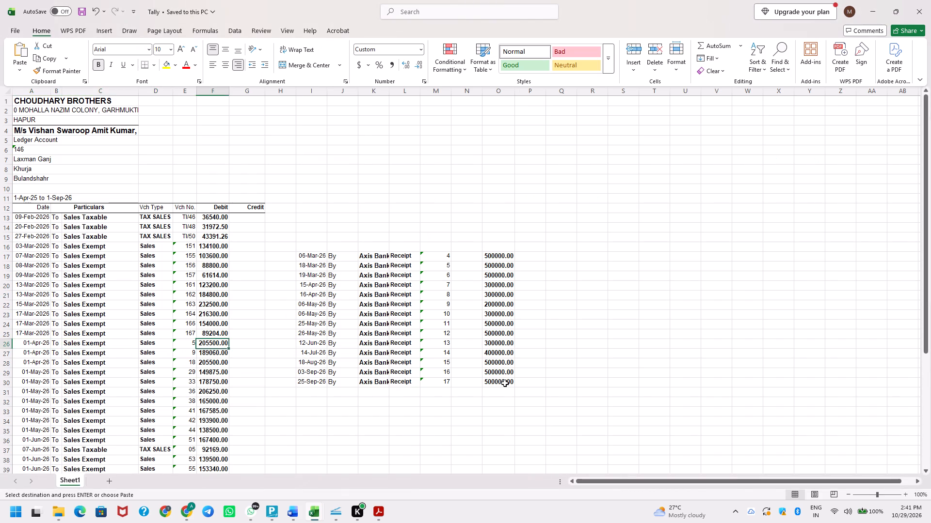
{"action": "key", "text": "ctrl+Right"}
{"action": "key", "text": "Right"}
{"action": "key", "text": "Right"}
{"action": "key", "text": "Right"}
{"action": "key", "text": "Right"}
{"action": "key", "text": "Right"}
{"action": "key", "text": "Right"}
{"action": "key", "text": "Right"}
{"action": "key", "text": "Right"}
{"action": "key", "text": "Up"}
{"action": "key", "text": "Up"}
{"action": "key", "text": "Up"}
{"action": "key", "text": "Up"}
{"action": "key", "text": "Up"}
{"action": "key", "text": "Up"}
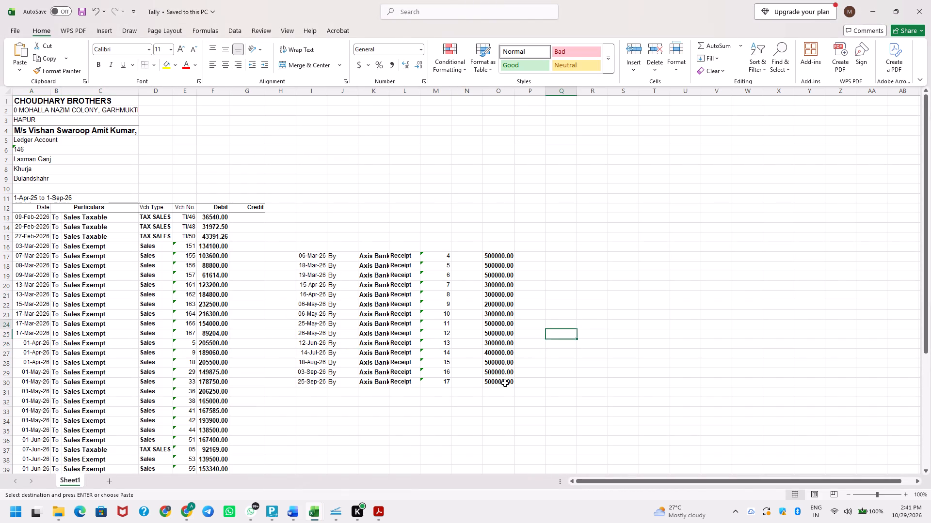
{"action": "key", "text": "Up"}
{"action": "key", "text": "Up"}
{"action": "key", "text": "Up"}
{"action": "key", "text": "Up"}
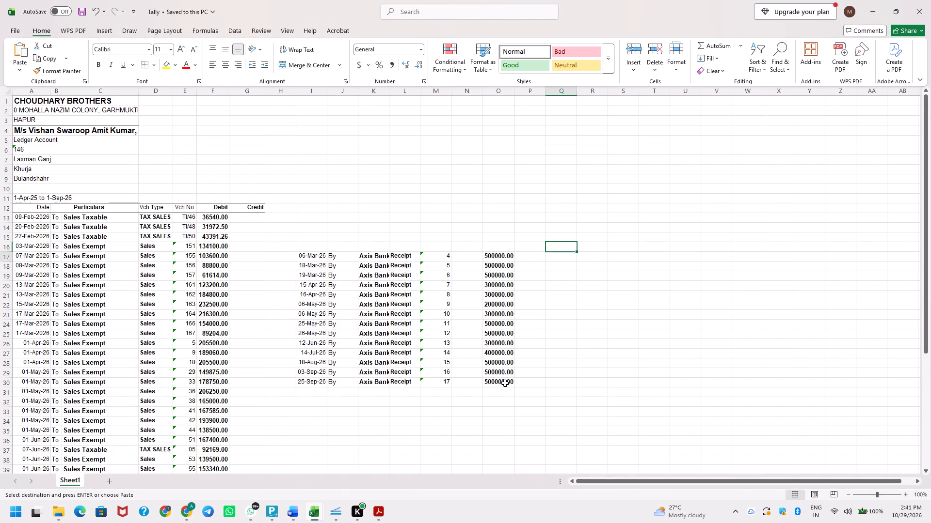
{"action": "key", "text": "Down"}
{"action": "key", "text": "Down"}
{"action": "key", "text": "Down"}
{"action": "key", "text": "Down"}
{"action": "key", "text": "Down"}
{"action": "key", "text": "Down"}
{"action": "key", "text": "Down"}
{"action": "key", "text": "Down"}
{"action": "key", "text": "Down"}
{"action": "key", "text": "Down"}
{"action": "key", "text": "Down"}
{"action": "key", "text": "Down"}
{"action": "key", "text": "Down"}
{"action": "key", "text": "Up"}
{"action": "key", "text": "Up"}
{"action": "key", "text": "Up"}
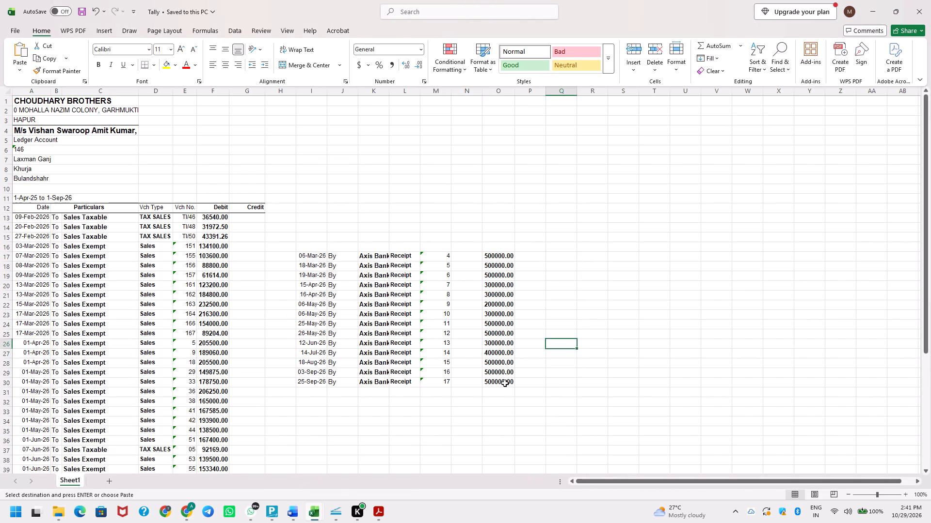
{"action": "key", "text": "ctrl+v"}
Select the pasted bill dates in Q27:Q53, below the Date header.
{"action": "key", "text": "Down"}
{"action": "key", "text": "Down"}
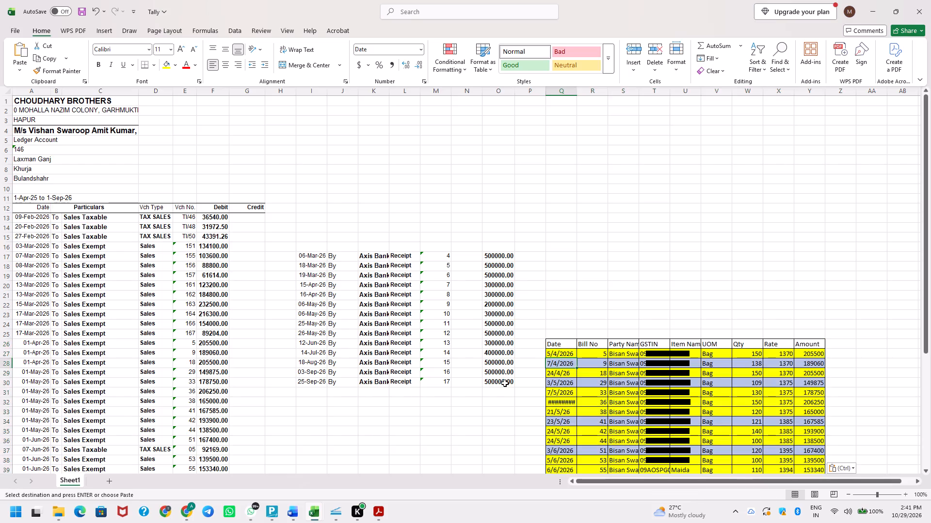
{"action": "key", "text": "Up"}
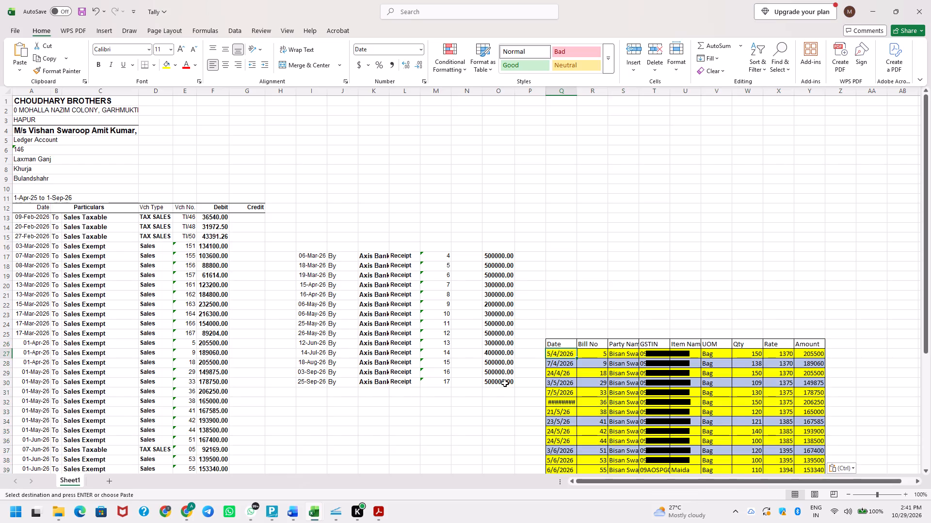
{"action": "key", "text": "ctrl+shift+Down"}
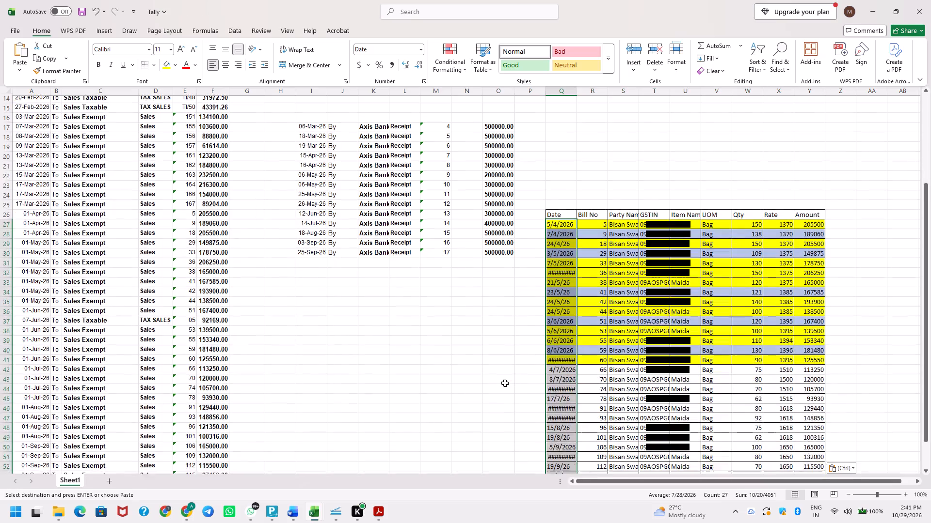
{"action": "key", "text": "Down"}
{"action": "key", "text": "Up"}
{"action": "key", "text": "Down"}
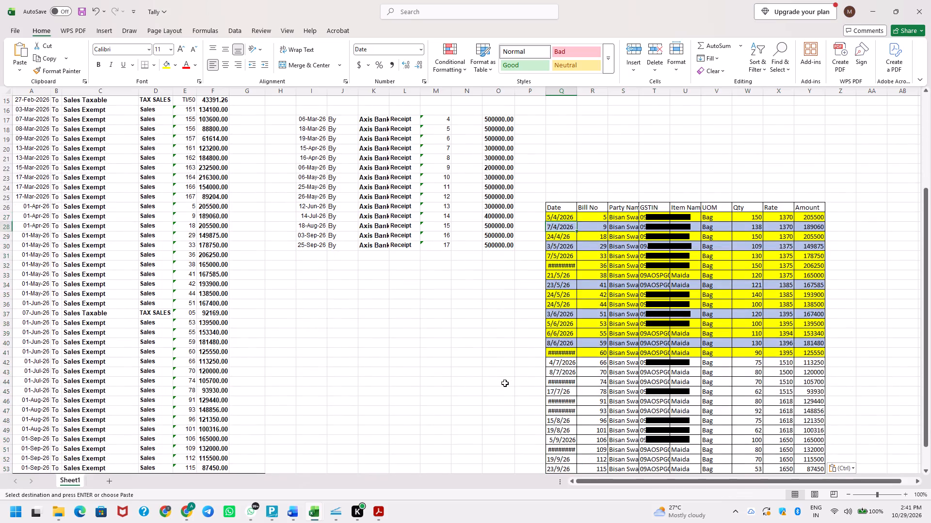
{"action": "key", "text": "Up"}
{"action": "key", "text": "ctrl+shift+Down"}
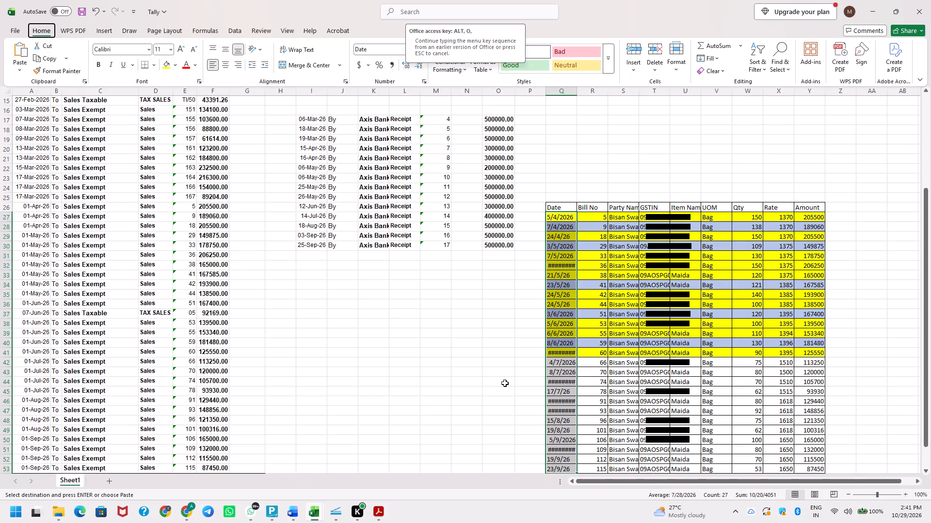
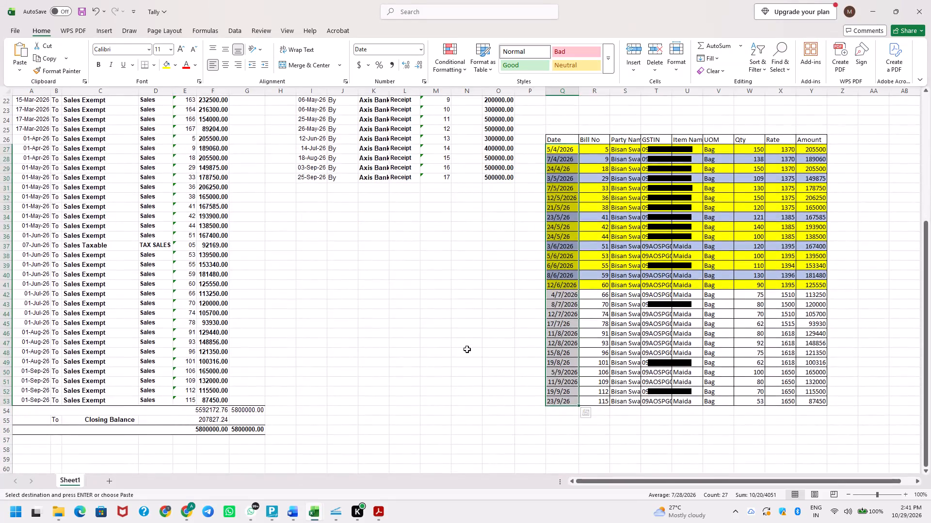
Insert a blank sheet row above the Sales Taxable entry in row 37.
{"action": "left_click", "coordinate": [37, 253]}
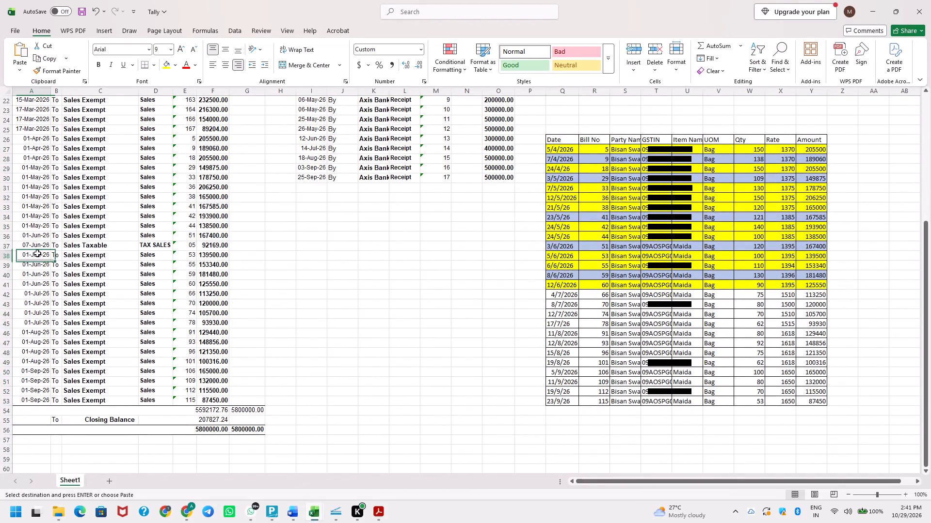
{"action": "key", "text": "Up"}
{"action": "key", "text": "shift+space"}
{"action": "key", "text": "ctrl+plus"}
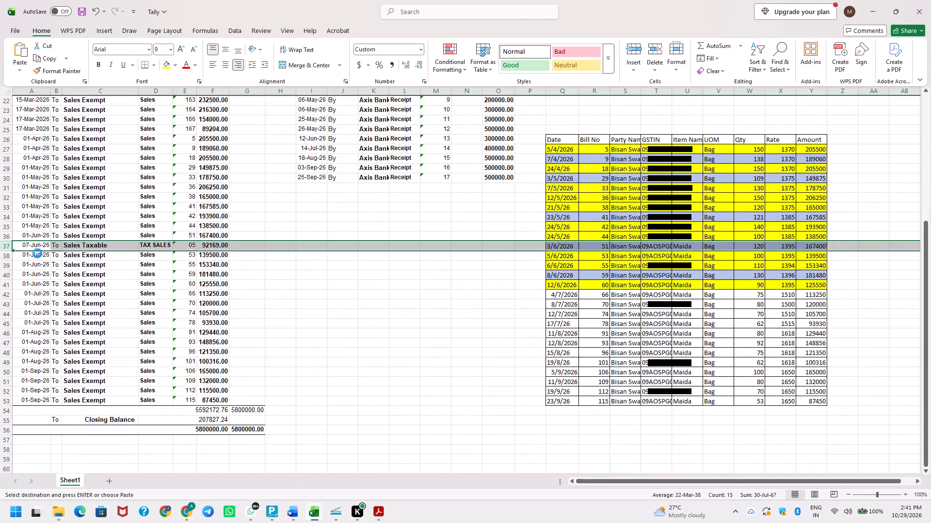
Move the bill list rows from bill 51 to bill 115 down one row, starting at Q39.
{"action": "key", "text": "Left"}
{"action": "key", "text": "Right"}
{"action": "key", "text": "Right"}
{"action": "key", "text": "Right"}
{"action": "key", "text": "Right"}
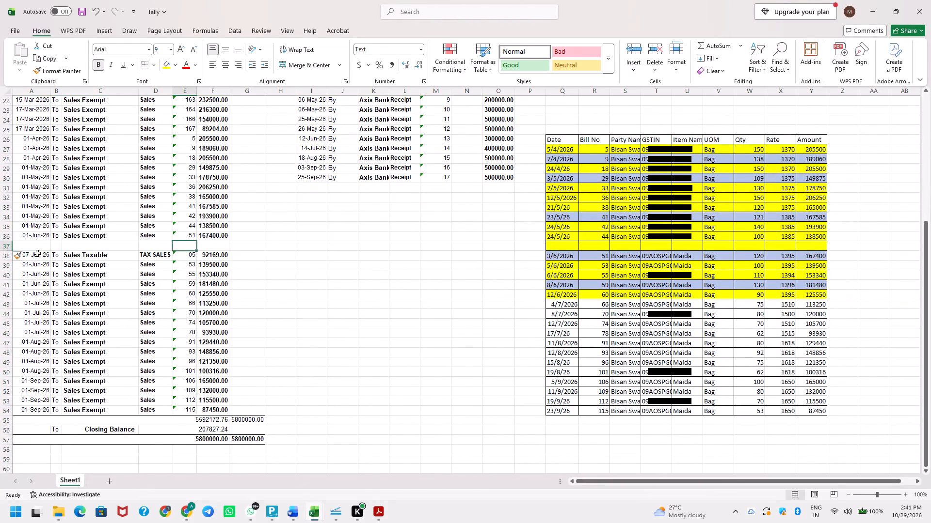
{"action": "key", "text": "Right"}
{"action": "key", "text": "Right"}
{"action": "key", "text": "Right"}
{"action": "key", "text": "Right"}
{"action": "key", "text": "Down"}
{"action": "key", "text": "ctrl+Right"}
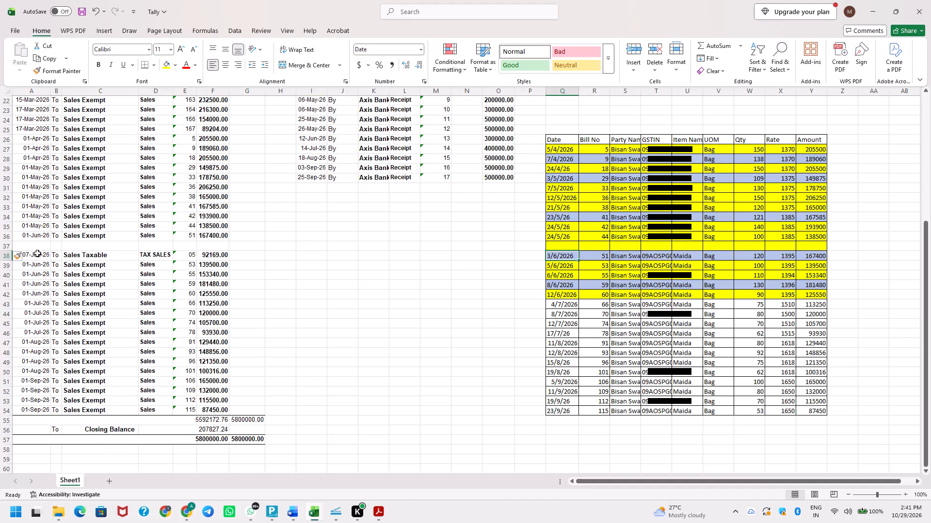
{"action": "key", "text": "ctrl+shift+Right"}
{"action": "key", "text": "ctrl+shift+Down"}
{"action": "key", "text": "ctrl+x"}
{"action": "key", "text": "Down"}
{"action": "key", "text": "Return"}
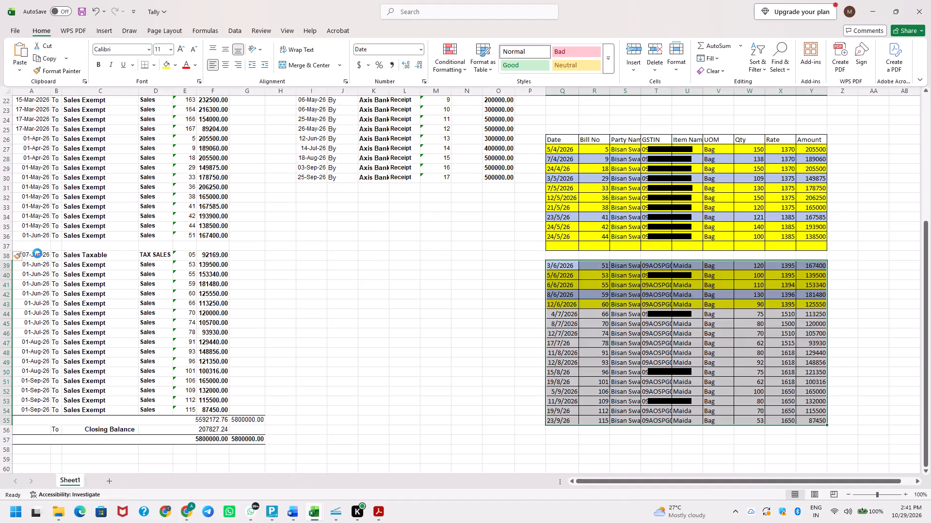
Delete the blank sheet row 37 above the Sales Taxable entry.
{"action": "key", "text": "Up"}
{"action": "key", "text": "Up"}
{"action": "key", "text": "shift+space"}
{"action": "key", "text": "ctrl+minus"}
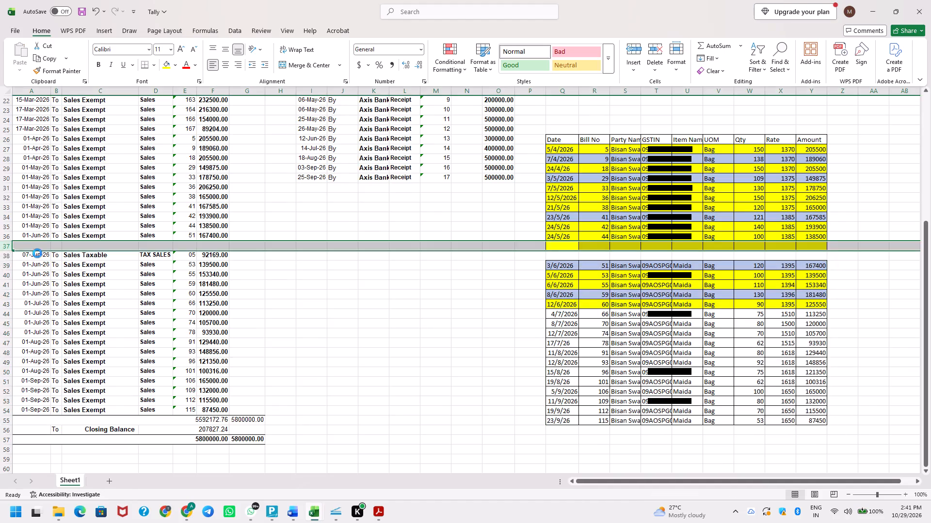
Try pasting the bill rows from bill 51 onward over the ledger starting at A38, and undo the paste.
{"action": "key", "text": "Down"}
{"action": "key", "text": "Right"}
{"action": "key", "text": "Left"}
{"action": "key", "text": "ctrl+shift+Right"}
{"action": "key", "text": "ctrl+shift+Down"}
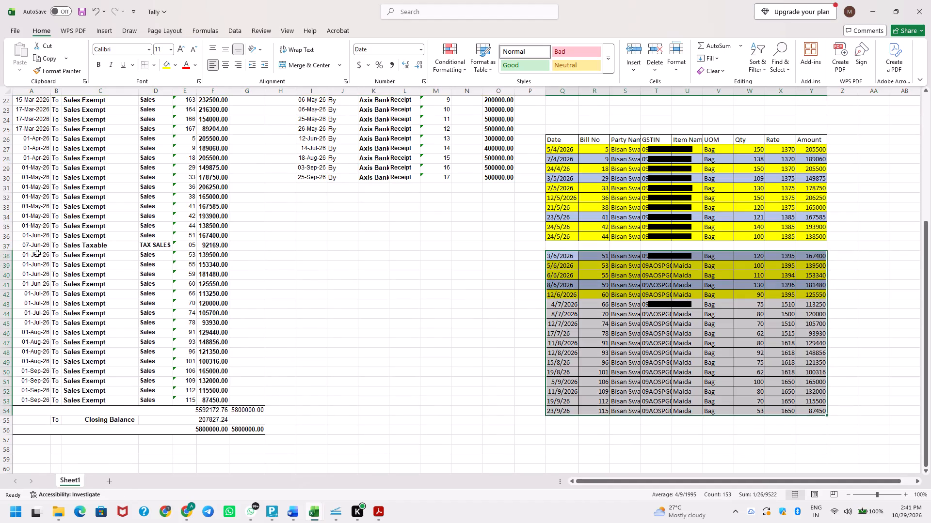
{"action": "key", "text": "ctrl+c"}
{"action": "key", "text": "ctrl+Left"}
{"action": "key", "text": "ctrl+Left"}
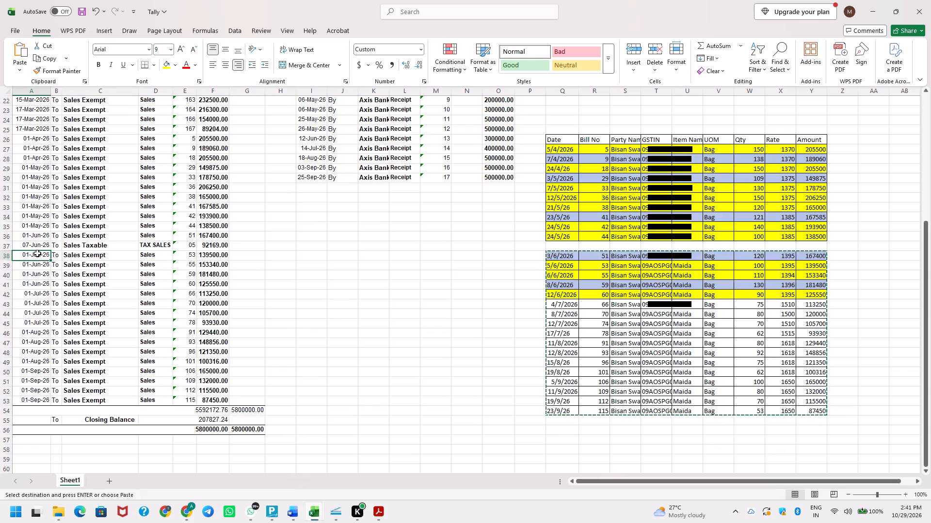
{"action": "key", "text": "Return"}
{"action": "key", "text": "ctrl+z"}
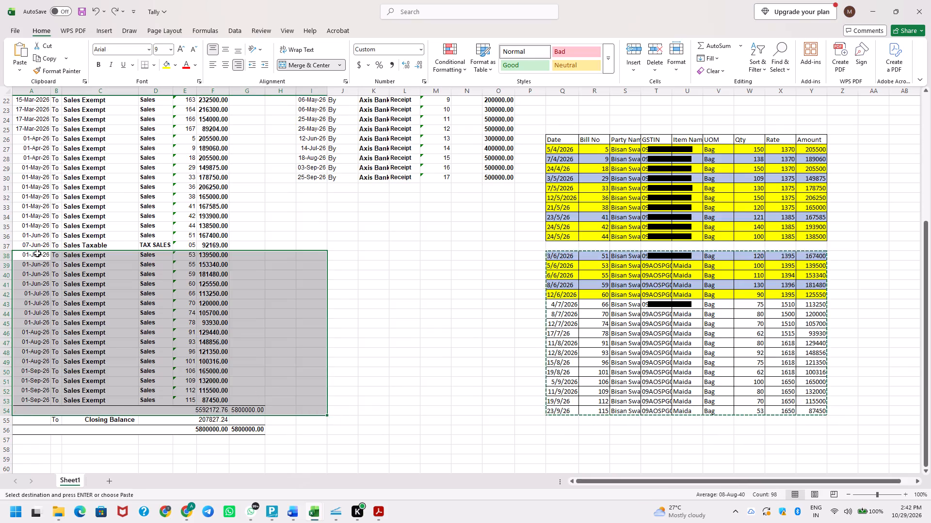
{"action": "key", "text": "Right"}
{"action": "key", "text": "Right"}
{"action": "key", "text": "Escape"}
Check how the pasted bill rows line up with the ledger's sales vouchers, around row 38 and at voucher 5 in row 26.
{"action": "key", "text": "Right"}
{"action": "key", "text": "Right"}
{"action": "key", "text": "Right"}
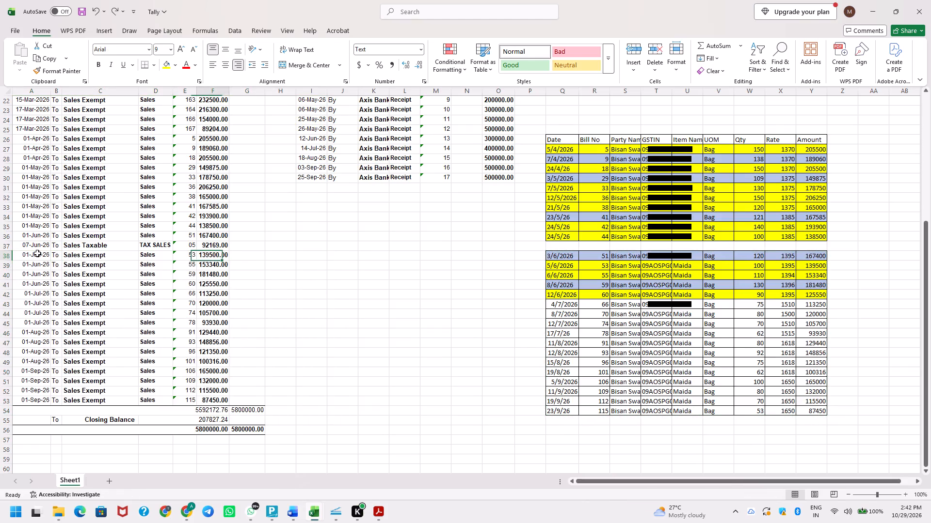
{"action": "key", "text": "Right"}
{"action": "key", "text": "Right"}
{"action": "key", "text": "Right"}
{"action": "key", "text": "Left"}
{"action": "key", "text": "Left"}
{"action": "key", "text": "Left"}
{"action": "key", "text": "Left"}
{"action": "key", "text": "Left"}
{"action": "key", "text": "Left"}
{"action": "key", "text": "Left"}
{"action": "key", "text": "Left"}
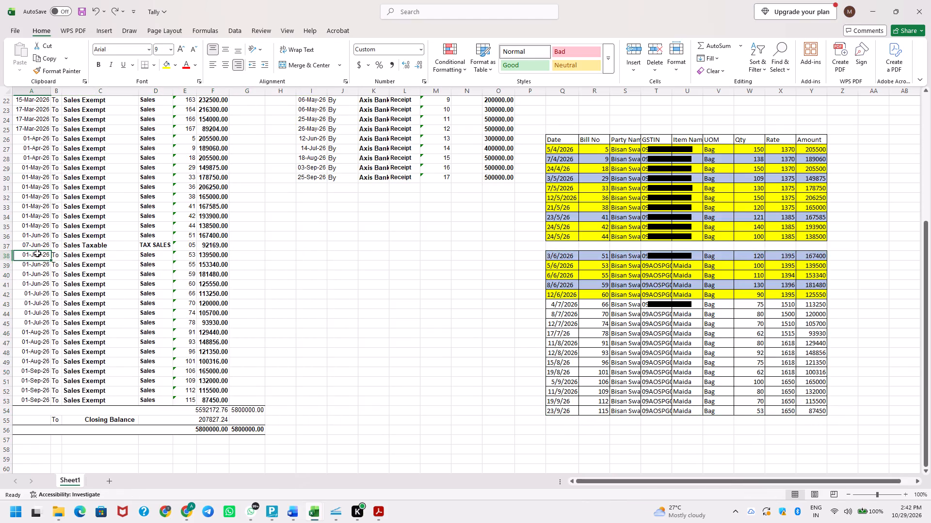
{"action": "key", "text": "shift+space"}
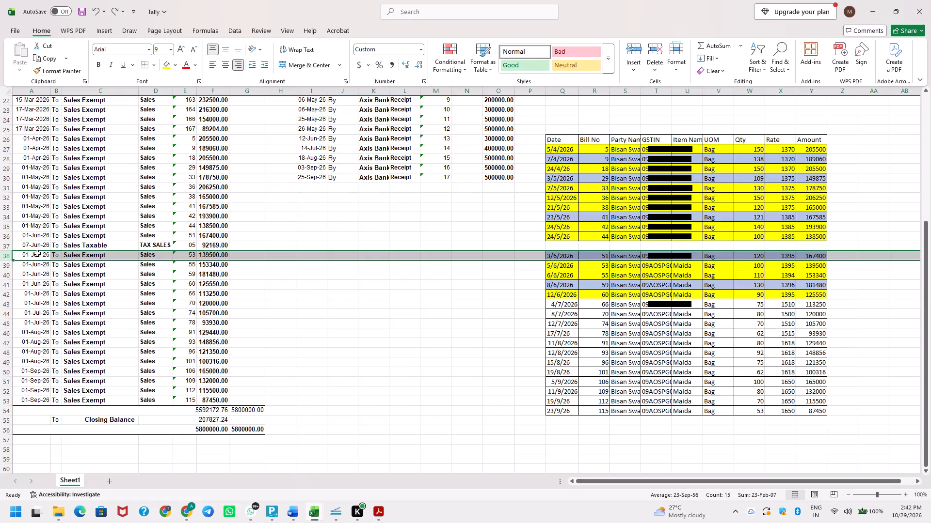
{"action": "key", "text": "Left"}
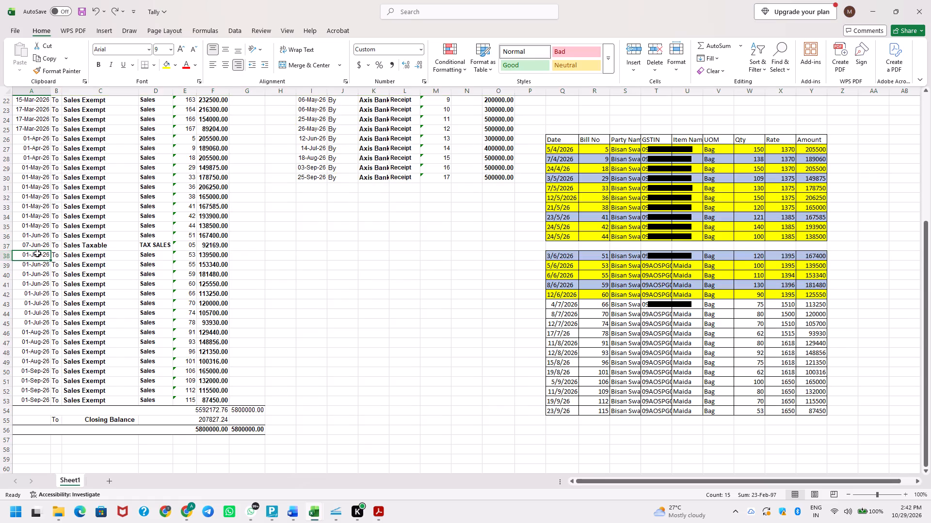
{"action": "key", "text": "ctrl+Right"}
{"action": "key", "text": "Right"}
{"action": "key", "text": "Right"}
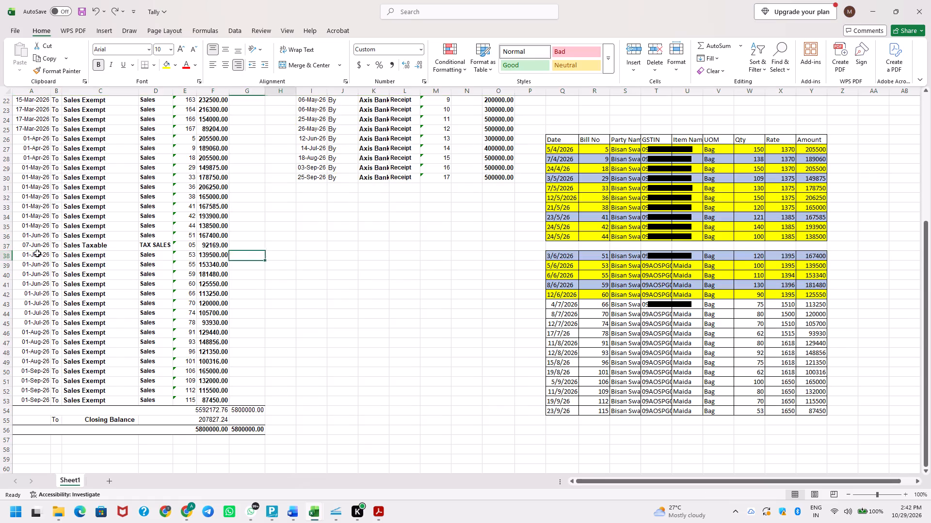
{"action": "key", "text": "Right"}
{"action": "key", "text": "Right"}
{"action": "key", "text": "Right"}
{"action": "key", "text": "Right"}
{"action": "key", "text": "Right"}
{"action": "key", "text": "Right"}
{"action": "key", "text": "Right"}
{"action": "key", "text": "Left"}
{"action": "key", "text": "Left"}
{"action": "key", "text": "Left"}
{"action": "key", "text": "Left"}
{"action": "key", "text": "Left"}
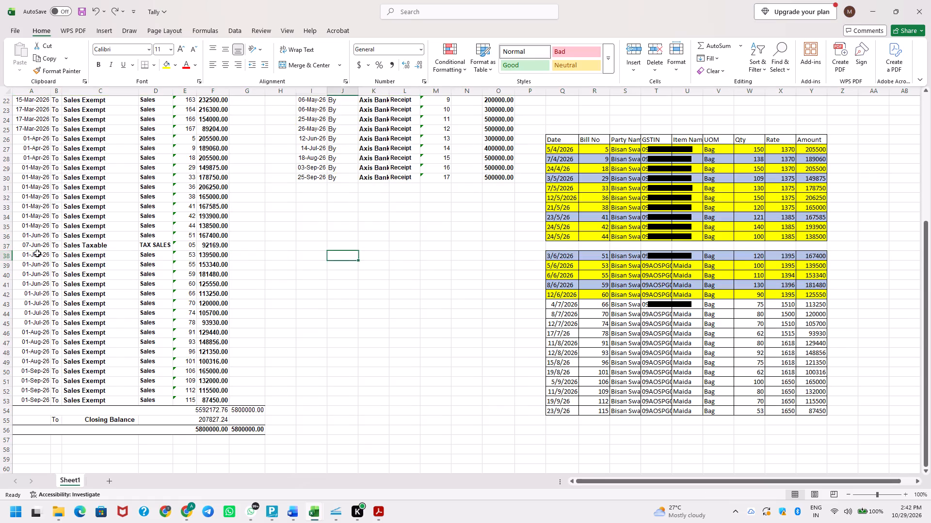
{"action": "key", "text": "Left"}
{"action": "key", "text": "Left"}
{"action": "key", "text": "Left"}
{"action": "key", "text": "Left"}
{"action": "key", "text": "Left"}
{"action": "key", "text": "Up"}
{"action": "key", "text": "Left"}
{"action": "key", "text": "Left"}
{"action": "key", "text": "Left"}
{"action": "key", "text": "Left"}
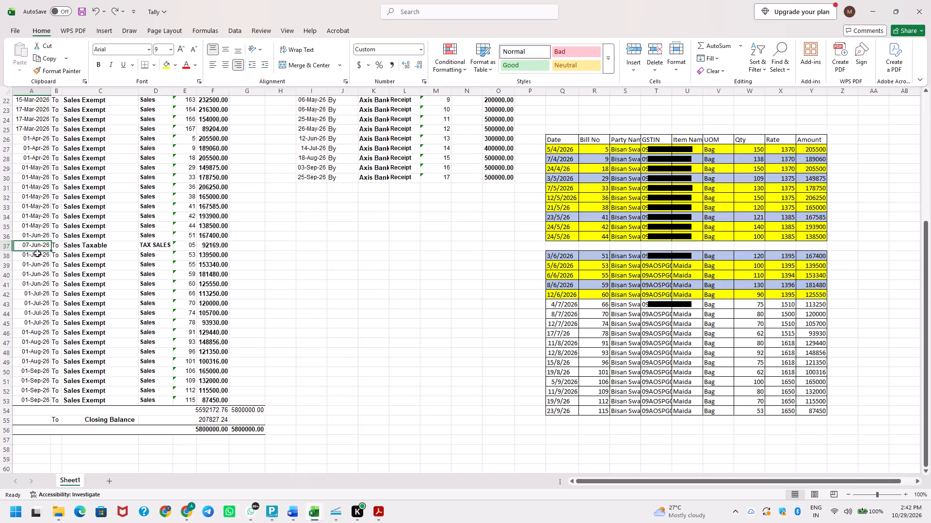
{"action": "key", "text": "Up"}
{"action": "key", "text": "Up"}
{"action": "key", "text": "Up"}
{"action": "key", "text": "Up"}
{"action": "key", "text": "Up"}
{"action": "key", "text": "Up"}
{"action": "key", "text": "Up"}
{"action": "key", "text": "Up"}
{"action": "key", "text": "Up"}
{"action": "key", "text": "Up"}
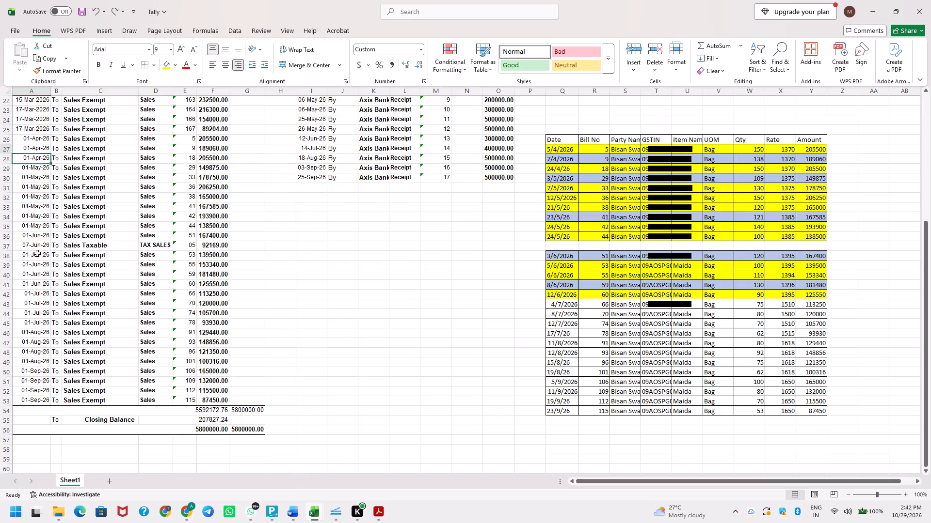
{"action": "key", "text": "Up"}
{"action": "key", "text": "shift+space"}
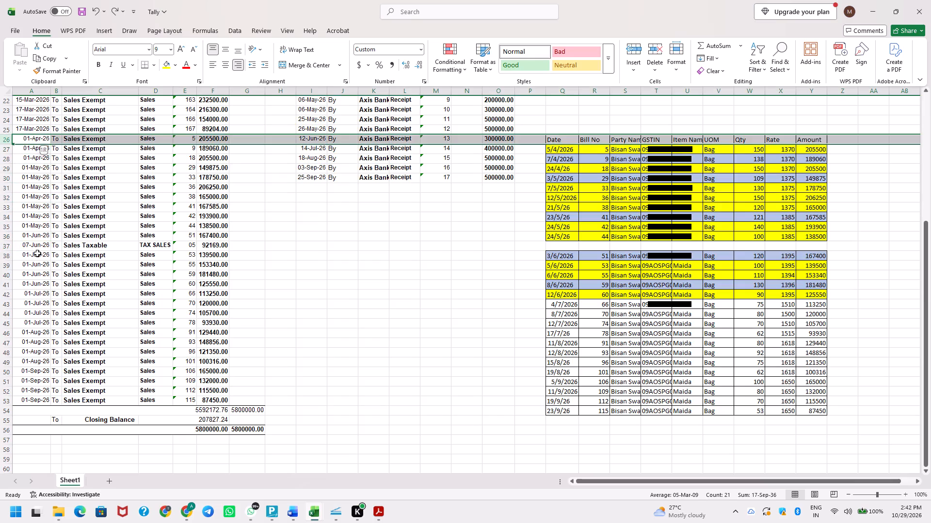
{"action": "key", "text": "Right"}
{"action": "key", "text": "Right"}
{"action": "key", "text": "Right"}
{"action": "key", "text": "Right"}
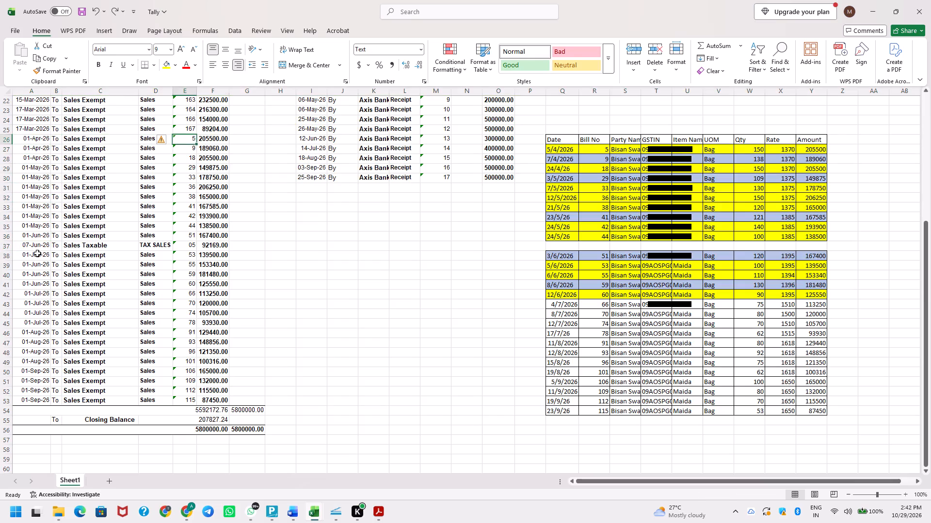
Move the whole pasted bill list, including its header and blank gap row, up one row to start at Q25.
{"action": "key", "text": "ctrl+Right"}
{"action": "key", "text": "Right"}
{"action": "key", "text": "ctrl+Right"}
{"action": "key", "text": "ctrl+Right"}
{"action": "key", "text": "ctrl+Right"}
{"action": "key", "text": "Right"}
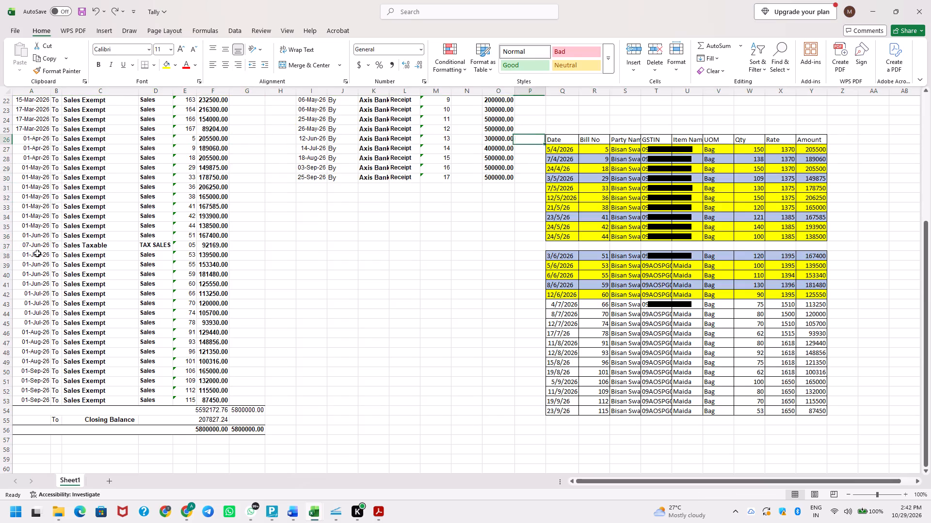
{"action": "key", "text": "Right"}
{"action": "key", "text": "ctrl+shift+Right"}
{"action": "key", "text": "ctrl+shift+Down"}
{"action": "key", "text": "ctrl+shift+Down"}
{"action": "key", "text": "ctrl+shift+Down"}
{"action": "key", "text": "ctrl+x"}
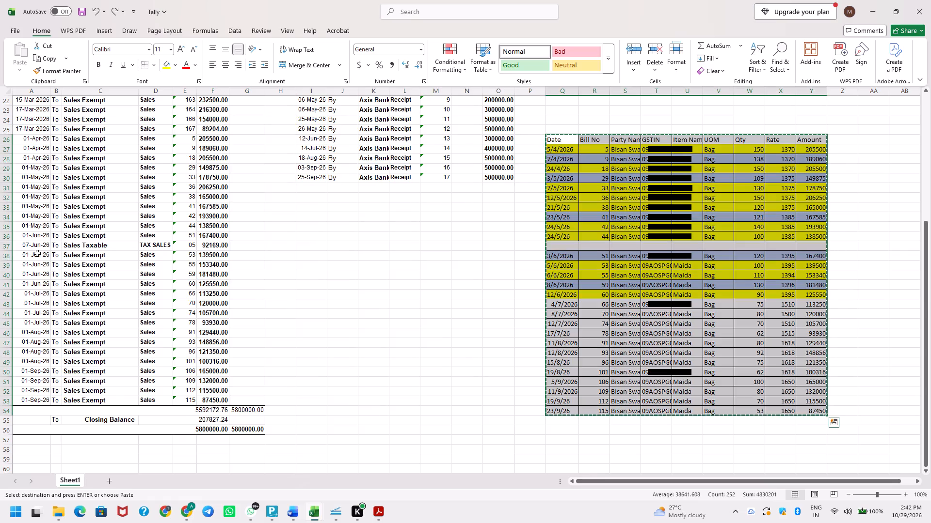
{"action": "key", "text": "Up"}
{"action": "key", "text": "Return"}
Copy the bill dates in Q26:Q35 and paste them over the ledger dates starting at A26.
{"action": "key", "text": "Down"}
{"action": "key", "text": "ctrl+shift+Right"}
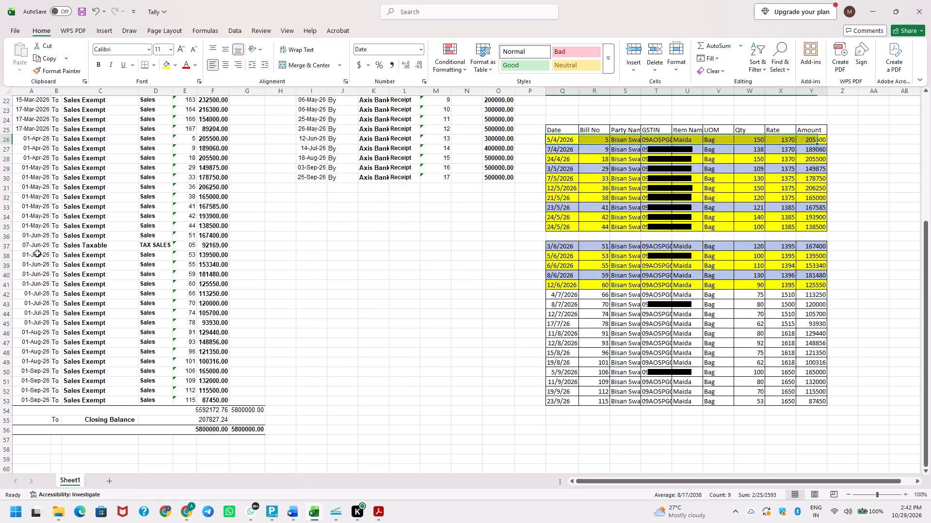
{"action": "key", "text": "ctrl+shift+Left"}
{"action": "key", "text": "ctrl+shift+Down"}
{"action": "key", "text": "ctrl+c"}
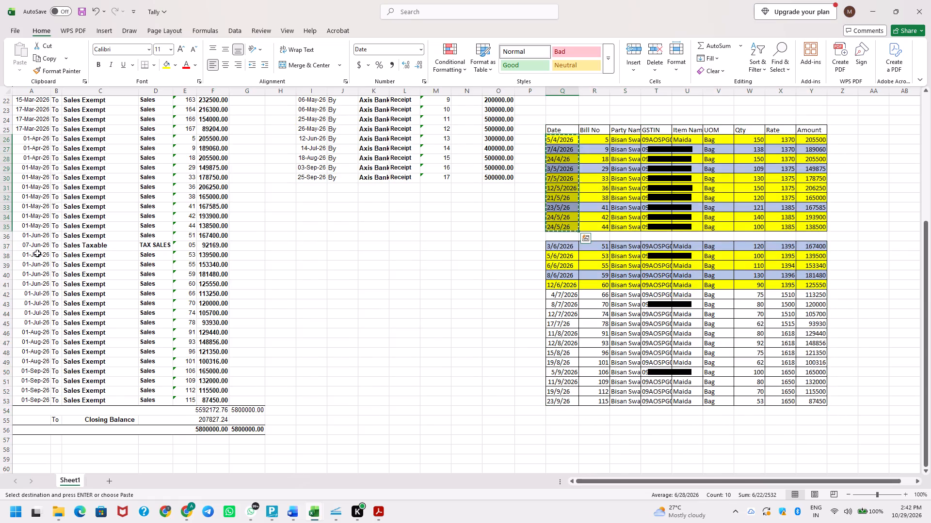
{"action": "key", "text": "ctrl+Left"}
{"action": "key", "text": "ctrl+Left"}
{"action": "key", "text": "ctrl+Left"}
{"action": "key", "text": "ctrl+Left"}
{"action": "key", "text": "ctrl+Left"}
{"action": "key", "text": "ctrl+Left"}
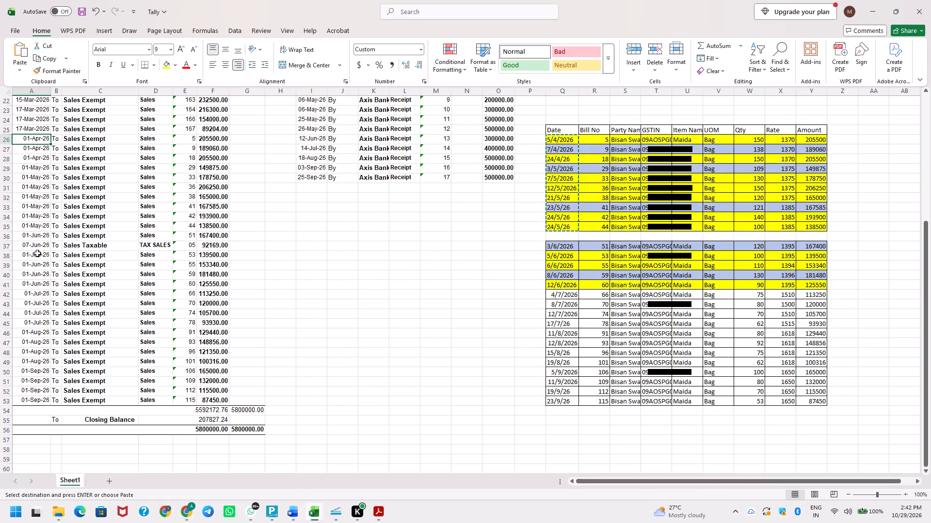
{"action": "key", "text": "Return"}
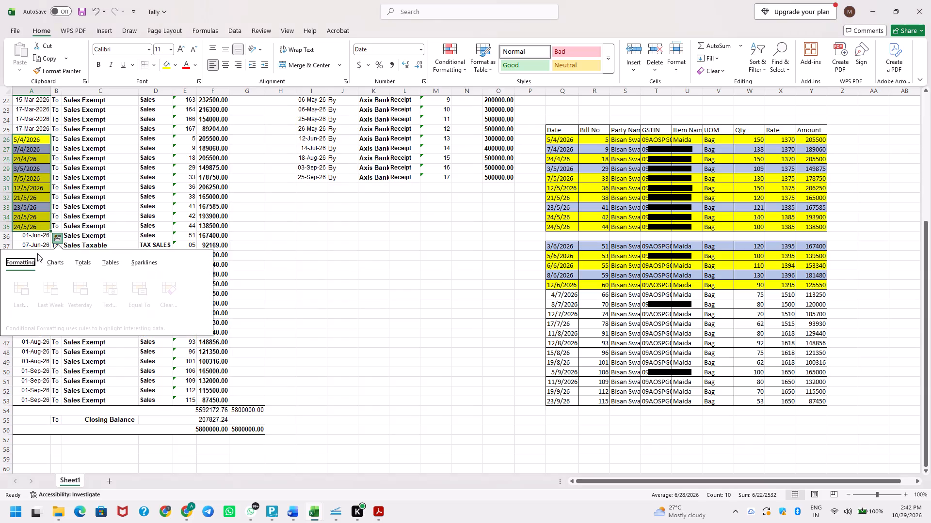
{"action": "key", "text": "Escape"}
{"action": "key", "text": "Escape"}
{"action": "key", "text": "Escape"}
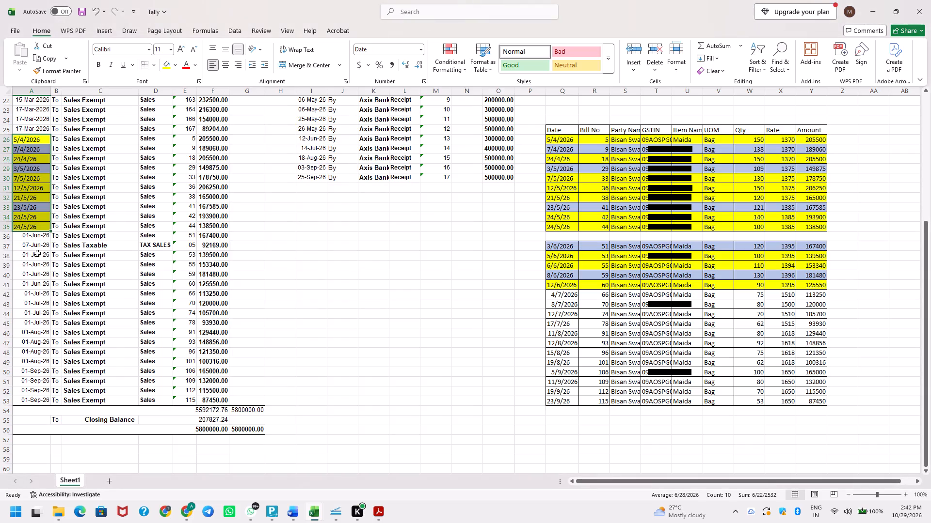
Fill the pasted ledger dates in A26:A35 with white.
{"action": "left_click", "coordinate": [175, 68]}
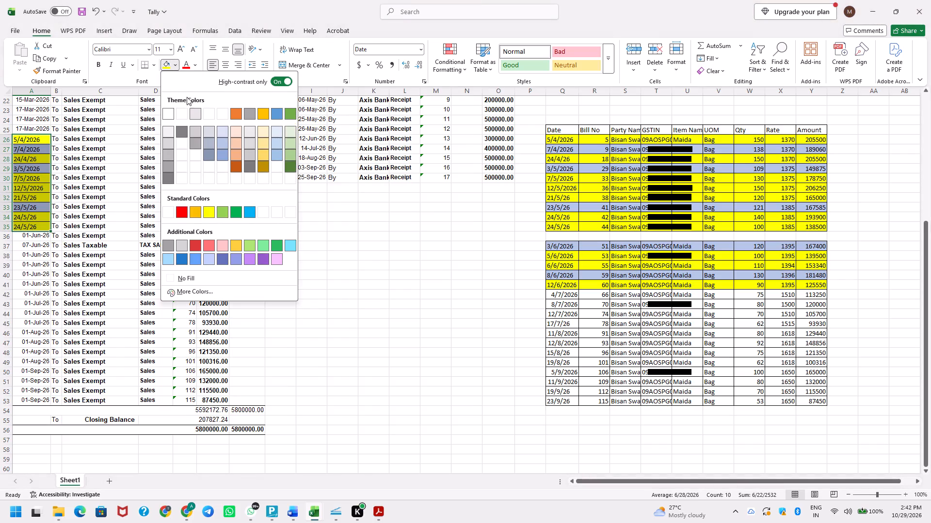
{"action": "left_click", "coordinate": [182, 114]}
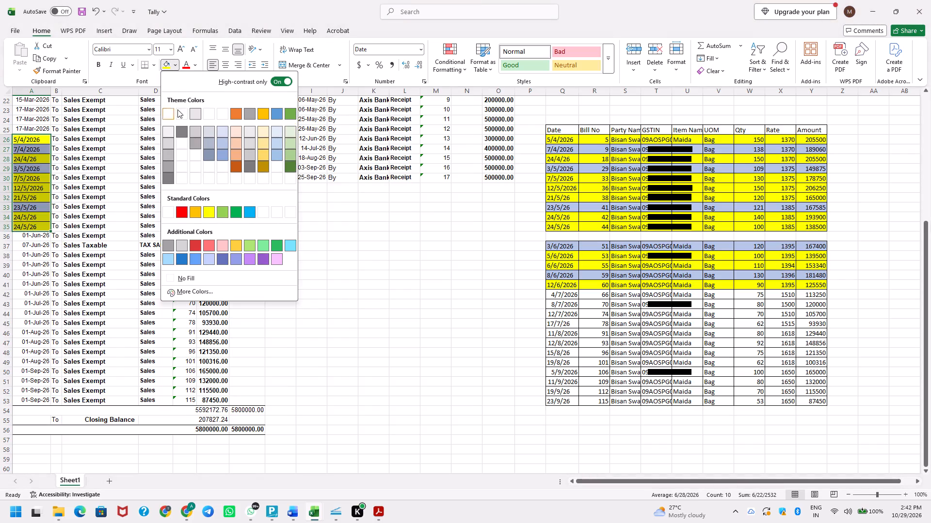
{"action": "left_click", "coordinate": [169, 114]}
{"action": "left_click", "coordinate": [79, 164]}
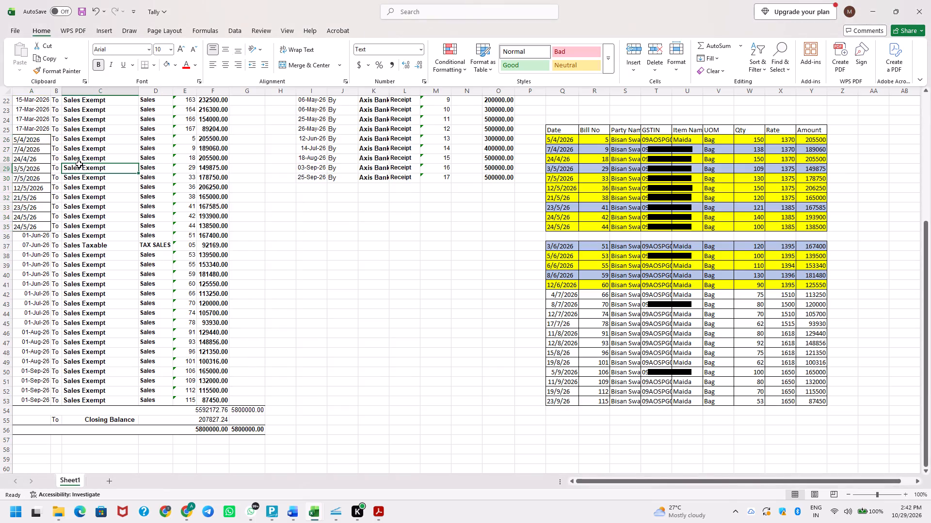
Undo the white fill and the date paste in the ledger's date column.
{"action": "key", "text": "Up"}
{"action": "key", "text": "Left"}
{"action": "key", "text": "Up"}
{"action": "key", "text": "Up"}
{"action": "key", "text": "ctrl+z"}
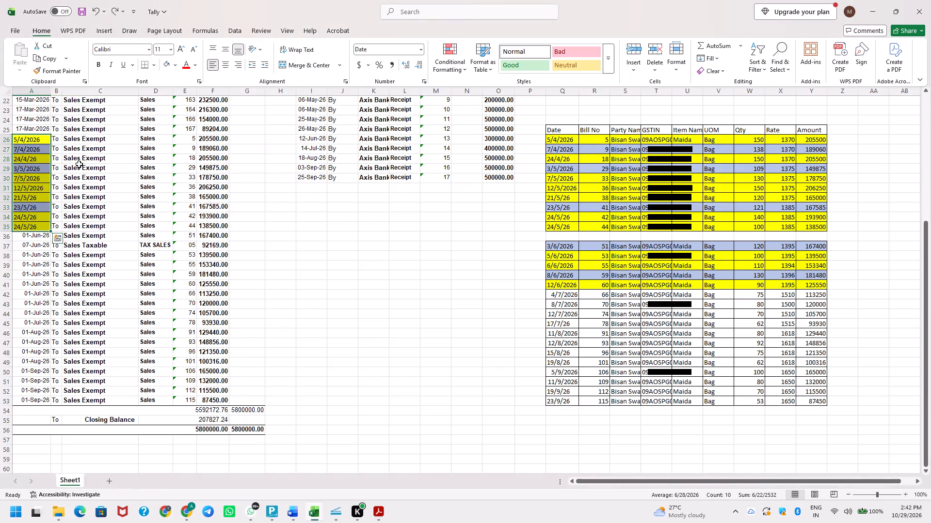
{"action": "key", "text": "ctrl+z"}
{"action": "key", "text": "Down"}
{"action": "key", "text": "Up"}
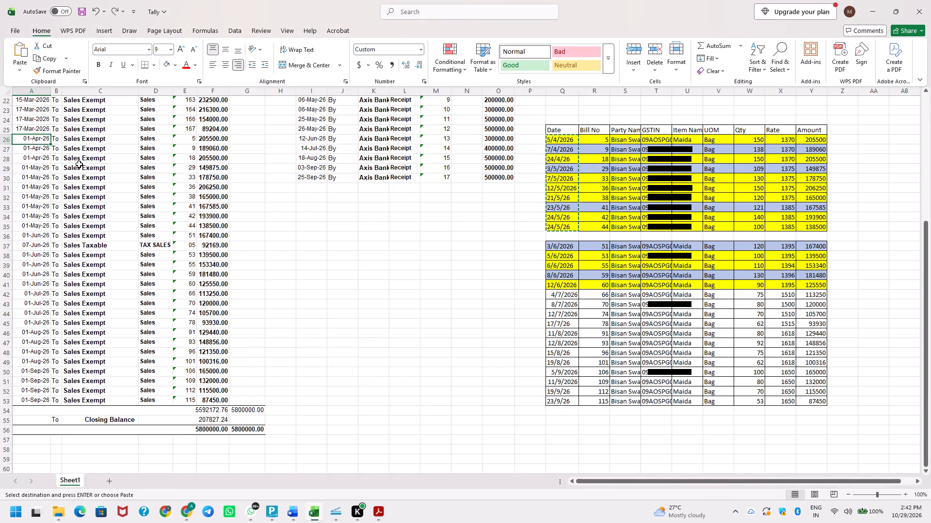
Change the day in voucher 5's ledger date in A26 so it reads 05-Apr-26.
{"action": "key", "text": "F2"}
{"action": "key", "text": "Left"}
{"action": "key", "text": "Left"}
{"action": "key", "text": "Left"}
{"action": "key", "text": "Left"}
{"action": "key", "text": "Left"}
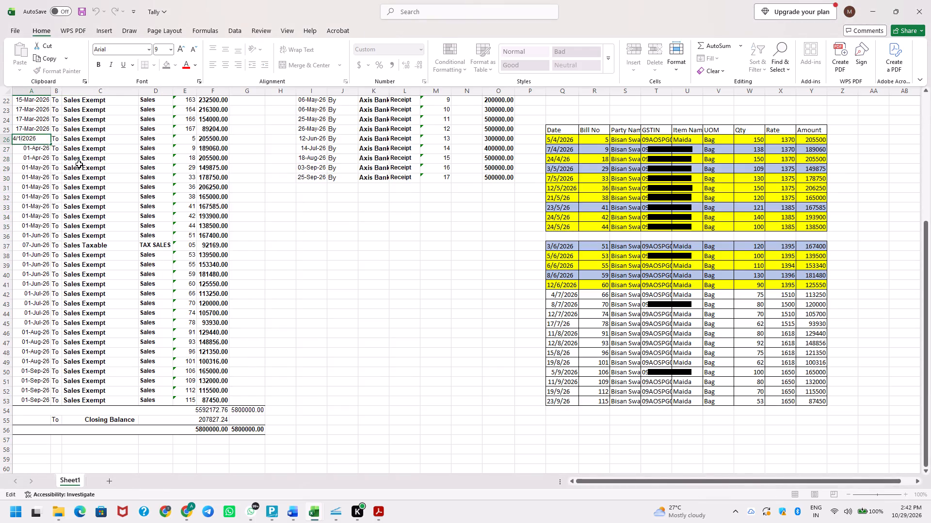
{"action": "key", "text": "shift+Left"}
{"action": "key", "text": "5"}
{"action": "key", "text": "Return"}
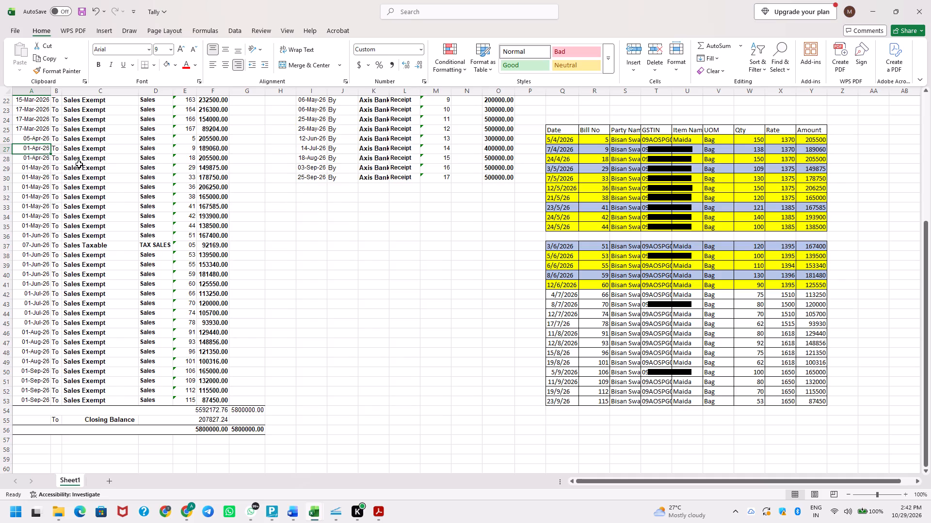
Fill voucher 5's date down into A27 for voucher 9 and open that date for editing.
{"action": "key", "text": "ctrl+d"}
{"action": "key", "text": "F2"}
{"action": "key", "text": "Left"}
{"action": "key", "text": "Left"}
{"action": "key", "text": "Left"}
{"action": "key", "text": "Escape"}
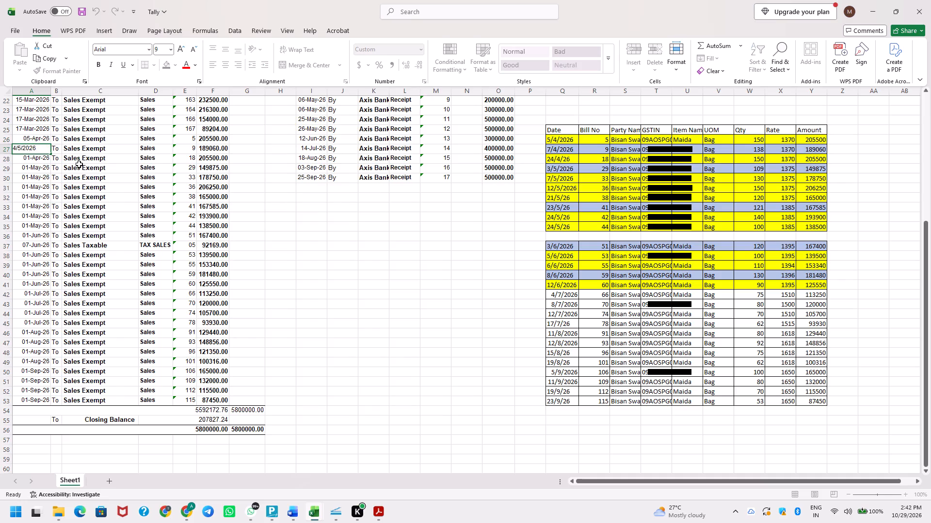
Replace voucher 9's date in A27 with a formula adding 2 days to A26, giving 07-Apr-26.
{"action": "key", "text": "plus"}
{"action": "key", "text": "Up"}
{"action": "type", "text": "+1"}
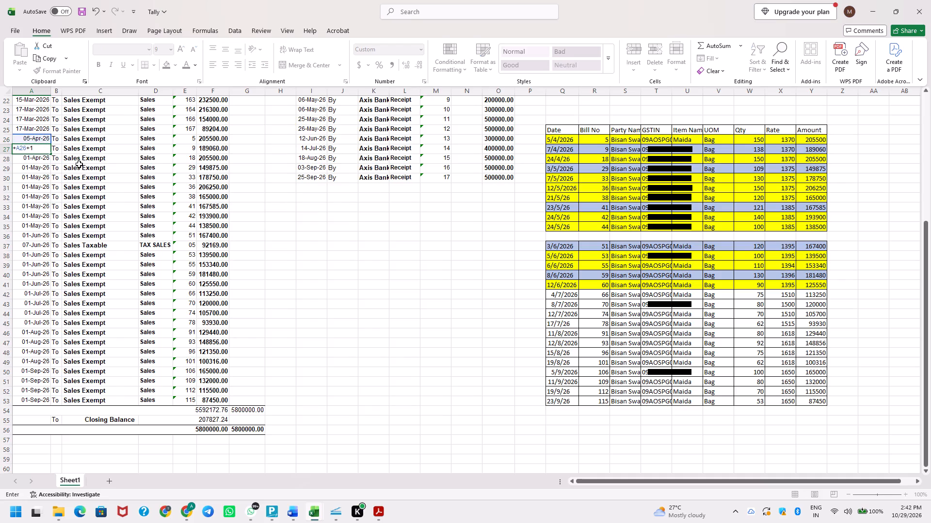
{"action": "key", "text": "BackSpace"}
{"action": "key", "text": "2"}
{"action": "key", "text": "Return"}
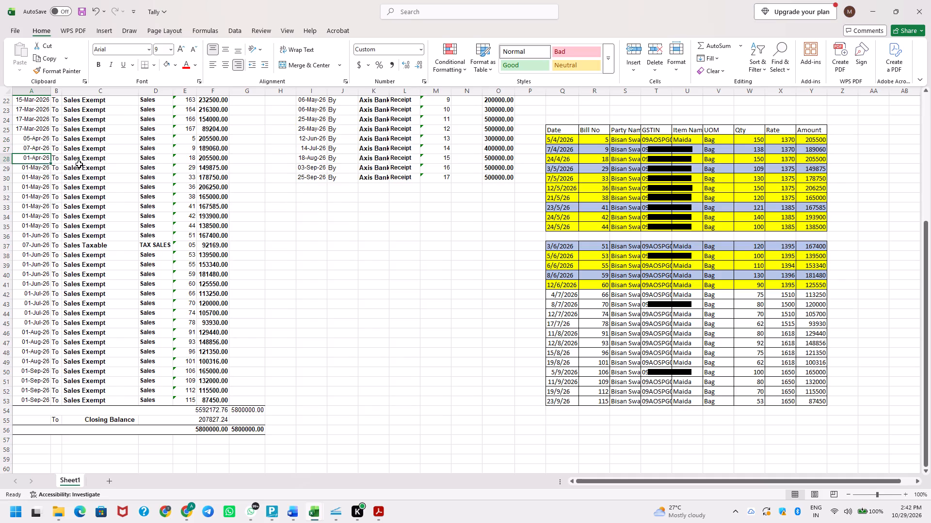
Set voucher 18's date in A28 with a formula adding 17 days to A27, giving 24-Apr-26, and check its row.
{"action": "key", "text": "plus"}
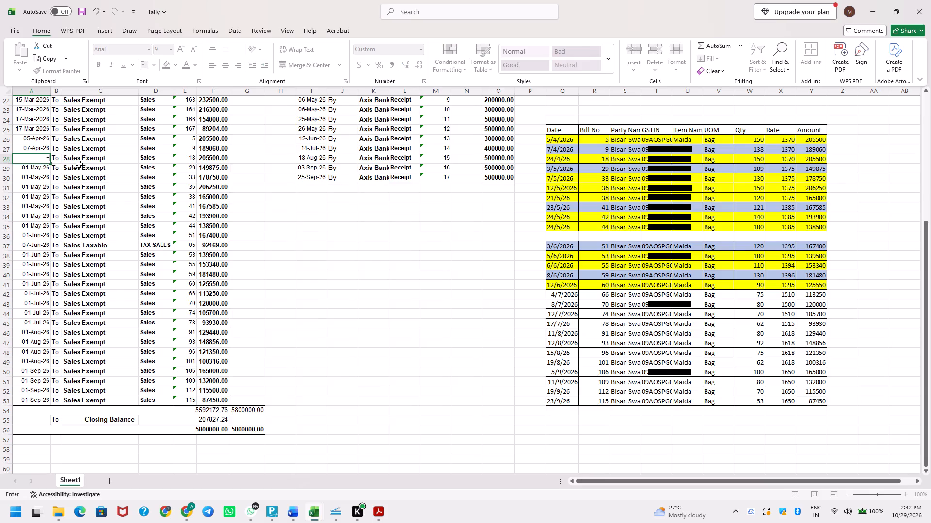
{"action": "key", "text": "Up"}
{"action": "type", "text": "+17"}
{"action": "key", "text": "Return"}
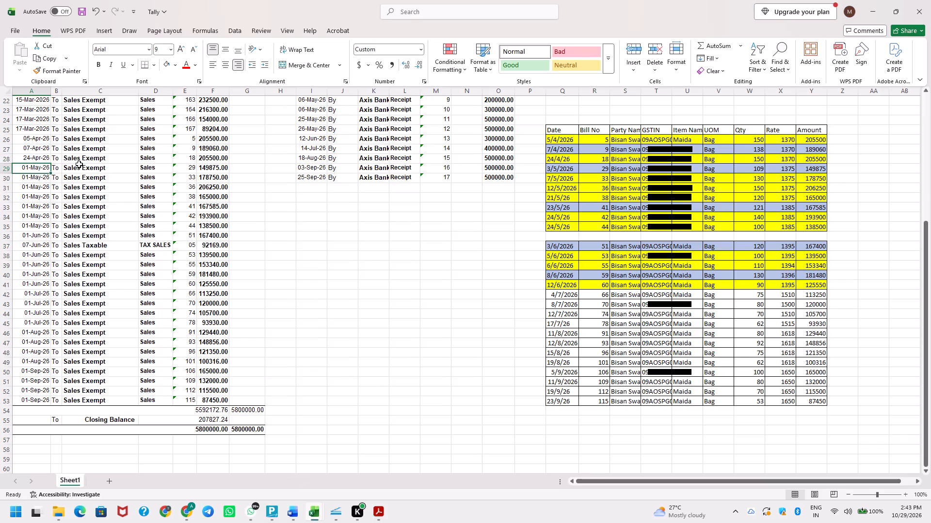
{"action": "key", "text": "Up"}
{"action": "key", "text": "shift+space"}
{"action": "key", "text": "Escape"}
{"action": "key", "text": "Down"}
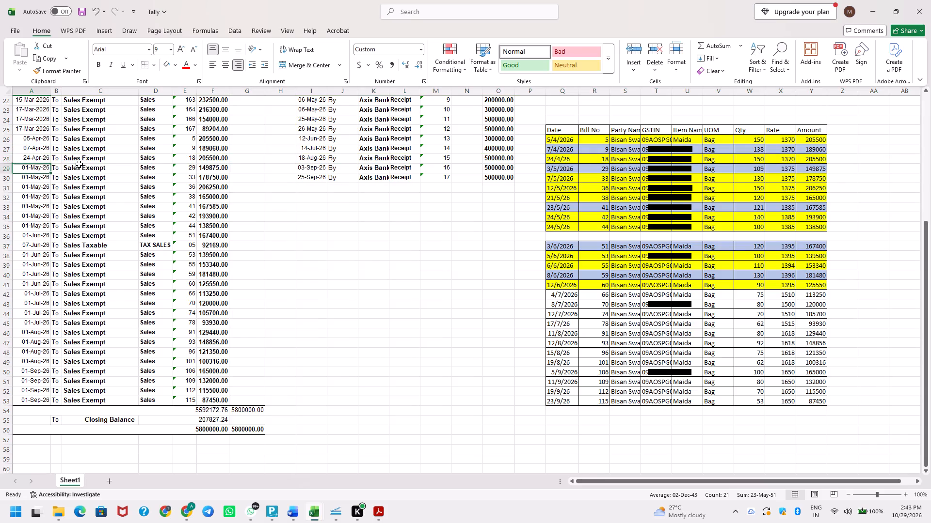
Set voucher 29's date in A29 with a formula adding 15 days to A28.
{"action": "key", "text": "plus"}
{"action": "key", "text": "Up"}
{"action": "key", "text": "plus"}
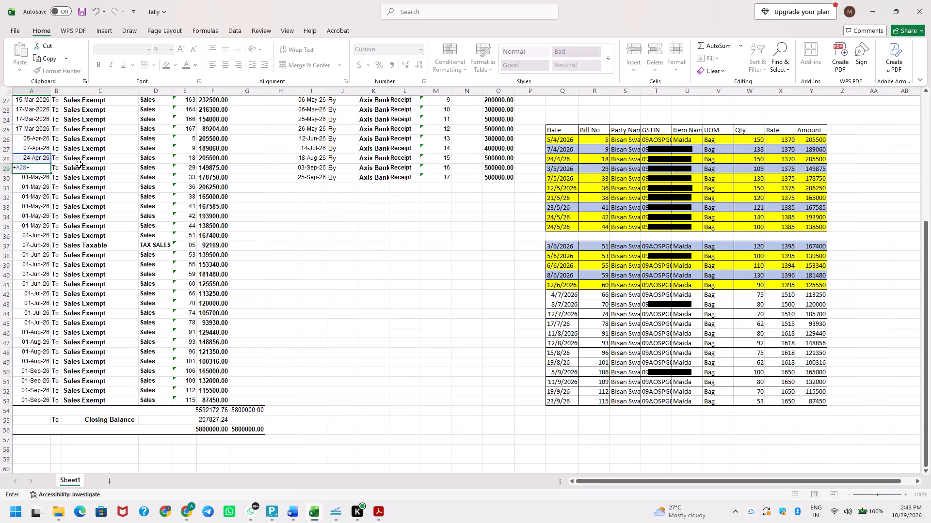
{"action": "type", "text": "15"}
{"action": "key", "text": "Return"}
Change the days added in A29's formula to 9, giving 03-May-26, and check the row against the bill list.
{"action": "key", "text": "Up"}
{"action": "key", "text": "F2"}
{"action": "key", "text": "Left"}
{"action": "key", "text": "shift+Right"}
{"action": "key", "text": "shift+Left"}
{"action": "key", "text": "Left"}
{"action": "key", "text": "shift+Right"}
{"action": "key", "text": "shift+Right"}
{"action": "key", "text": "9"}
{"action": "key", "text": "Return"}
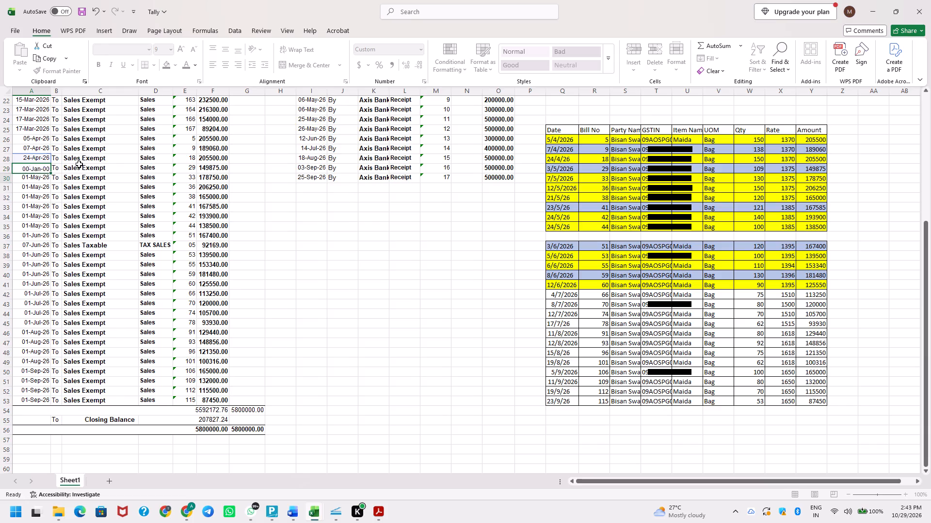
{"action": "key", "text": "Up"}
{"action": "key", "text": "shift+space"}
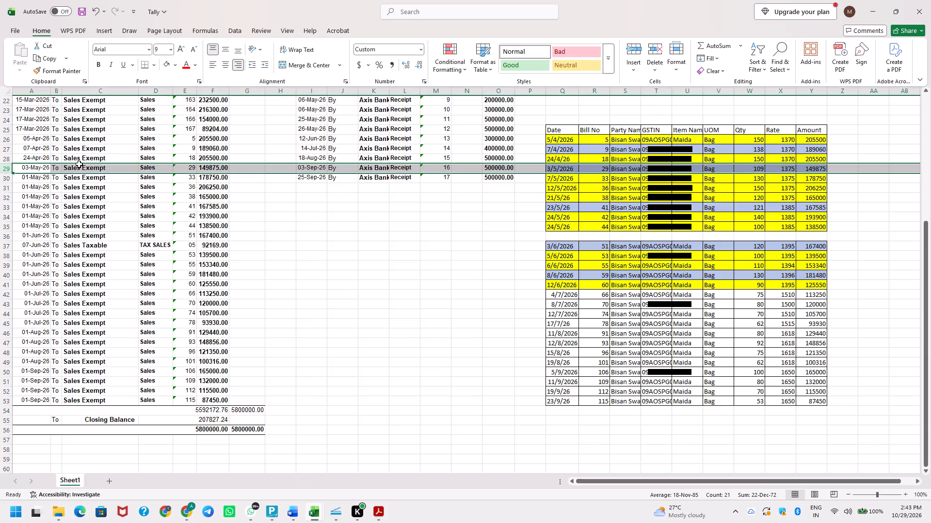
{"action": "key", "text": "Escape"}
{"action": "key", "text": "Down"}
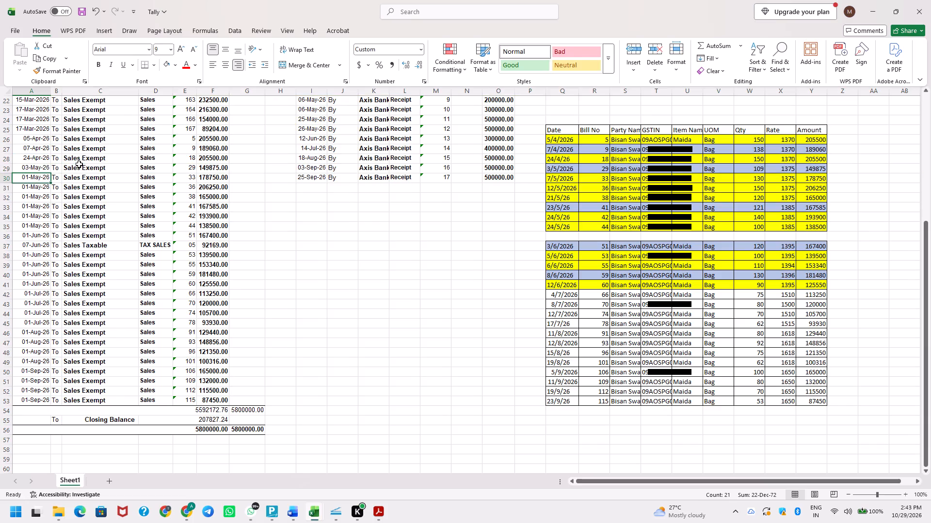
Set voucher 33's date in A30 with a formula adding 4 days to A29, giving 07-May-26.
{"action": "key", "text": "plus"}
{"action": "key", "text": "Up"}
{"action": "key", "text": "plus"}
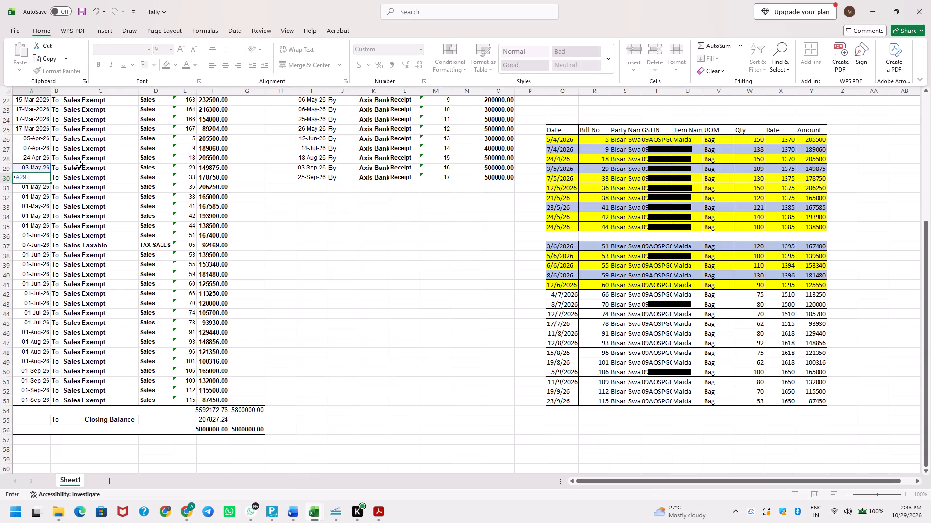
{"action": "key", "text": "4"}
{"action": "key", "text": "Return"}
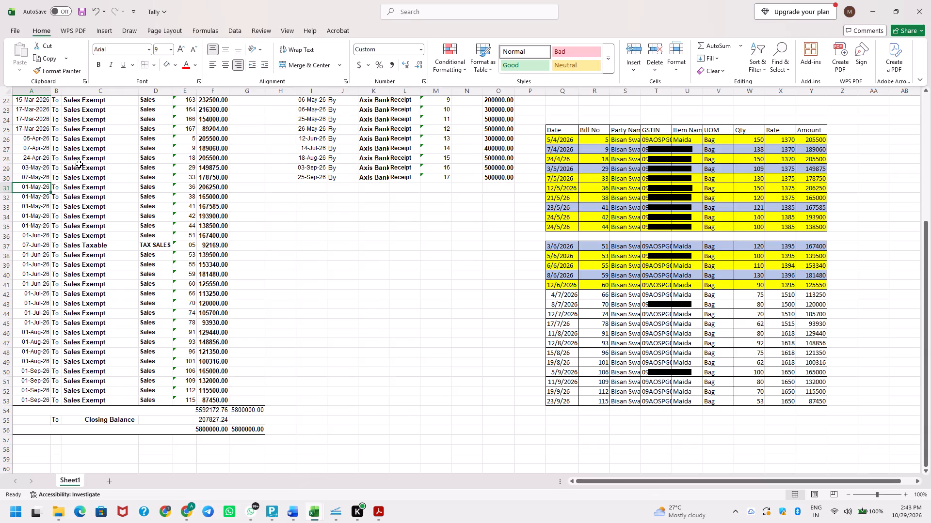
Set voucher 36's date in A31 with a formula adding 5 days to A30, giving 12-May-26.
{"action": "key", "text": "plus"}
{"action": "key", "text": "Up"}
{"action": "type", "text": "+1"}
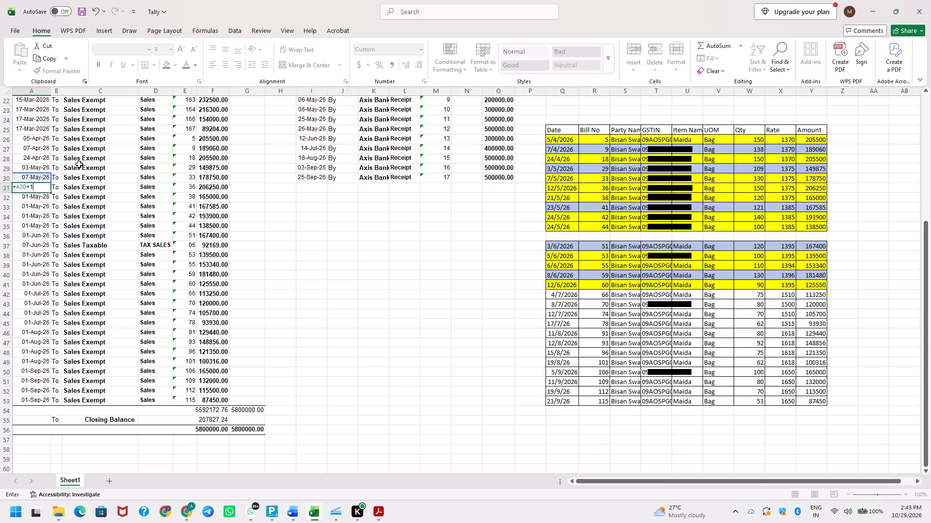
{"action": "key", "text": "BackSpace"}
{"action": "key", "text": "5"}
{"action": "key", "text": "Return"}
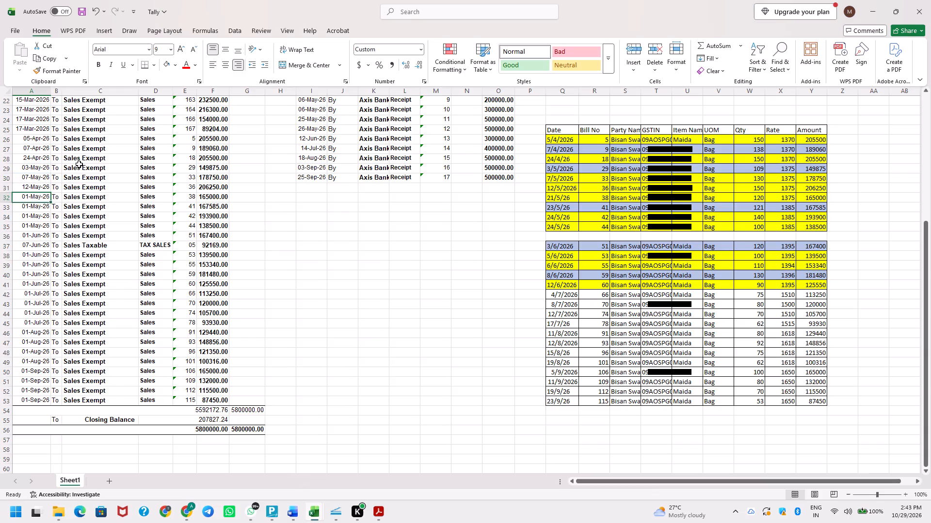
Set voucher 38's date in A32 with a formula adding 9 days to A31, giving 21-May-26.
{"action": "key", "text": "shift+space"}
{"action": "key", "text": "Left"}
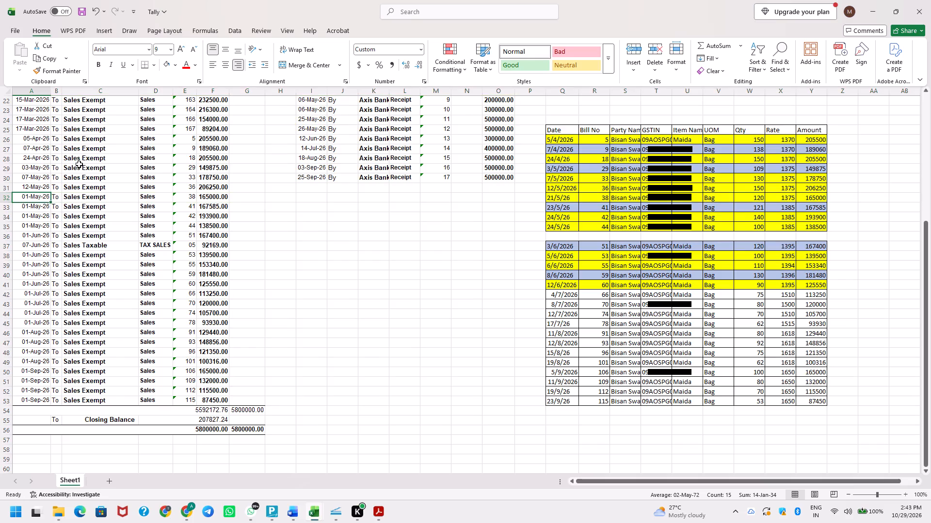
{"action": "key", "text": "plus"}
{"action": "key", "text": "Up"}
{"action": "type", "text": "+9"}
{"action": "key", "text": "Return"}
Set voucher 41's date in A33 with a formula adding 2 days to A32, giving 23-May-26.
{"action": "key", "text": "shift+space"}
{"action": "key", "text": "Left"}
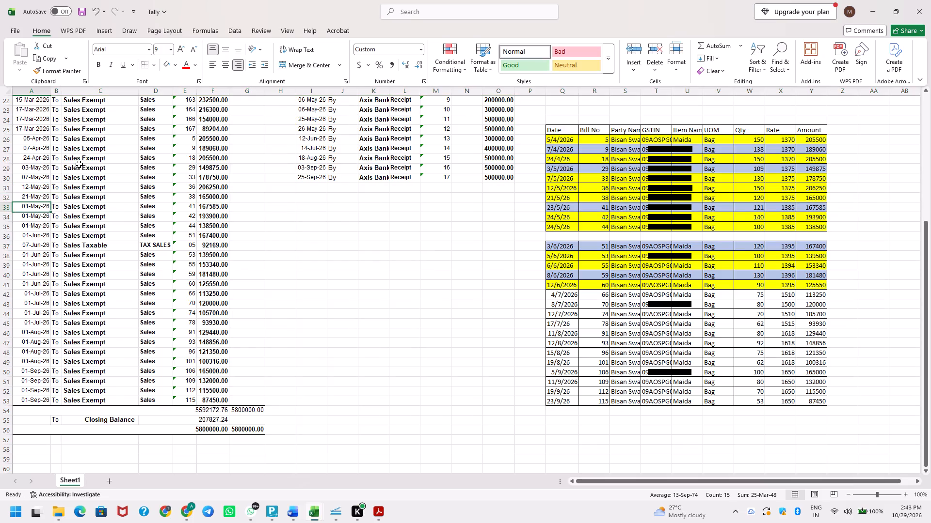
{"action": "key", "text": "Right"}
{"action": "key", "text": "Left"}
{"action": "key", "text": "plus"}
{"action": "key", "text": "Up"}
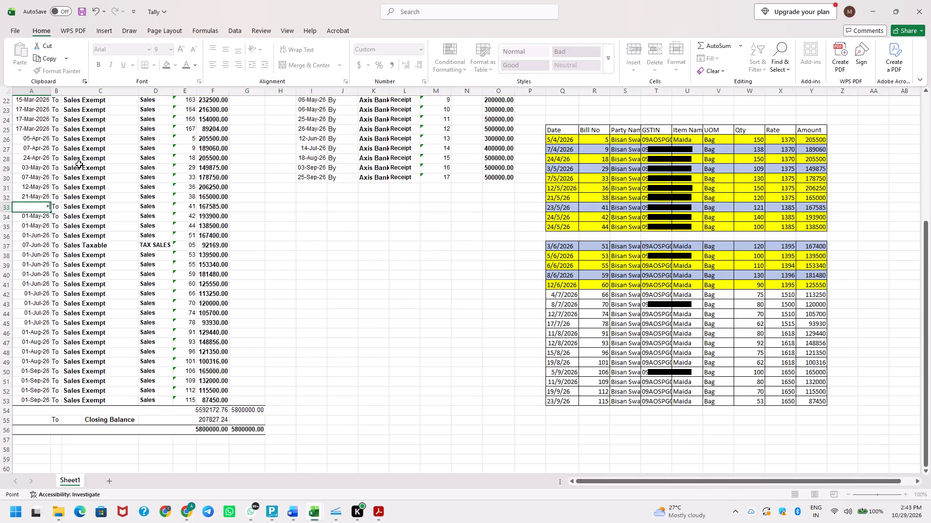
{"action": "key", "text": "plus"}
{"action": "key", "text": "1"}
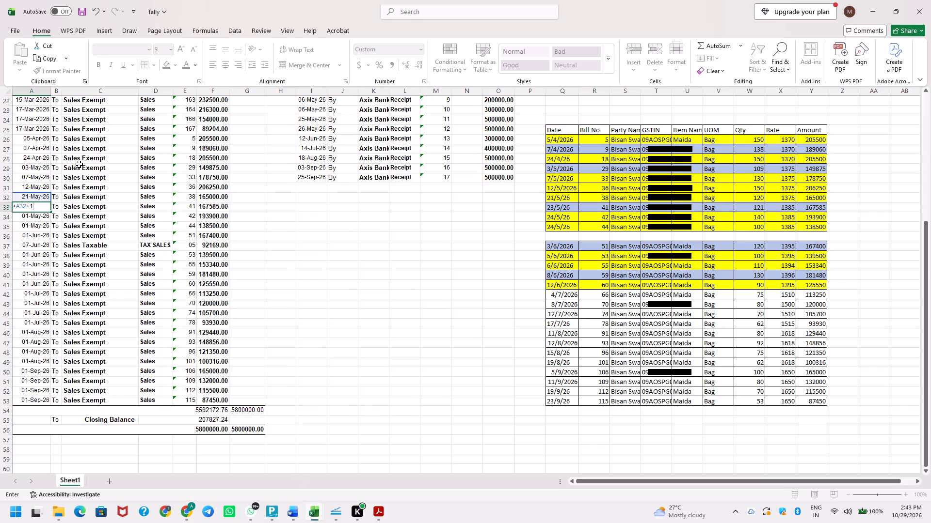
{"action": "key", "text": "BackSpace"}
{"action": "key", "text": "2"}
{"action": "key", "text": "Return"}
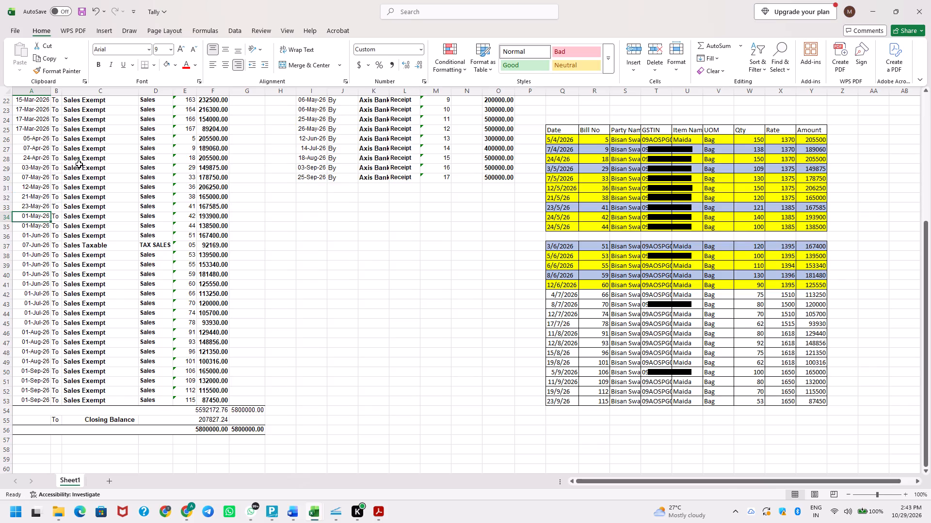
Set voucher 42's date in A34 with a formula adding 1 day to A33, giving 24-May-26.
{"action": "key", "text": "shift+space"}
{"action": "key", "text": "shift+Left"}
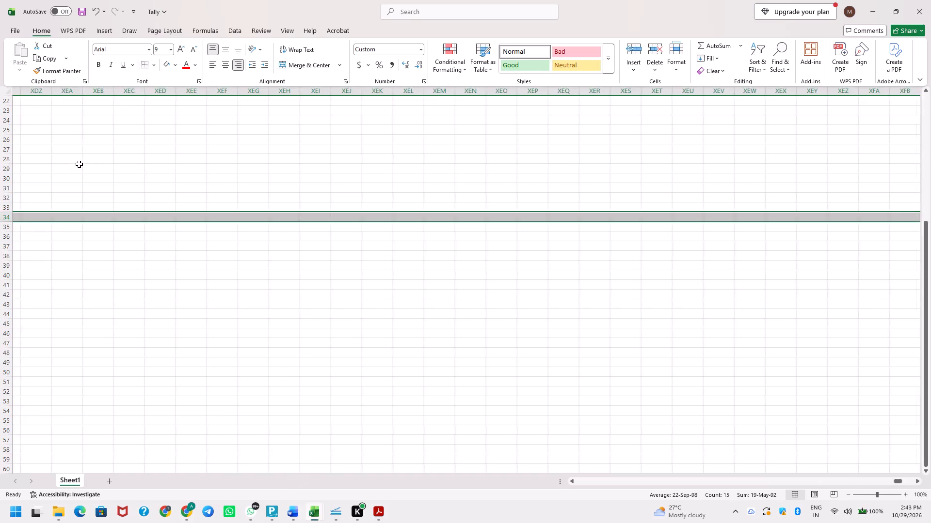
{"action": "key", "text": "ctrl+Left"}
{"action": "key", "text": "plus"}
{"action": "key", "text": "Up"}
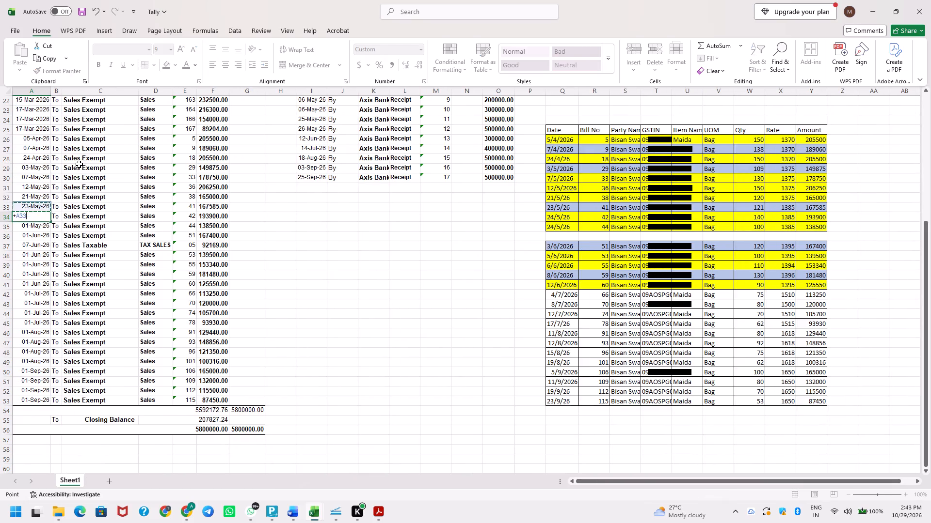
{"action": "type", "text": "+1"}
{"action": "key", "text": "Return"}
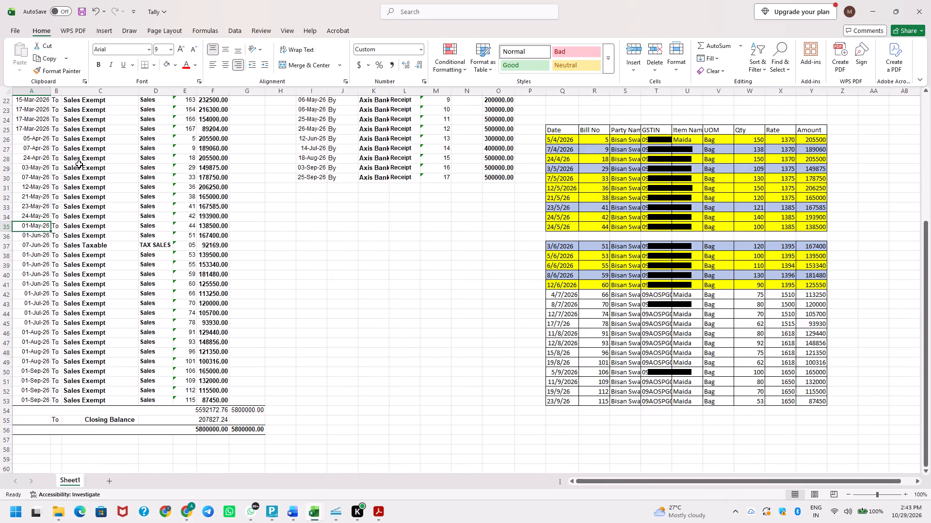
Copy voucher 42's date from A34 into A35 for voucher 44 as a value only, 24-May-26, and check its row.
{"action": "key", "text": "Up"}
{"action": "key", "text": "ctrl+c"}
{"action": "key", "text": "Down"}
{"action": "key", "text": "alt+e"}
{"action": "type", "text": "svv"}
{"action": "key", "text": "Return"}
{"action": "key", "text": "Escape"}
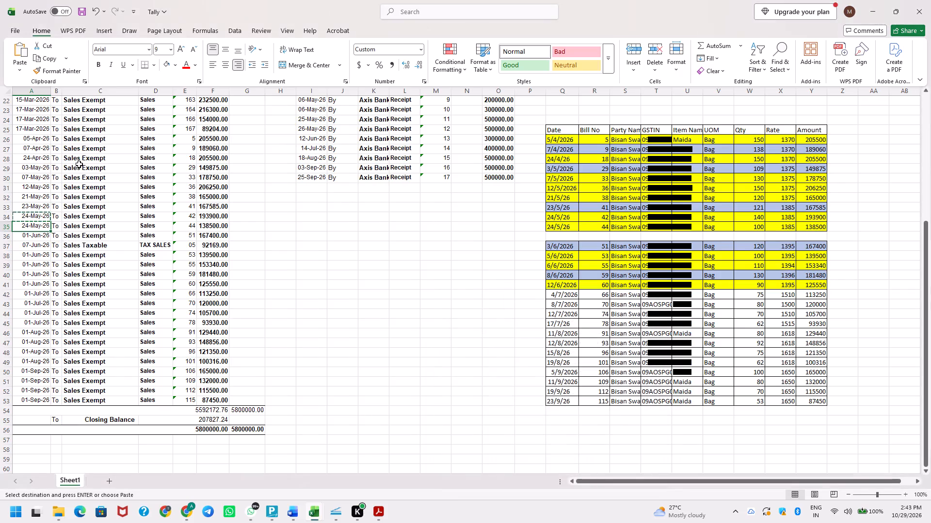
{"action": "key", "text": "shift+space"}
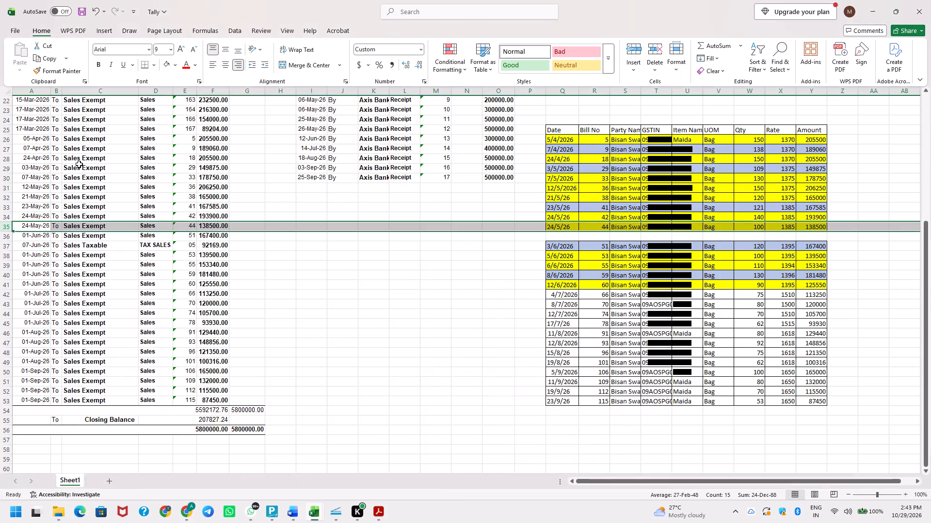
Set voucher 51's date in A36 with a formula adding 9 days to A35.
{"action": "key", "text": "Down"}
{"action": "key", "text": "shift+space"}
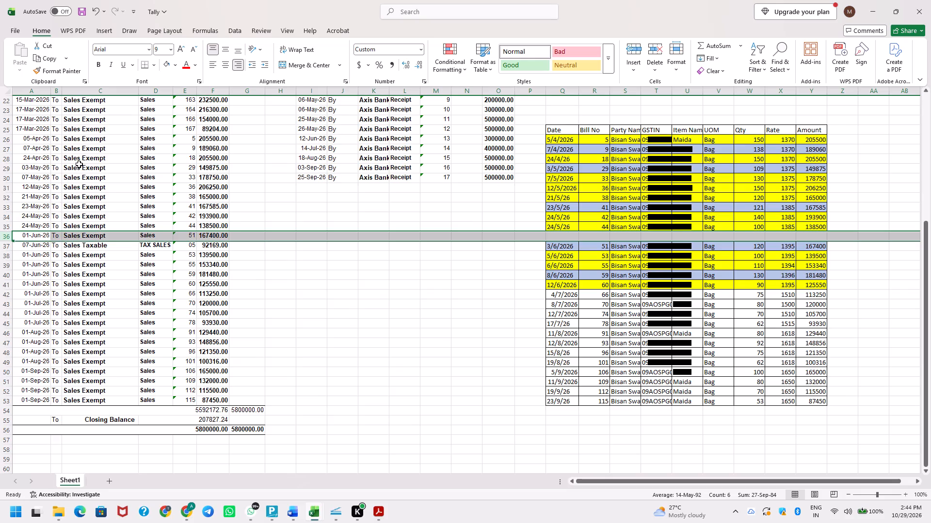
{"action": "key", "text": "Left"}
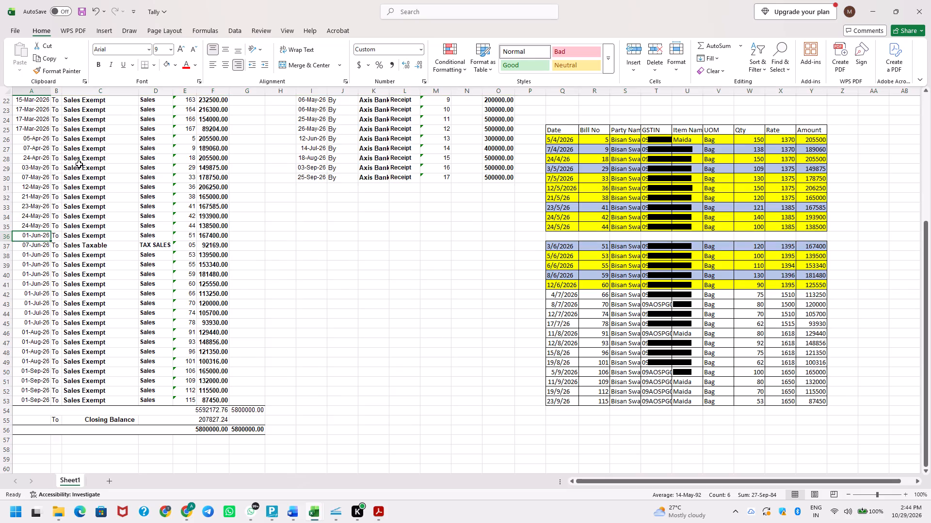
{"action": "key", "text": "3"}
{"action": "key", "text": "Escape"}
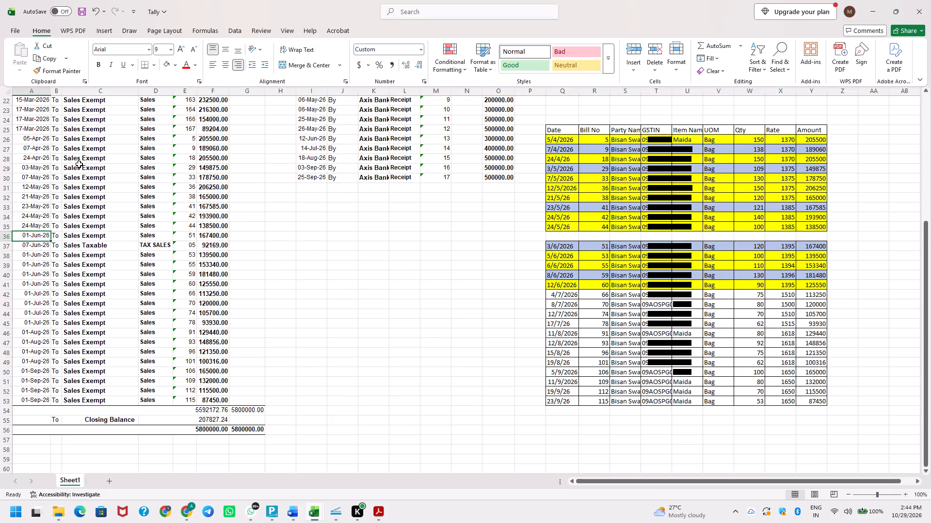
{"action": "key", "text": "plus"}
{"action": "key", "text": "Up"}
{"action": "key", "text": "plus"}
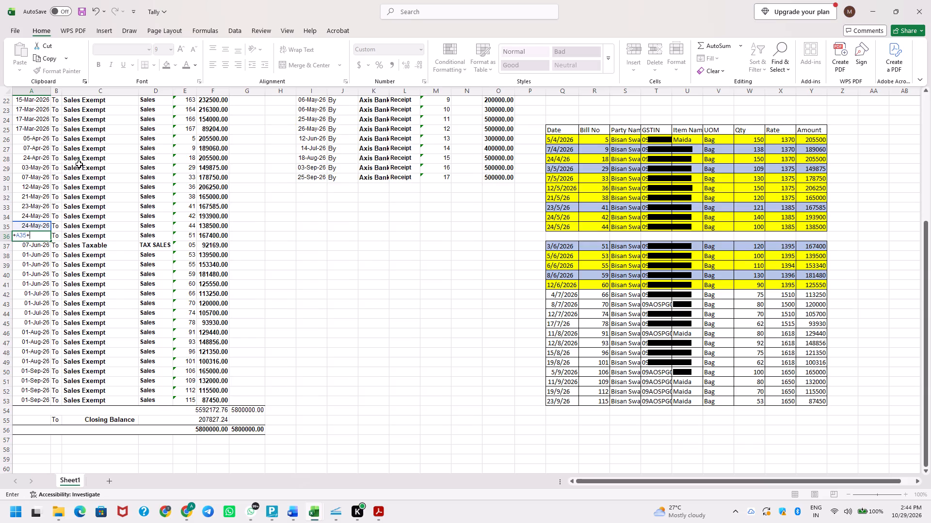
{"action": "key", "text": "9"}
{"action": "key", "text": "Return"}
Change the days added in A36's formula to 10, giving 03-Jun-26, and check the row against the bill list.
{"action": "key", "text": "Up"}
{"action": "key", "text": "F2"}
{"action": "key", "text": "Left"}
{"action": "key", "text": "shift+Right"}
{"action": "type", "text": "10"}
{"action": "key", "text": "Return"}
{"action": "key", "text": "Up"}
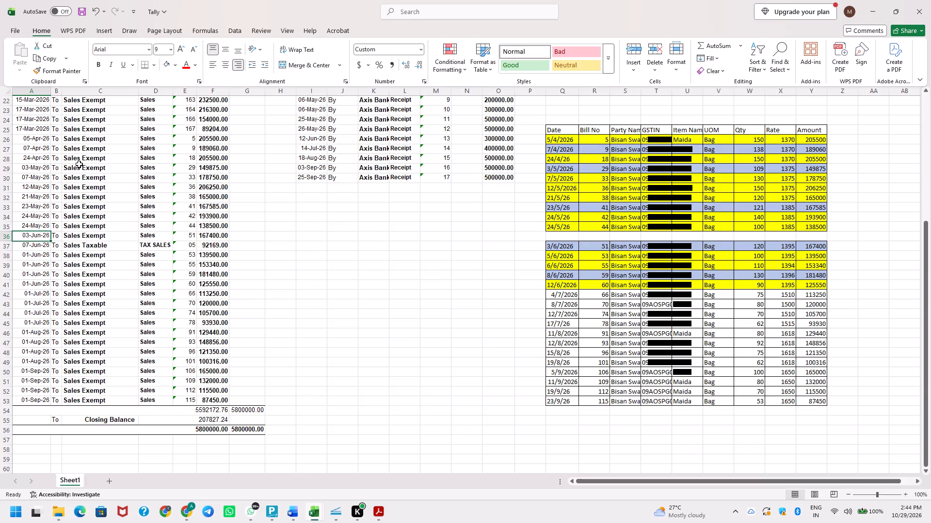
{"action": "key", "text": "shift+space"}
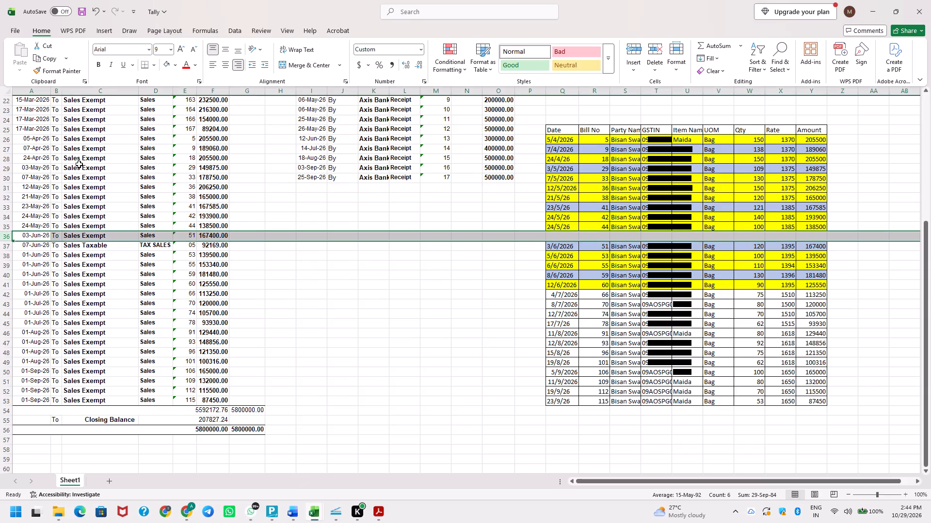
Move the bill list rows from bill 51 down to bill 115 up one row, starting at Q36, to close the gap.
{"action": "key", "text": "Right"}
{"action": "key", "text": "Right"}
{"action": "key", "text": "Down"}
{"action": "key", "text": "ctrl+Right"}
{"action": "key", "text": "ctrl+Right"}
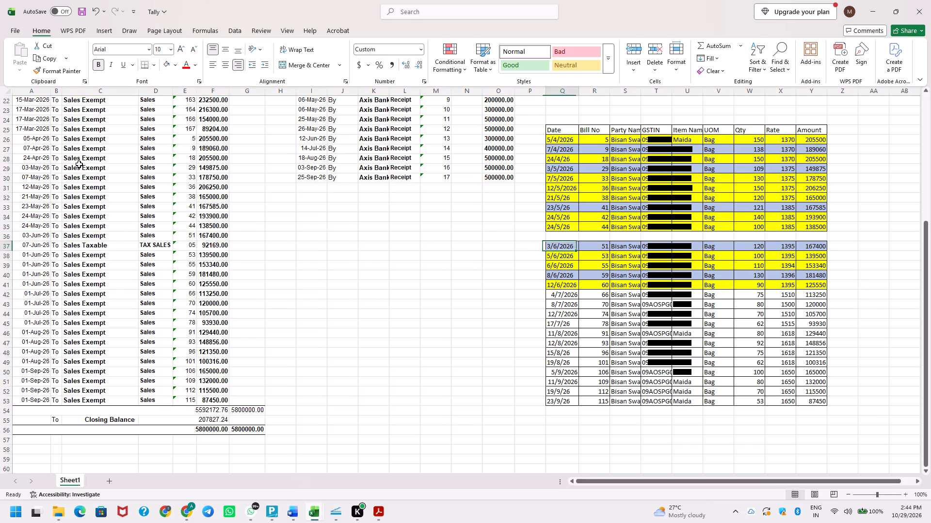
{"action": "key", "text": "Up"}
{"action": "key", "text": "Down"}
{"action": "key", "text": "ctrl+shift+Right"}
{"action": "key", "text": "ctrl+shift+Down"}
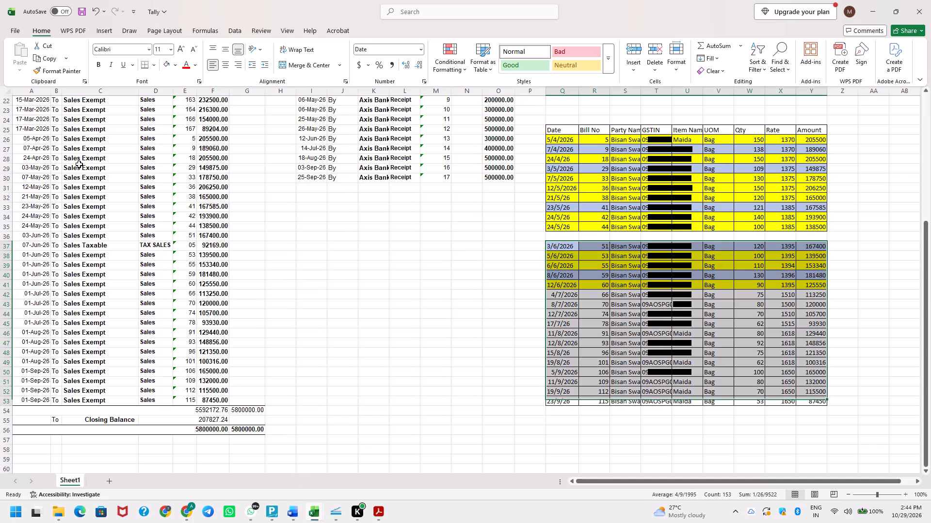
{"action": "key", "text": "ctrl+x"}
{"action": "key", "text": "Up"}
{"action": "key", "text": "Return"}
{"action": "key", "text": "Down"}
{"action": "key", "text": "Up"}
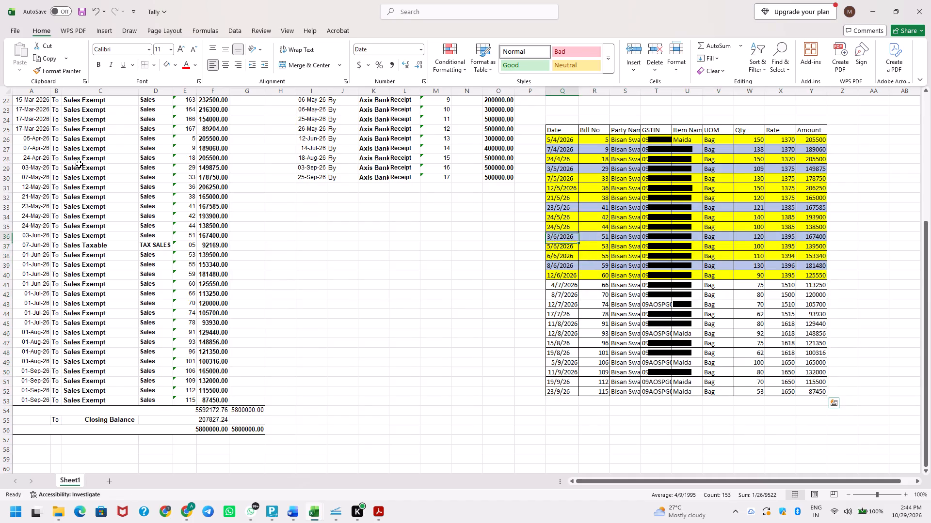
AutoFit the widths of the Party Name and GSTIN columns in the bill list.
{"action": "key", "text": "Right"}
{"action": "key", "text": "Up"}
{"action": "key", "text": "Left"}
{"action": "key", "text": "ctrl+Up"}
{"action": "key", "text": "ctrl+Right"}
{"action": "key", "text": "Left"}
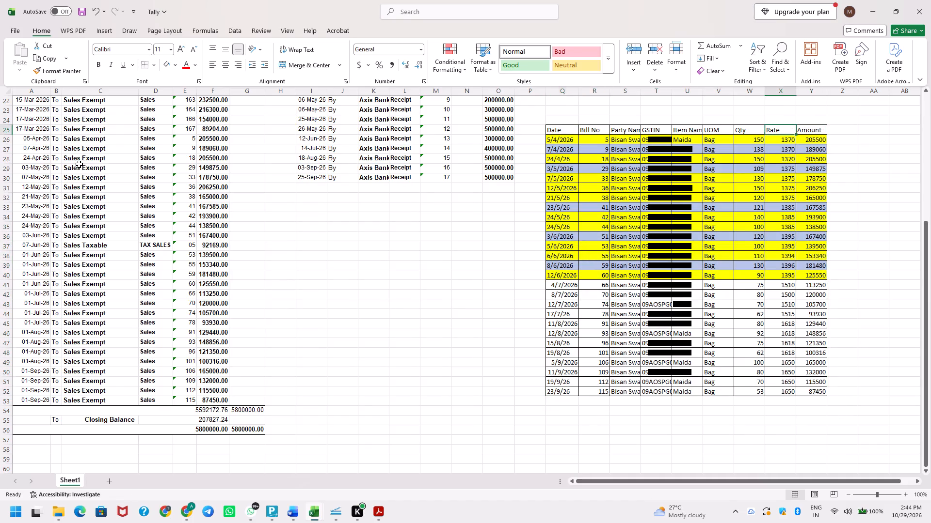
{"action": "key", "text": "ctrl+Left"}
{"action": "key", "text": "Right"}
{"action": "key", "text": "Right"}
{"action": "key", "text": "ctrl+shift+Down"}
{"action": "key", "text": "ctrl+shift+Right"}
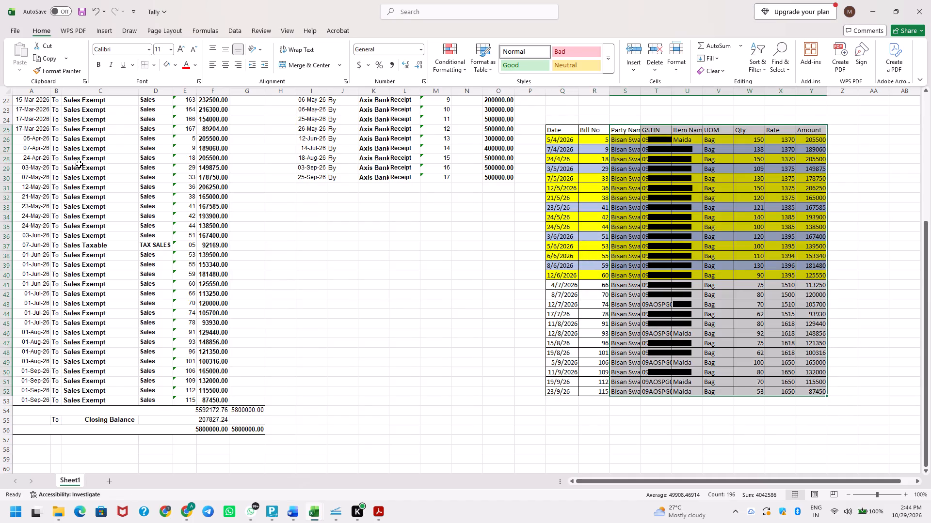
{"action": "key", "text": "shift+Left"}
{"action": "key", "text": "shift+Left"}
{"action": "key", "text": "shift+Left"}
{"action": "key", "text": "shift+Left"}
{"action": "key", "text": "shift+Left"}
{"action": "key", "text": "shift+Right"}
{"action": "key", "text": "shift+Left"}
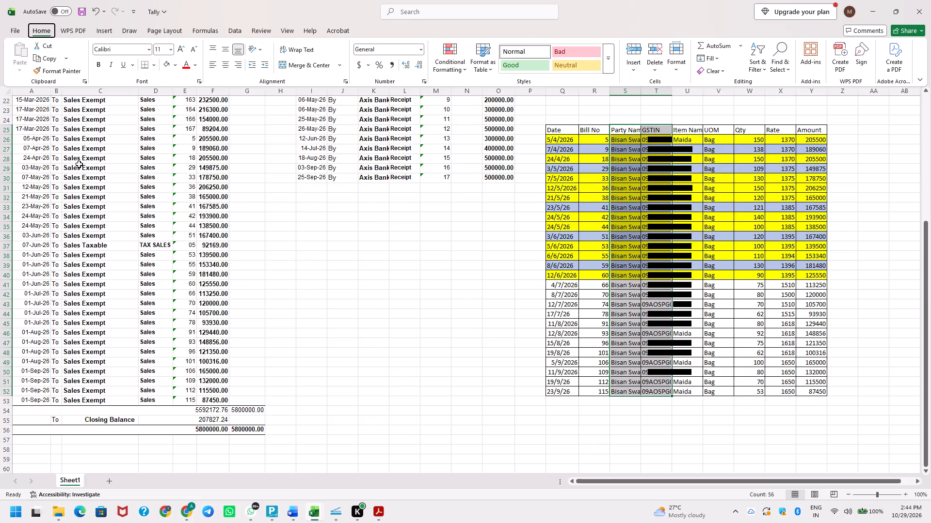
{"action": "type", "text": "oca"}
{"action": "key", "text": "Down"}
{"action": "key", "text": "Left"}
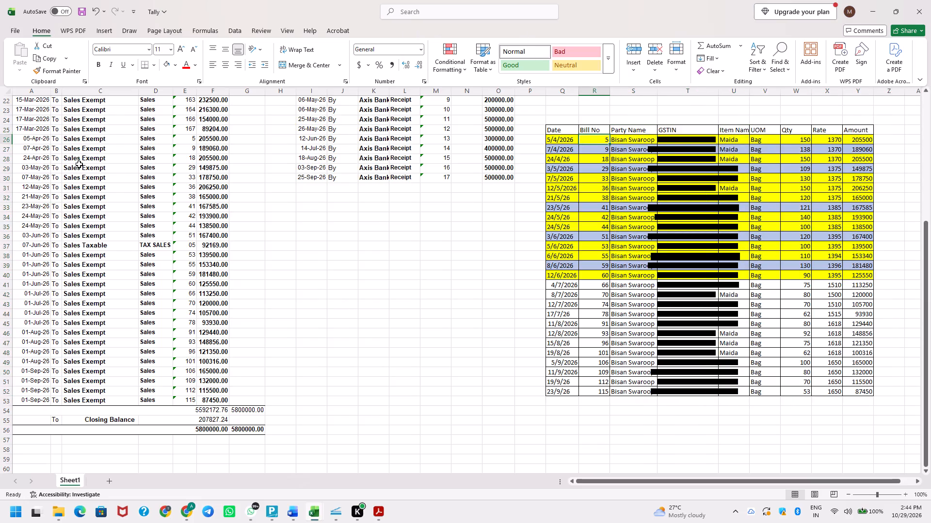
Move the Sales Taxable entry for voucher 05 from A37:F37 to I37, out of the sales list.
{"action": "key", "text": "ctrl+Down"}
{"action": "key", "text": "Up"}
{"action": "key", "text": "Up"}
{"action": "key", "text": "Up"}
{"action": "key", "text": "Up"}
{"action": "key", "text": "Up"}
{"action": "key", "text": "Up"}
{"action": "key", "text": "Up"}
{"action": "key", "text": "Up"}
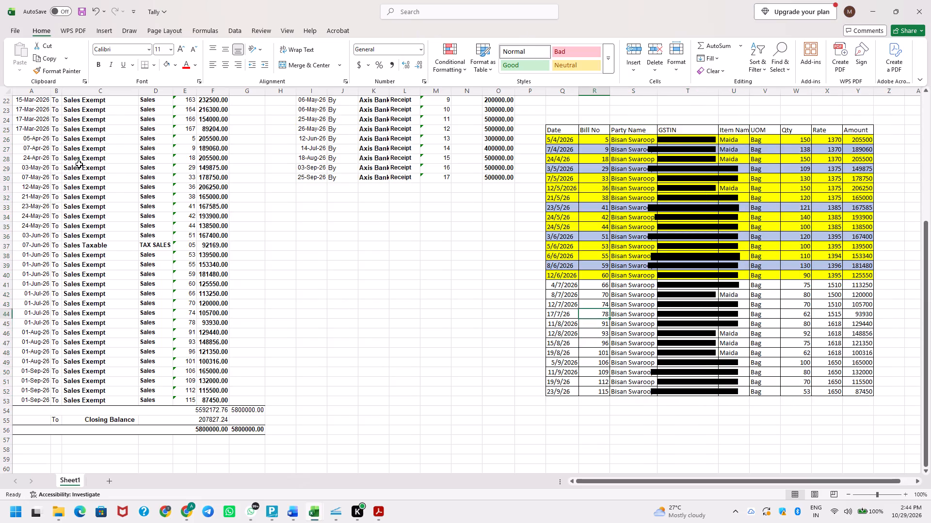
{"action": "key", "text": "Up"}
{"action": "key", "text": "Up"}
{"action": "key", "text": "Up"}
{"action": "key", "text": "Up"}
{"action": "key", "text": "Left"}
{"action": "key", "text": "ctrl+Left"}
{"action": "key", "text": "ctrl+Left"}
{"action": "key", "text": "Up"}
{"action": "key", "text": "Up"}
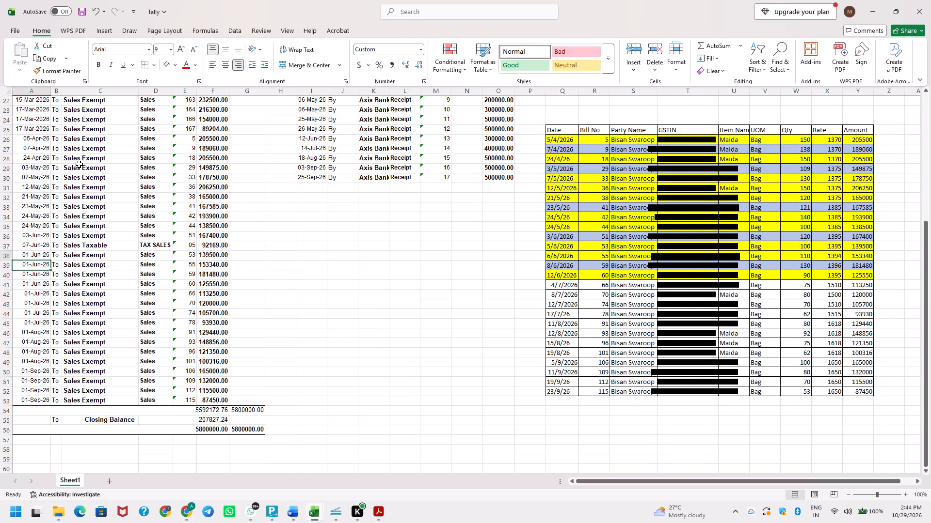
{"action": "key", "text": "Up"}
{"action": "key", "text": "Up"}
{"action": "key", "text": "Down"}
{"action": "key", "text": "ctrl+shift+Right"}
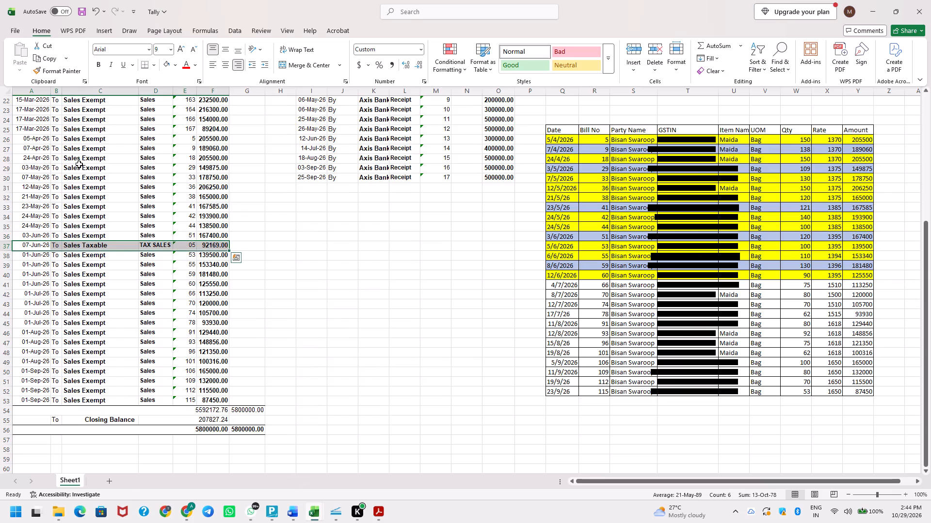
{"action": "key", "text": "ctrl+x"}
{"action": "key", "text": "Right"}
{"action": "key", "text": "Right"}
{"action": "key", "text": "Right"}
{"action": "key", "text": "Right"}
{"action": "key", "text": "Right"}
{"action": "key", "text": "Right"}
{"action": "key", "text": "Right"}
{"action": "key", "text": "Right"}
{"action": "key", "text": "Right"}
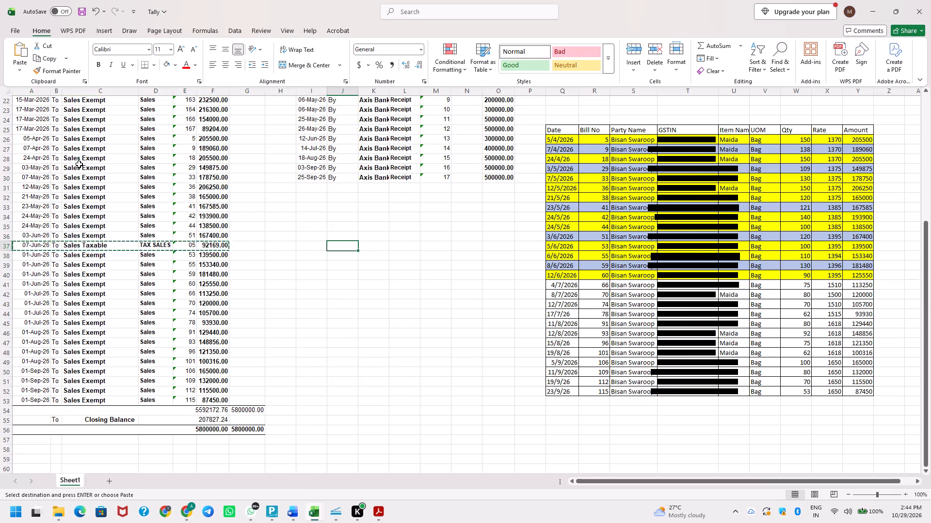
{"action": "key", "text": "Left"}
{"action": "key", "text": "Return"}
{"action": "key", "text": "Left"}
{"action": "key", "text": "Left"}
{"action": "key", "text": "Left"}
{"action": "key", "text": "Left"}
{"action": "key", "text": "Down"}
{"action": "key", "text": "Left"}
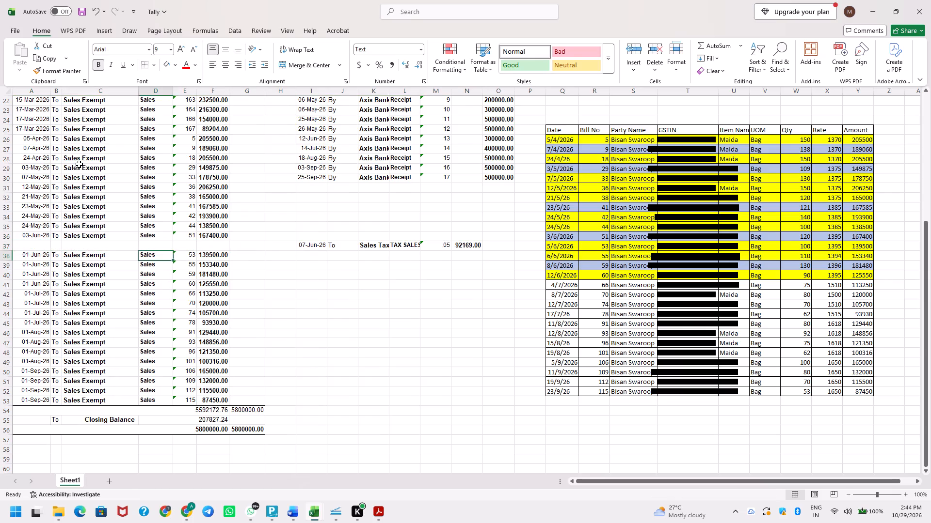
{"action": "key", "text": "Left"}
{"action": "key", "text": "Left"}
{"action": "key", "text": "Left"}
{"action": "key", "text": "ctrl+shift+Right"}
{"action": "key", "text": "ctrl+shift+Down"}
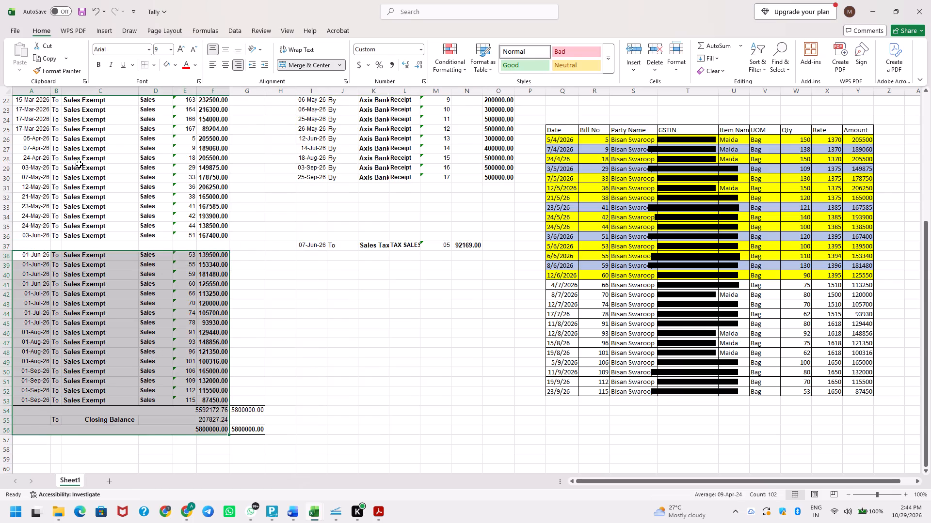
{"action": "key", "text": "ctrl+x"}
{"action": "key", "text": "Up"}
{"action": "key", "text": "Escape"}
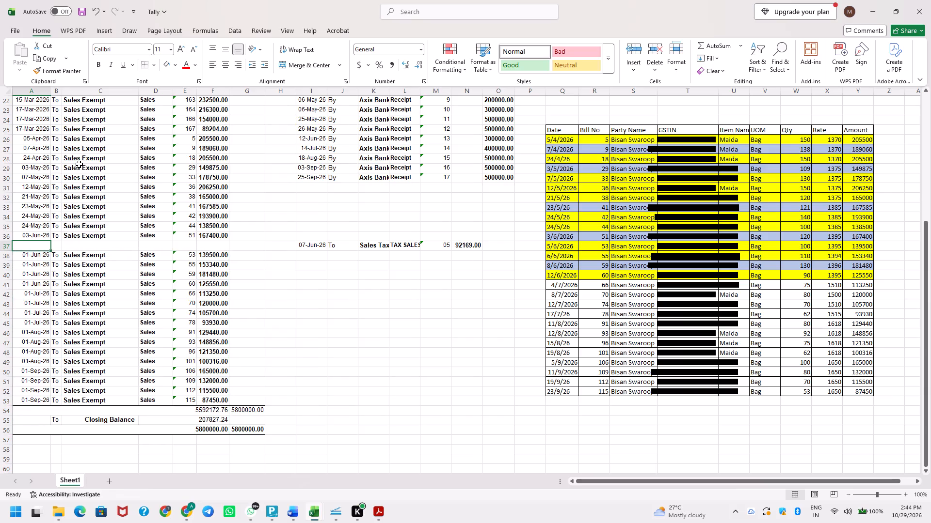
Cut the ledger block A38:G56 including its totals, try placing it at A37, and place it at I38 instead.
{"action": "key", "text": "Down"}
{"action": "key", "text": "ctrl+shift+Right"}
{"action": "key", "text": "ctrl+shift+Down"}
{"action": "key", "text": "shift+Right"}
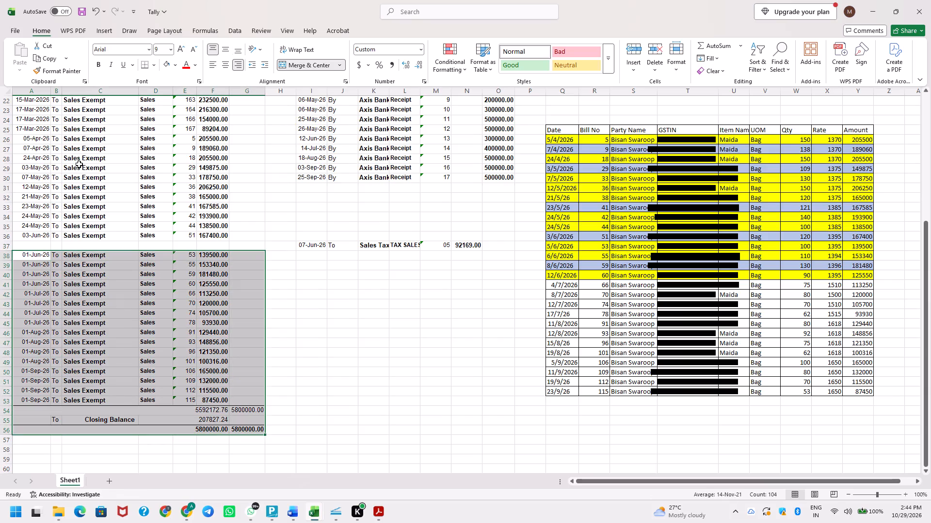
{"action": "key", "text": "ctrl+x"}
{"action": "key", "text": "Up"}
{"action": "key", "text": "Return"}
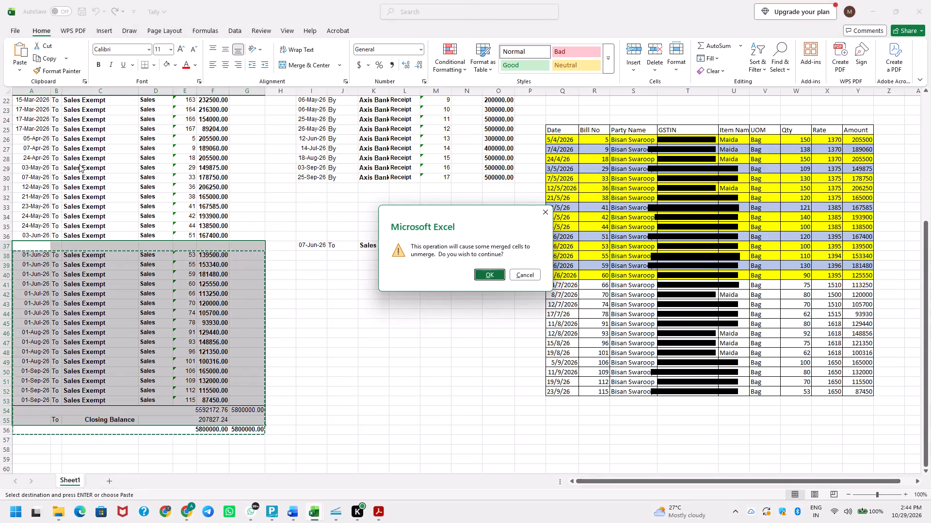
{"action": "key", "text": "Escape"}
{"action": "key", "text": "Right"}
{"action": "key", "text": "Right"}
{"action": "key", "text": "Right"}
{"action": "key", "text": "Right"}
{"action": "key", "text": "Right"}
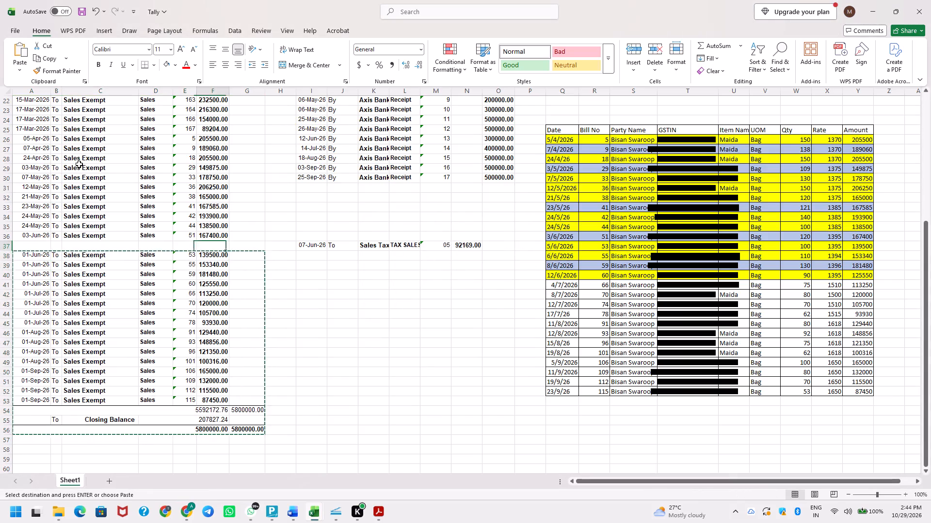
{"action": "key", "text": "Right"}
{"action": "key", "text": "Down"}
{"action": "key", "text": "Right"}
{"action": "key", "text": "Right"}
{"action": "key", "text": "Return"}
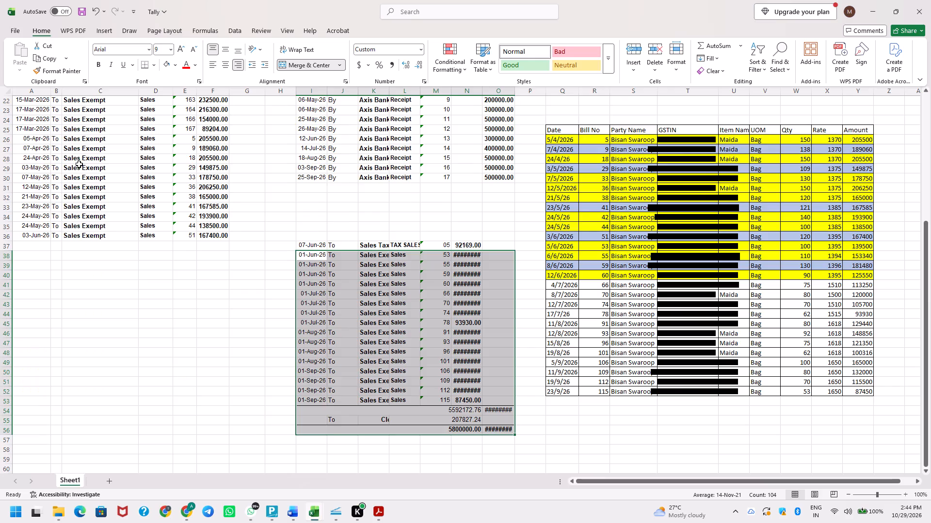
Move the parked ledger block from I38 back to the sales side, starting at A37.
{"action": "key", "text": "ctrl+x"}
{"action": "key", "text": "ctrl+Left"}
{"action": "key", "text": "Up"}
{"action": "key", "text": "Return"}
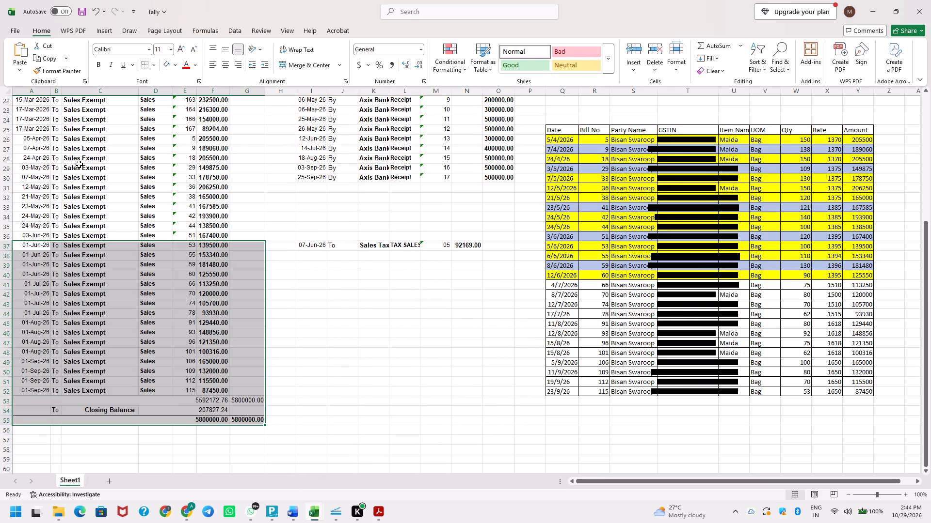
Check voucher 53's row and set its date in A37 with a formula adding 2 days to A36, giving 05-Jun-26.
{"action": "key", "text": "Down"}
{"action": "key", "text": "Down"}
{"action": "key", "text": "Right"}
{"action": "key", "text": "Right"}
{"action": "key", "text": "Up"}
{"action": "key", "text": "Up"}
{"action": "key", "text": "Left"}
{"action": "key", "text": "Left"}
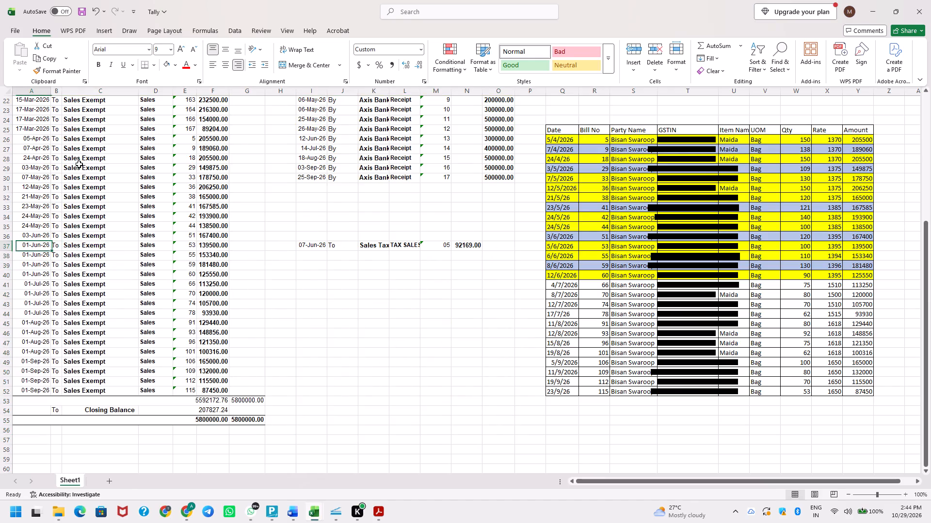
{"action": "key", "text": "Left"}
{"action": "key", "text": "shift+space"}
{"action": "key", "text": "Left"}
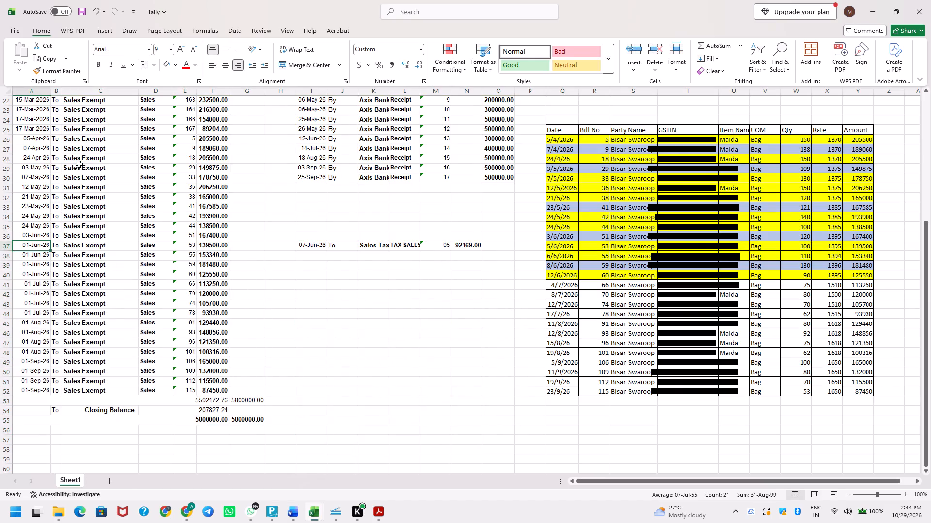
{"action": "key", "text": "plus"}
{"action": "key", "text": "Up"}
{"action": "type", "text": "+2"}
{"action": "key", "text": "Return"}
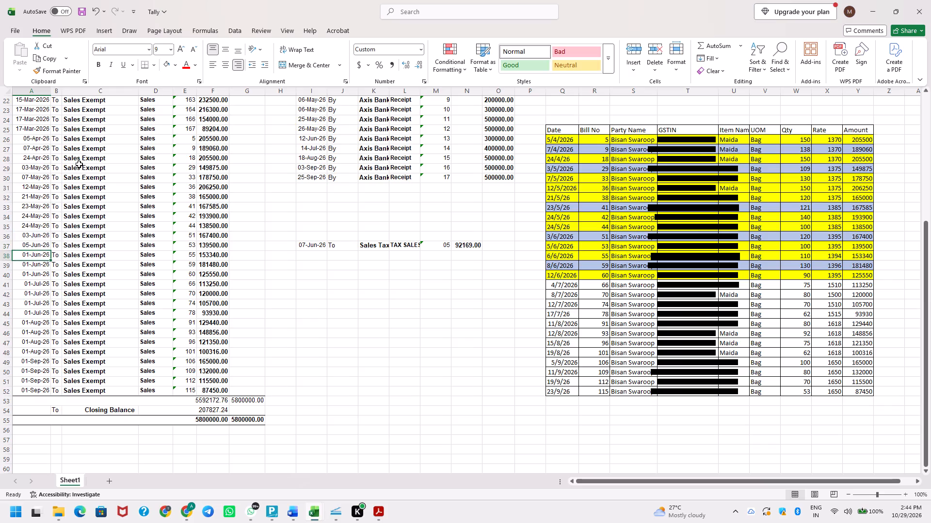
Check voucher 55's row and set its date in A38 with a formula adding 1 day to A37, giving 06-Jun-26.
{"action": "key", "text": "shift+space"}
{"action": "key", "text": "Right"}
{"action": "key", "text": "Left"}
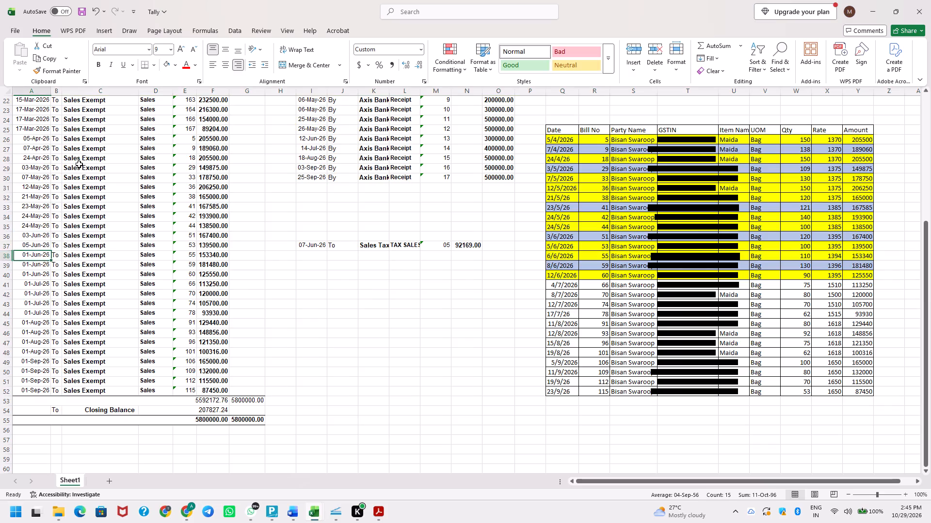
{"action": "key", "text": "plus"}
{"action": "key", "text": "Up"}
{"action": "type", "text": "+1"}
{"action": "key", "text": "Return"}
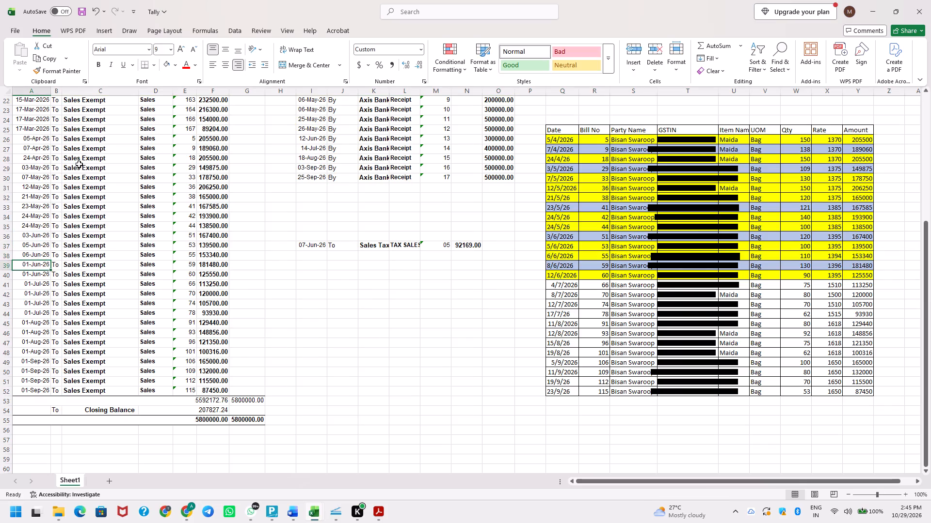
Set voucher 59's date in A39 with a formula adding 2 days to A38, giving 08-Jun-26.
{"action": "key", "text": "plus"}
{"action": "key", "text": "Down"}
{"action": "key", "text": "Up"}
{"action": "key", "text": "Up"}
{"action": "type", "text": "+2"}
{"action": "key", "text": "Return"}
Check voucher 60's row and set its date in A40 with a formula adding 4 days to A39, giving 12-Jun-26.
{"action": "key", "text": "shift+space"}
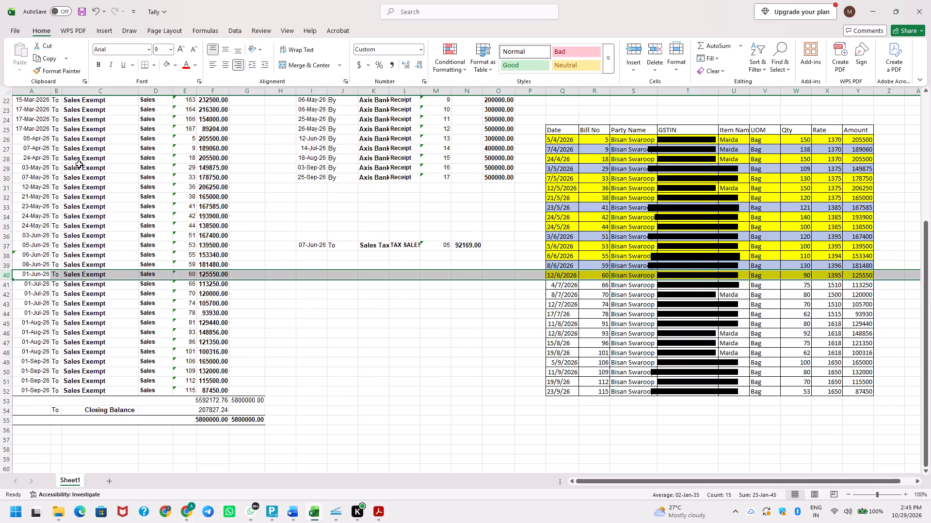
{"action": "key", "text": "Left"}
{"action": "key", "text": "Right"}
{"action": "key", "text": "Left"}
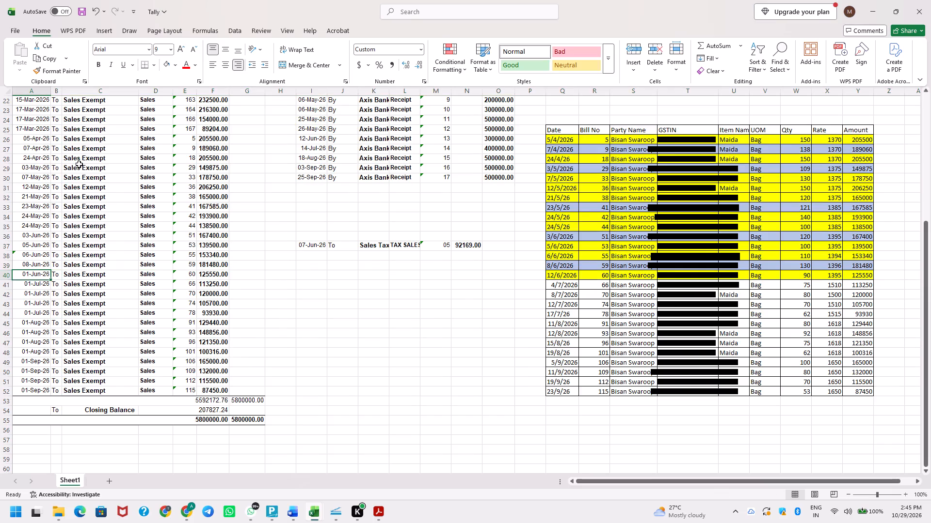
{"action": "key", "text": "plus"}
{"action": "key", "text": "Up"}
{"action": "type", "text": "+4"}
{"action": "key", "text": "Return"}
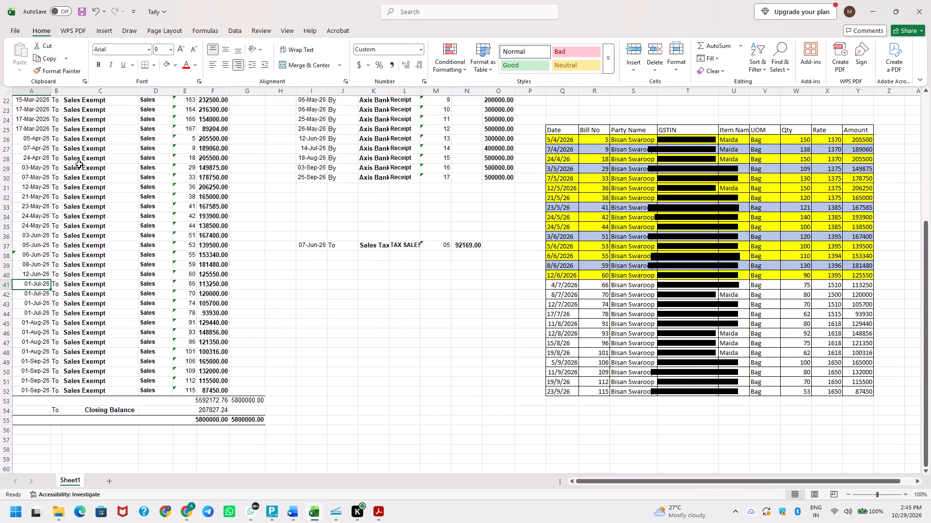
Check voucher 66's row and set its date in A41 with a formula adding 12 days to A40, giving 24-Jun-26.
{"action": "key", "text": "shift+space"}
{"action": "key", "text": "Right"}
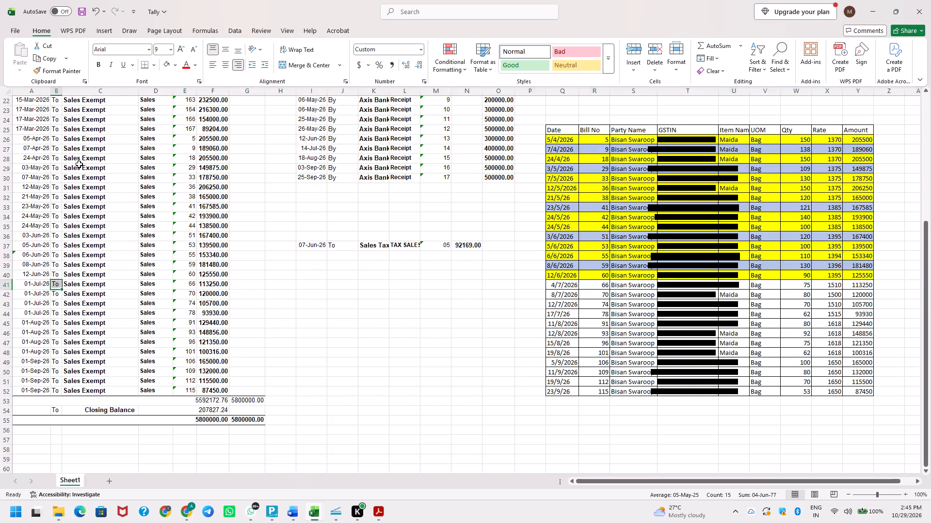
{"action": "key", "text": "Left"}
{"action": "key", "text": "plus"}
{"action": "key", "text": "Up"}
{"action": "key", "text": "plus"}
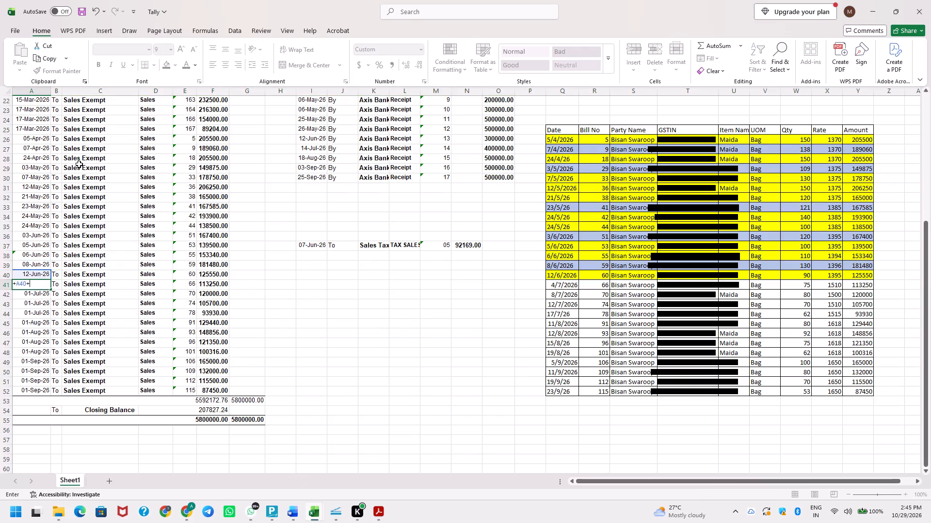
{"action": "type", "text": "12"}
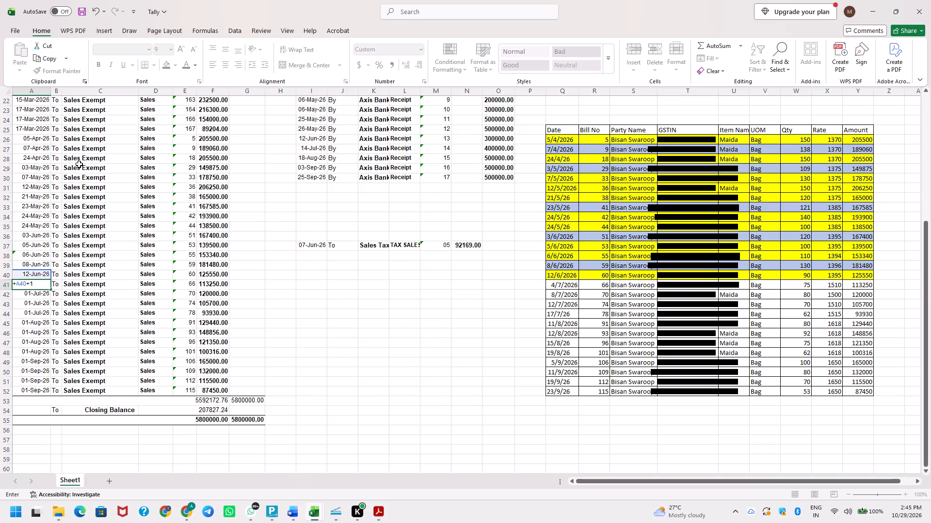
{"action": "key", "text": "Return"}
Change the days added in A41's formula for voucher 66 to 19.
{"action": "key", "text": "Up"}
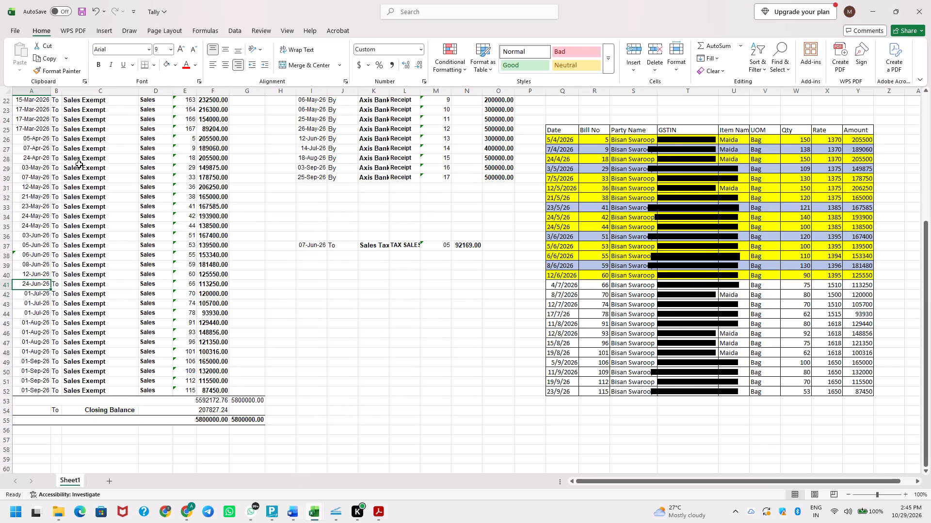
{"action": "key", "text": "F2"}
{"action": "key", "text": "shift+Left"}
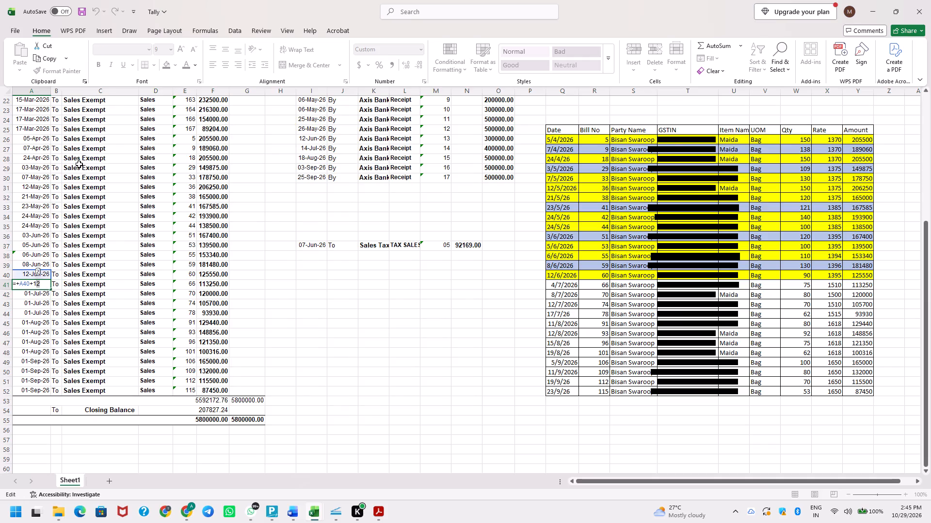
{"action": "key", "text": "9"}
{"action": "key", "text": "Return"}
Change the days added in A41's formula for voucher 66 to 22, giving 04-Jul-26, and check its row against the bill list.
{"action": "key", "text": "Up"}
{"action": "key", "text": "F2"}
{"action": "key", "text": "shift+Left"}
{"action": "key", "text": "shift+Left"}
{"action": "type", "text": "22"}
{"action": "key", "text": "Return"}
{"action": "key", "text": "Up"}
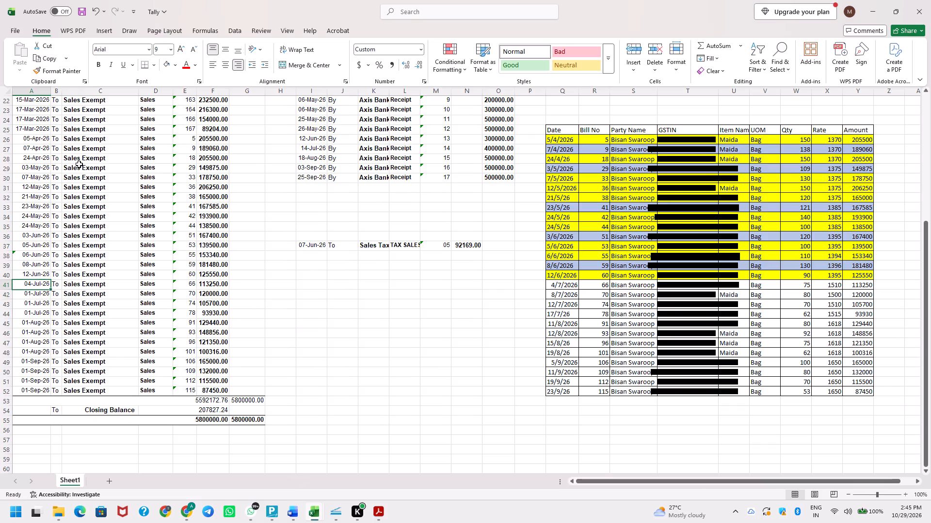
{"action": "key", "text": "shift+space"}
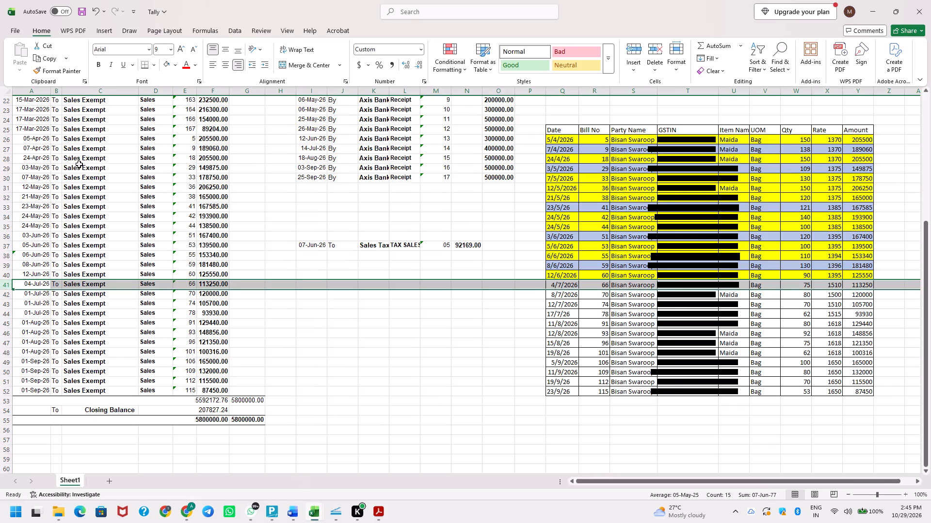
{"action": "key", "text": "Down"}
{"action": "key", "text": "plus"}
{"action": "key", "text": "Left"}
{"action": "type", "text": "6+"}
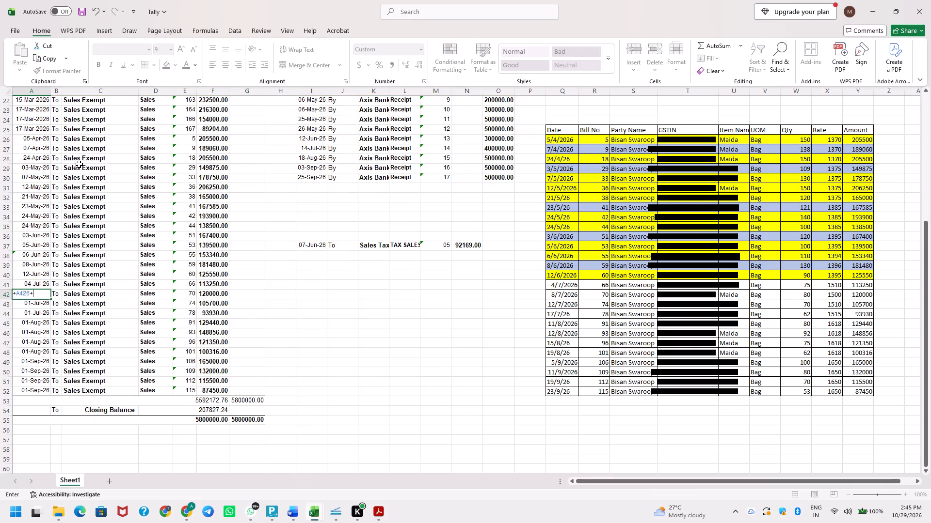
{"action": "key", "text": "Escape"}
Set voucher 70's date in A42 with a formula adding 4 days to A41, giving 08-Jul-26.
{"action": "key", "text": "plus"}
{"action": "key", "text": "Up"}
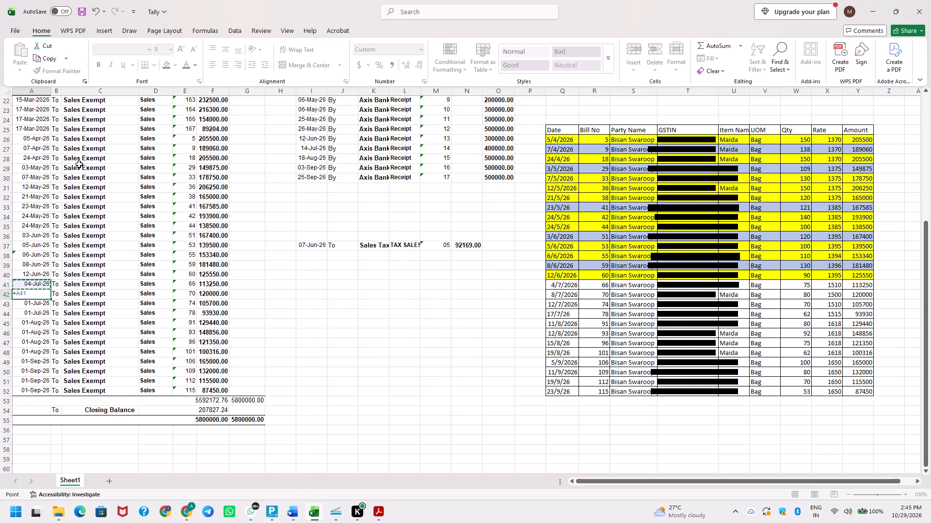
{"action": "type", "text": "+4"}
{"action": "key", "text": "Return"}
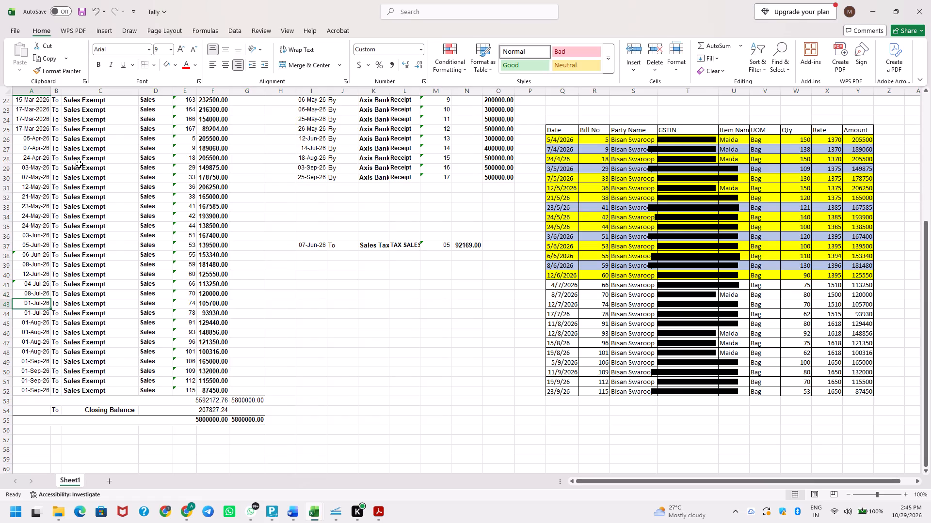
Set voucher 74's date in A43 with a formula adding 4 days to A42, giving 12-Jul-26.
{"action": "key", "text": "plus"}
{"action": "key", "text": "Up"}
{"action": "type", "text": "+4"}
{"action": "key", "text": "Return"}
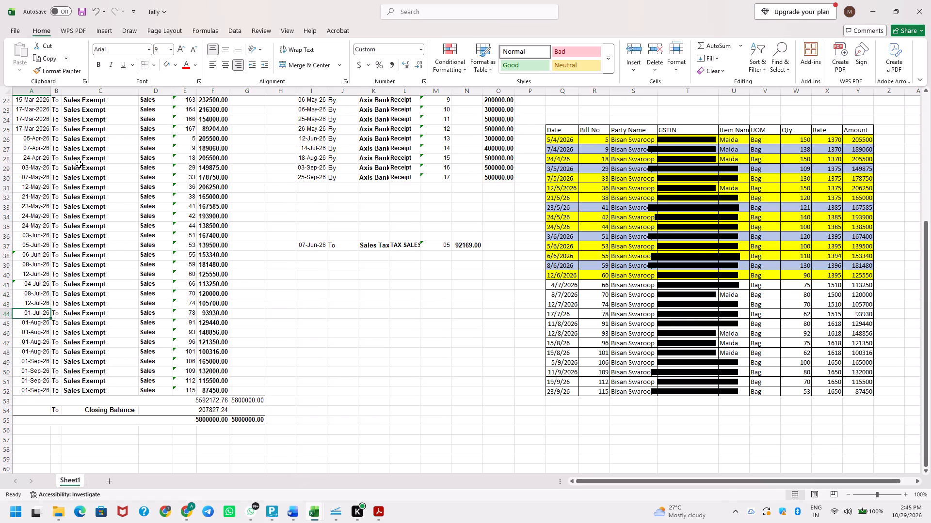
Check voucher 78's row and set its date in A44 with a formula adding 3 days to A43, giving 15-Jul-26.
{"action": "key", "text": "shift+space"}
{"action": "key", "text": "Left"}
{"action": "key", "text": "Right"}
{"action": "key", "text": "Left"}
{"action": "key", "text": "plus"}
{"action": "key", "text": "Up"}
{"action": "type", "text": "+3"}
{"action": "key", "text": "Return"}
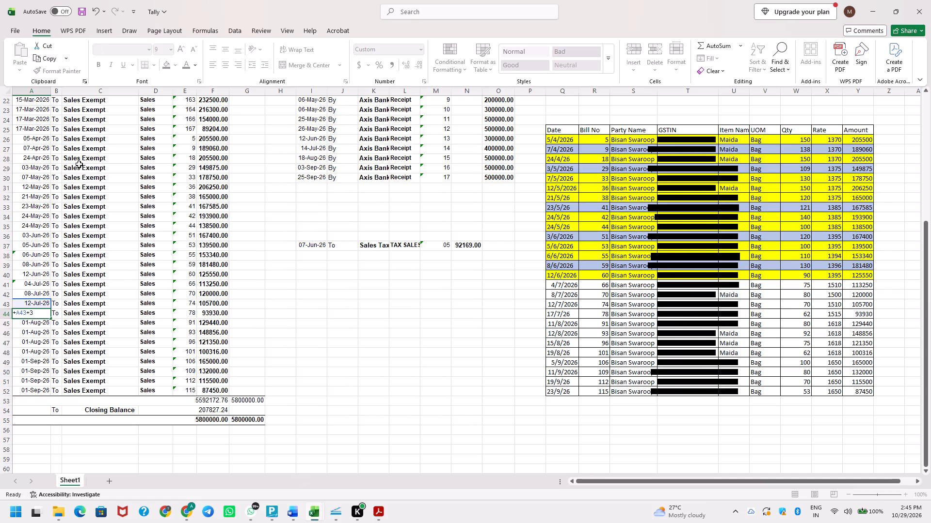
Change the days added in A44's formula for voucher 78 to 5, giving 17-Jul-26, and check its row against the bill list.
{"action": "key", "text": "Up"}
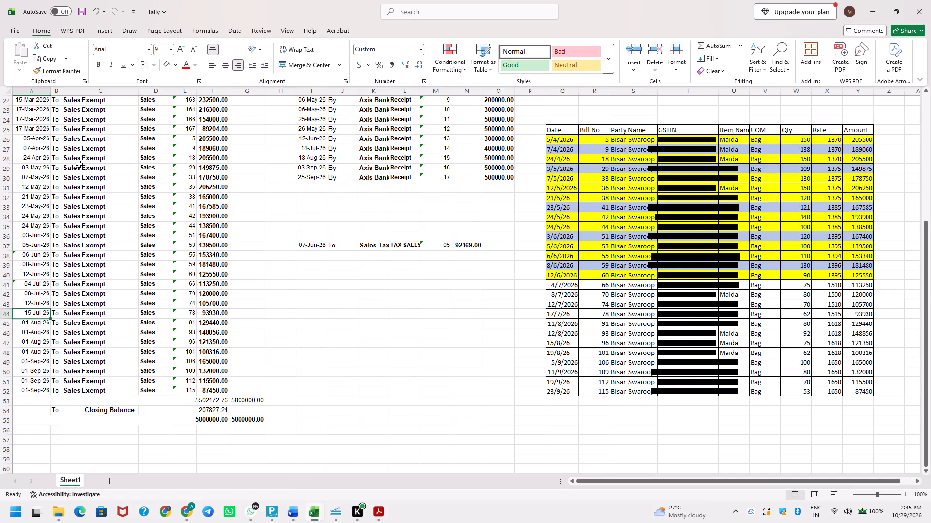
{"action": "key", "text": "F2"}
{"action": "key", "text": "Left"}
{"action": "key", "text": "shift+Right"}
{"action": "key", "text": "5"}
{"action": "key", "text": "Return"}
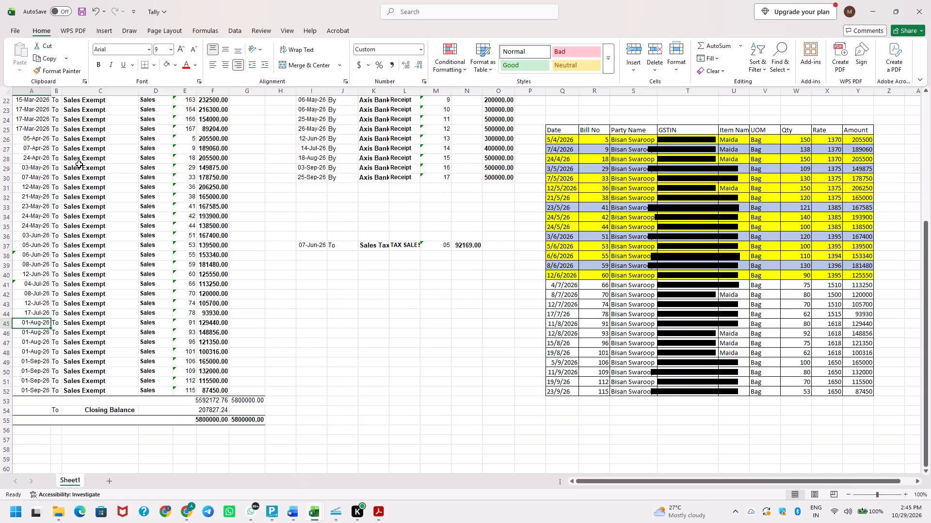
{"action": "key", "text": "Up"}
{"action": "key", "text": "shift+space"}
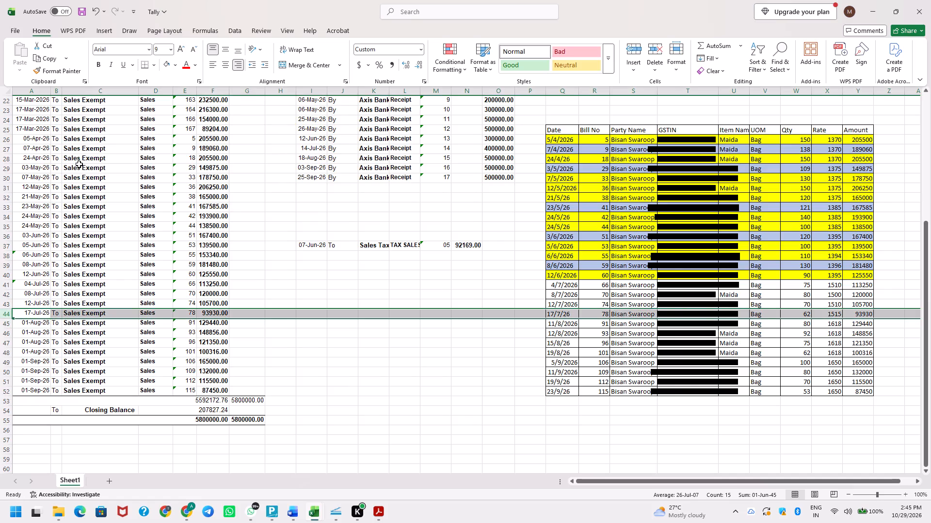
{"action": "key", "text": "Down"}
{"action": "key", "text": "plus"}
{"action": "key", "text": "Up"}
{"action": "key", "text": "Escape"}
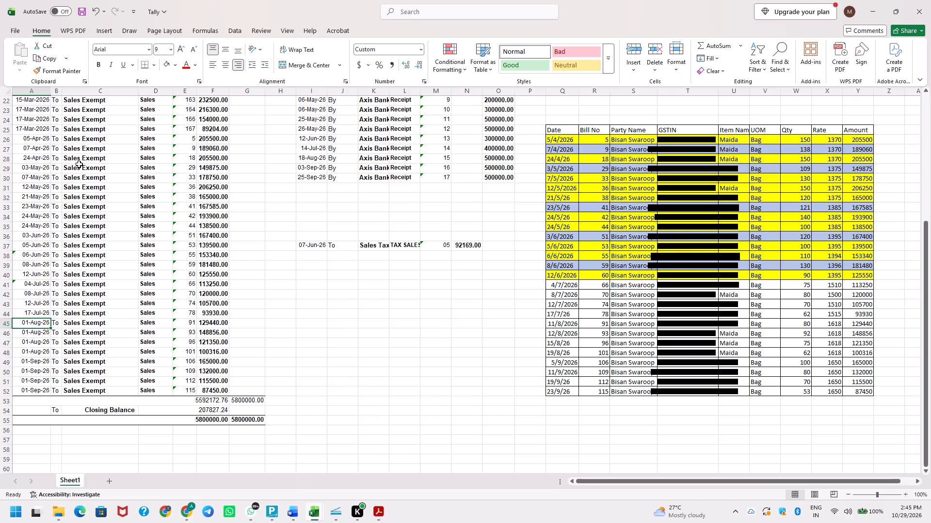
Set voucher 91's date in A45 with a formula adding 15 days to A44, giving 01-Aug-26.
{"action": "key", "text": "plus"}
{"action": "key", "text": "Up"}
{"action": "key", "text": "plus"}
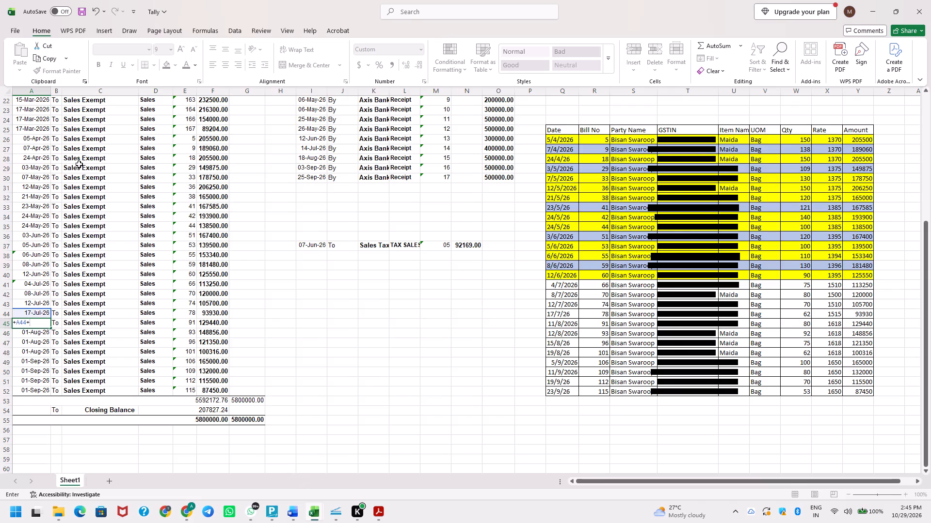
{"action": "type", "text": "15"}
{"action": "key", "text": "Return"}
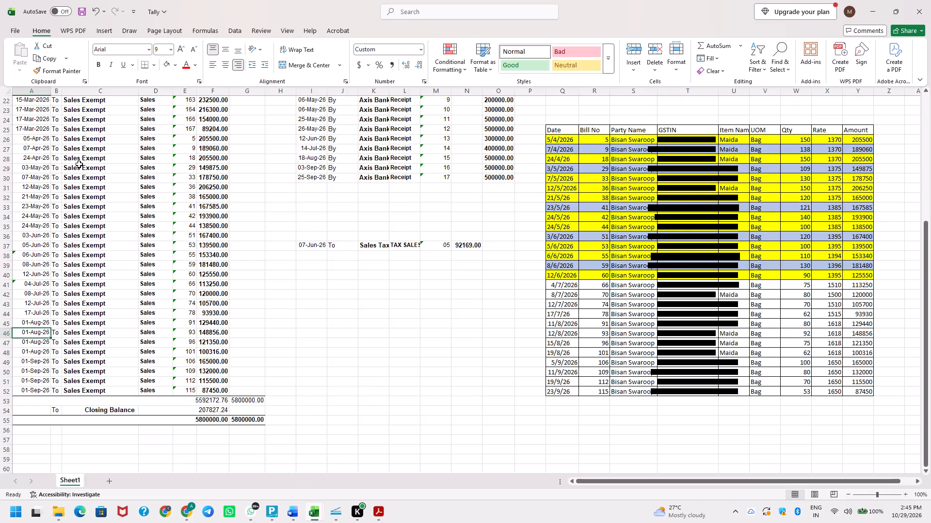
Check voucher 91's row, change the days added in A45's formula to 25, giving 11-Aug-26, and recheck the row.
{"action": "key", "text": "Up"}
{"action": "key", "text": "Escape"}
{"action": "key", "text": "Escape"}
{"action": "key", "text": "shift+space"}
{"action": "key", "text": "Left"}
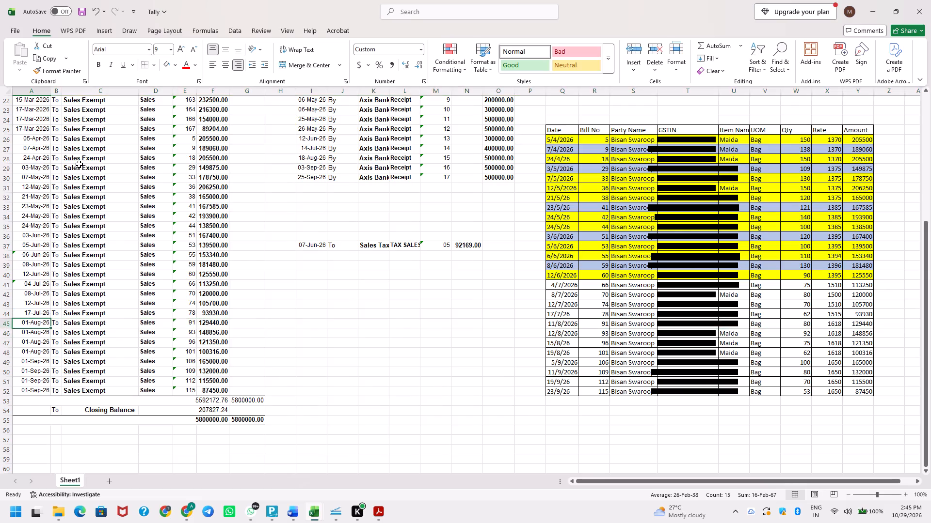
{"action": "key", "text": "Right"}
{"action": "key", "text": "Left"}
{"action": "key", "text": "F2"}
{"action": "key", "text": "shift+Left"}
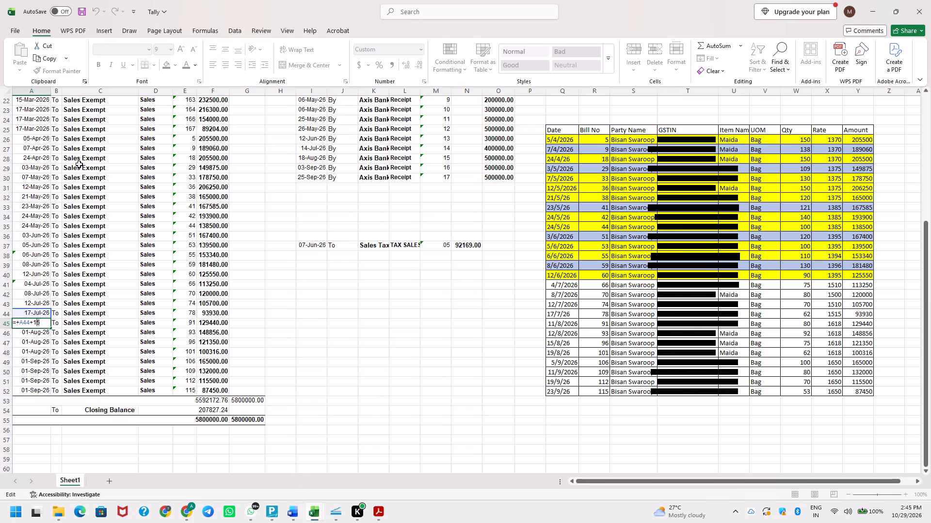
{"action": "key", "text": "shift+Left"}
{"action": "type", "text": "25"}
{"action": "key", "text": "Return"}
{"action": "key", "text": "Up"}
{"action": "key", "text": "shift+space"}
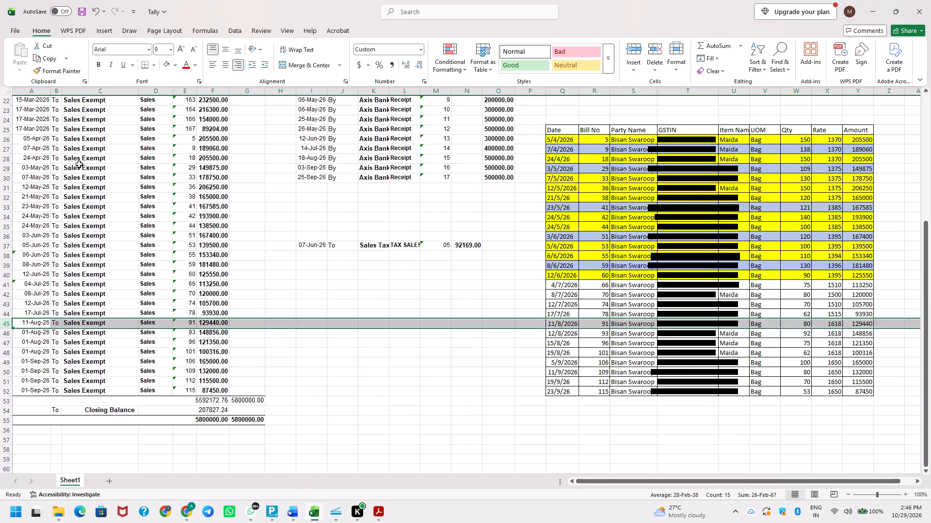
Set voucher 93's date in A46 with a formula adding 1 day to A45, giving 12-Aug-26.
{"action": "key", "text": "Down"}
{"action": "key", "text": "plus"}
{"action": "key", "text": "Up"}
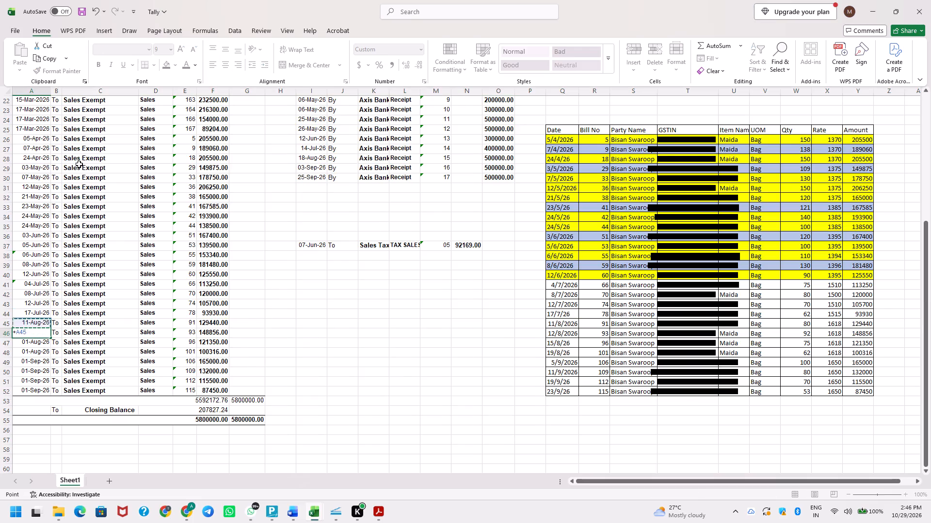
{"action": "type", "text": "+1"}
{"action": "key", "text": "Return"}
Set voucher 96's date in A47 with a formula adding 3 days to A46, giving 15-Aug-26.
{"action": "key", "text": "plus"}
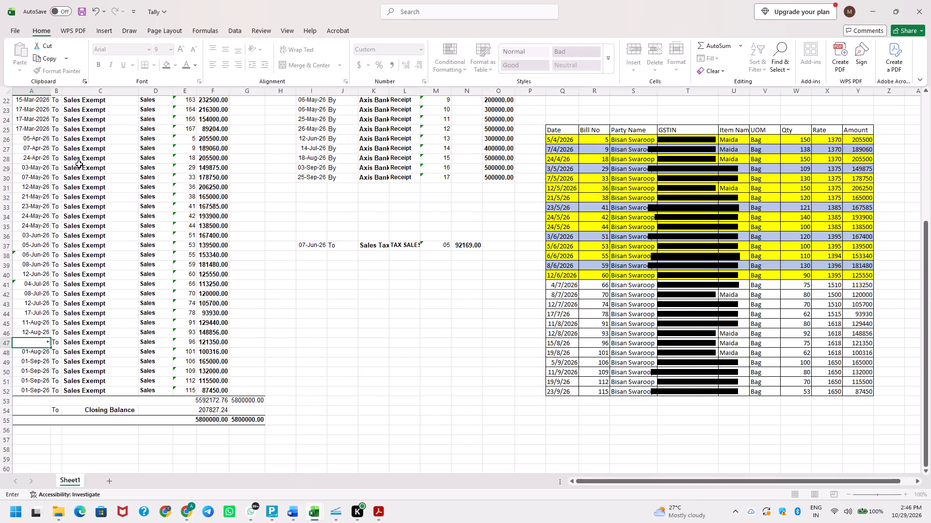
{"action": "key", "text": "Up"}
{"action": "key", "text": "plus"}
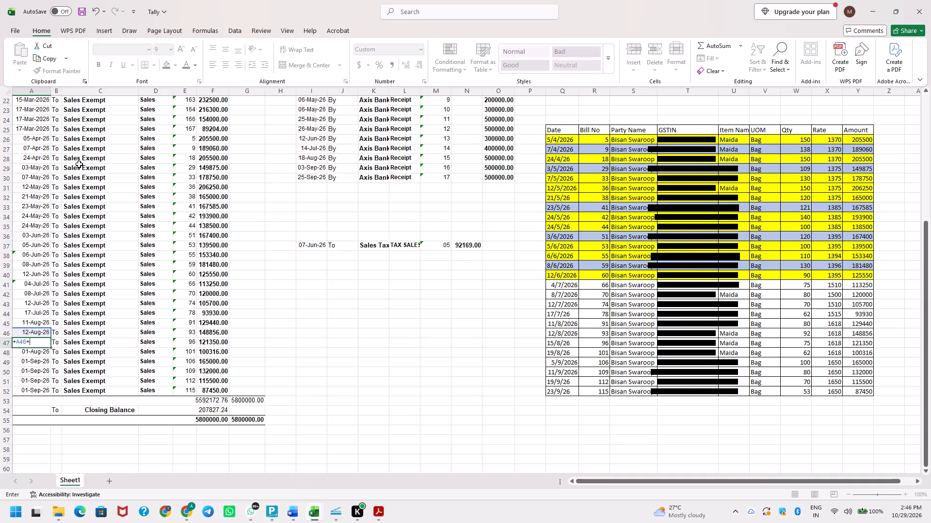
{"action": "key", "text": "3"}
{"action": "key", "text": "Return"}
Set voucher 101's date in A48 with a formula adding 4 days to A47, giving 19-Aug-26.
{"action": "key", "text": "plus"}
{"action": "key", "text": "Up"}
{"action": "type", "text": "+4"}
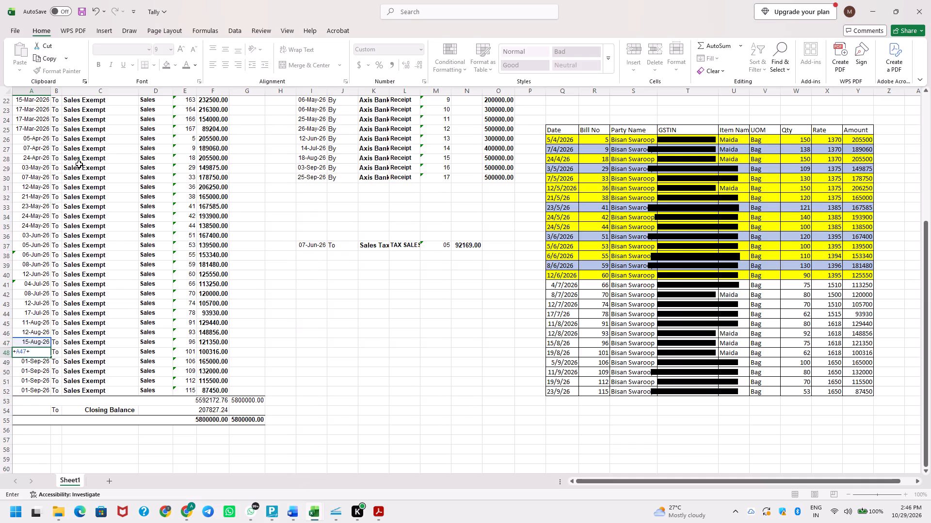
{"action": "key", "text": "Return"}
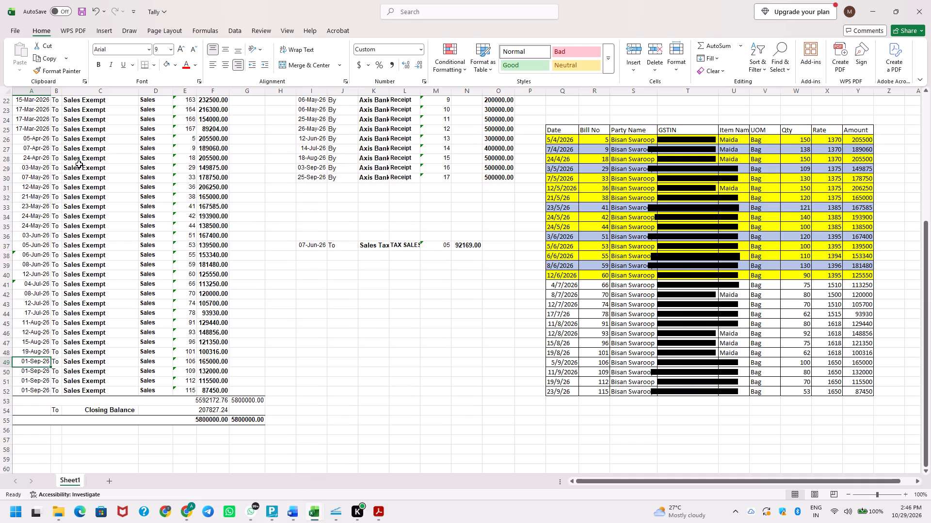
Set voucher 106's date in A49 with a formula adding 10 days to A48.
{"action": "key", "text": "plus"}
{"action": "key", "text": "Up"}
{"action": "key", "text": "plus"}
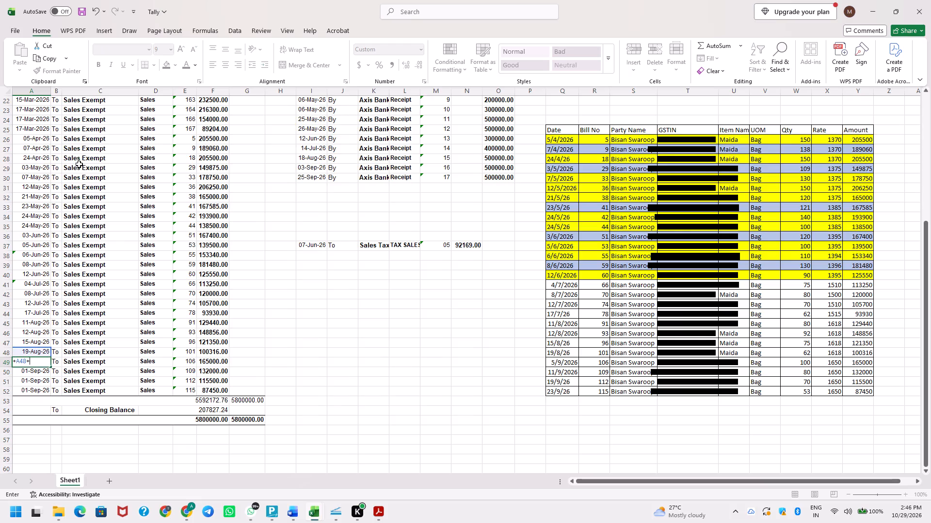
{"action": "type", "text": "10"}
{"action": "key", "text": "Return"}
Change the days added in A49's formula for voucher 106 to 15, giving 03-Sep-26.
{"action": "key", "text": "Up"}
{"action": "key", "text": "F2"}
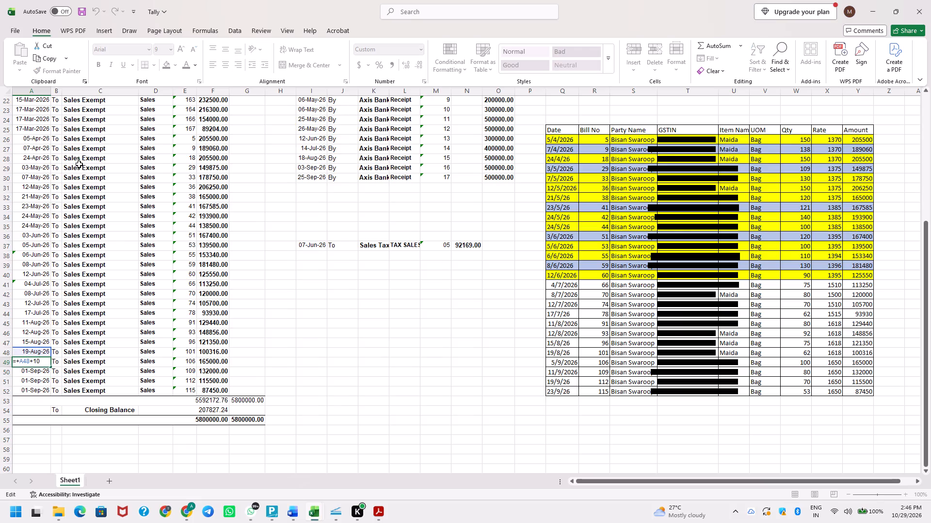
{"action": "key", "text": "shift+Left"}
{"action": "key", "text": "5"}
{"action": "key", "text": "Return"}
Check voucher 106's row, change the days added in A49's formula to 17, giving 05-Sep-26, and recheck the row.
{"action": "key", "text": "Up"}
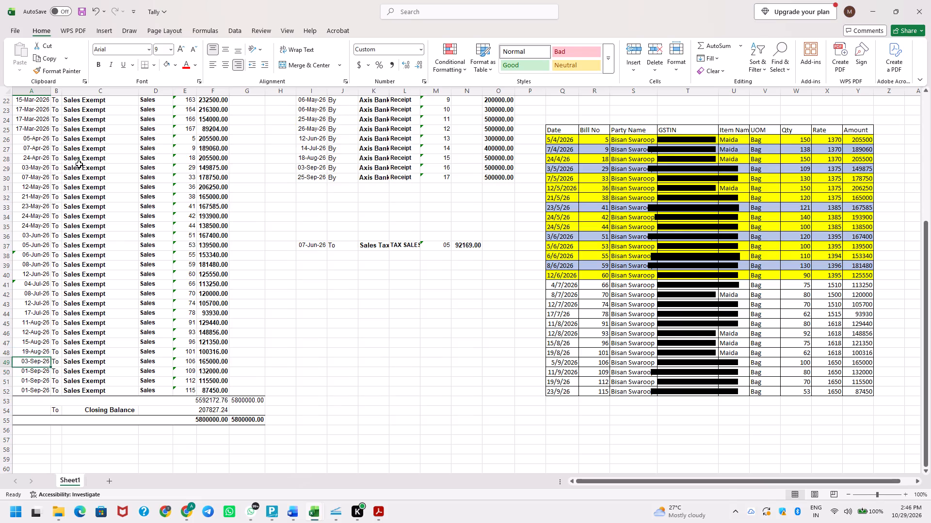
{"action": "key", "text": "shift+space"}
{"action": "key", "text": "Left"}
{"action": "key", "text": "F2"}
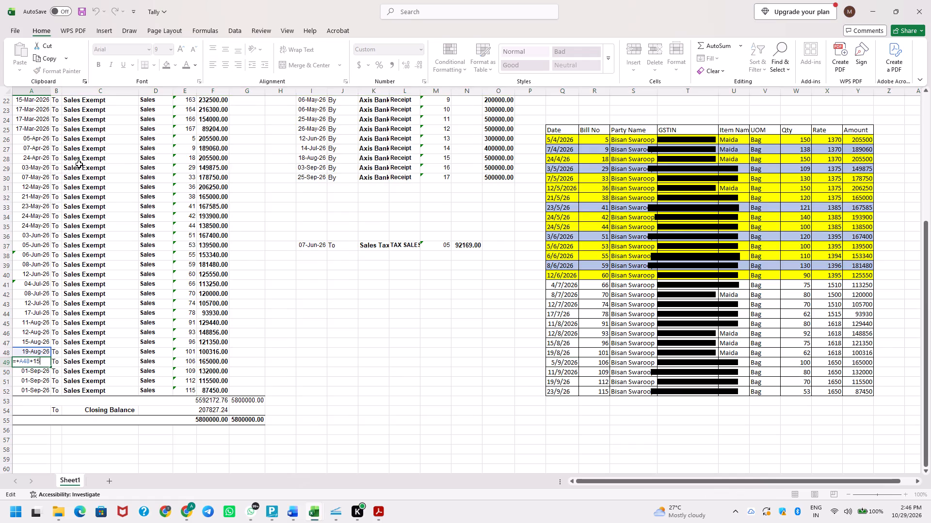
{"action": "key", "text": "shift+Left"}
{"action": "key", "text": "7"}
{"action": "key", "text": "Return"}
{"action": "key", "text": "Up"}
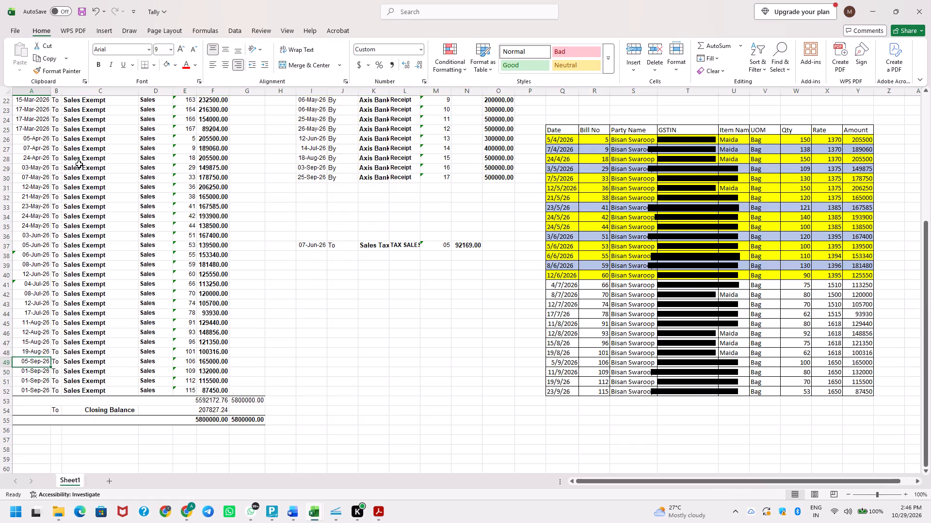
{"action": "key", "text": "shift+space"}
Set voucher 109's date in A50 with a formula adding 6 days to A49, giving 11-Sep-26.
{"action": "key", "text": "Down"}
{"action": "key", "text": "plus"}
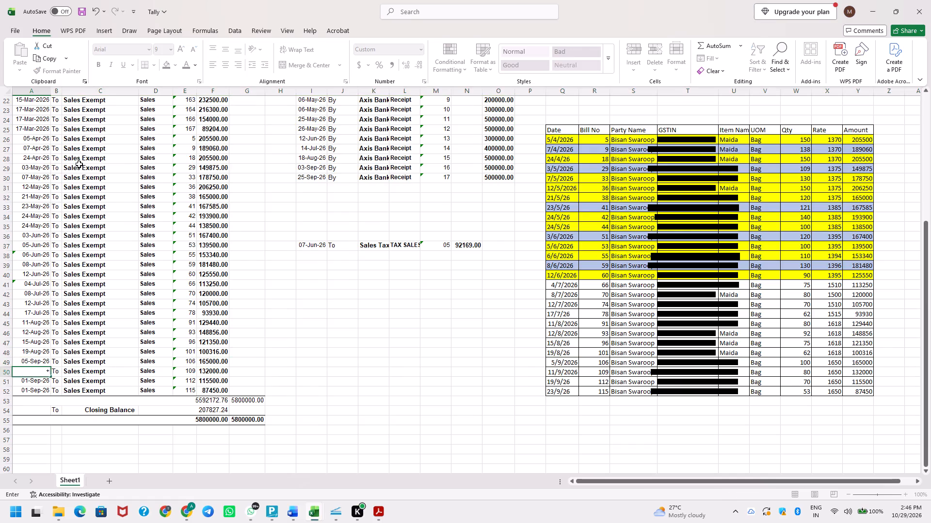
{"action": "key", "text": "Up"}
{"action": "key", "text": "plus"}
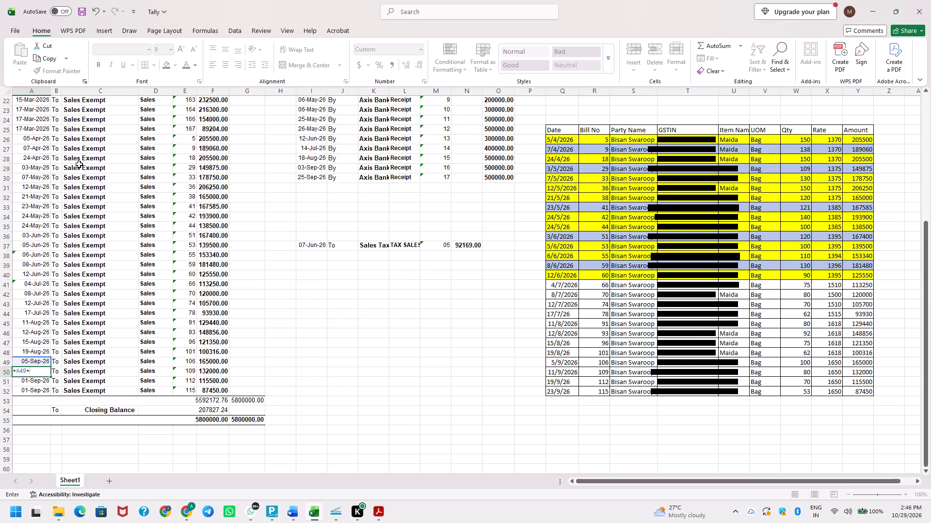
{"action": "key", "text": "6"}
{"action": "key", "text": "Return"}
Set voucher 112's date in A51 with a formula adding 6 days to A50, giving 17-Sep-26.
{"action": "key", "text": "plus"}
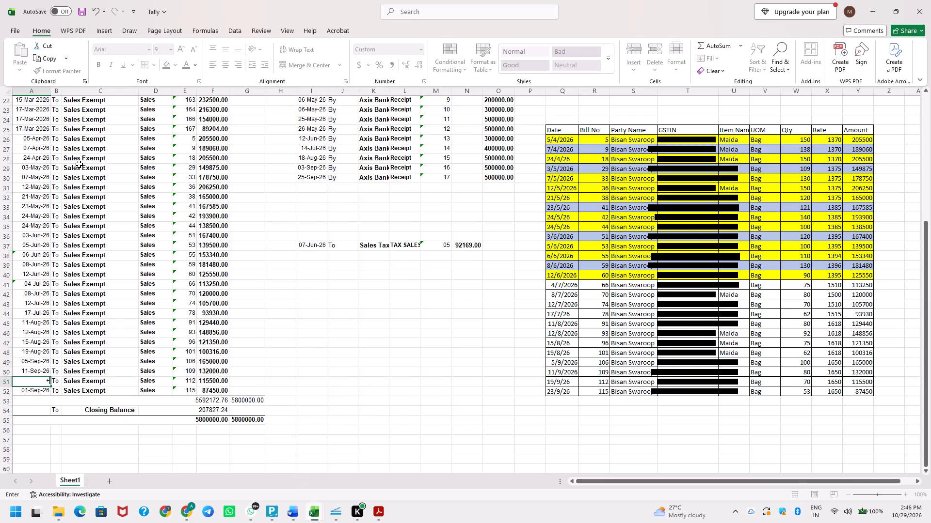
{"action": "key", "text": "Up"}
{"action": "type", "text": "+6"}
{"action": "key", "text": "Return"}
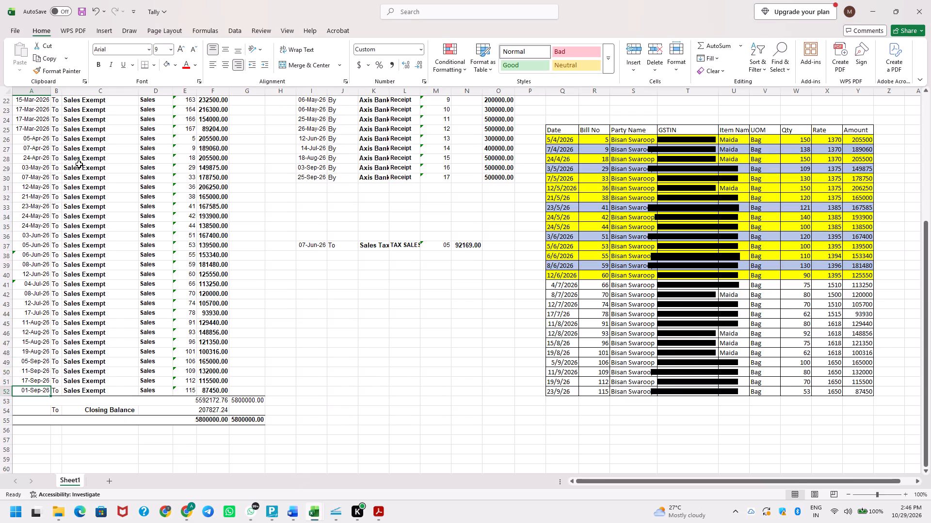
Set voucher 115's date in A52 with a formula adding 6 days to A51, giving 23-Sep-26, and save the workbook.
{"action": "key", "text": "plus"}
{"action": "key", "text": "Up"}
{"action": "key", "text": "plus"}
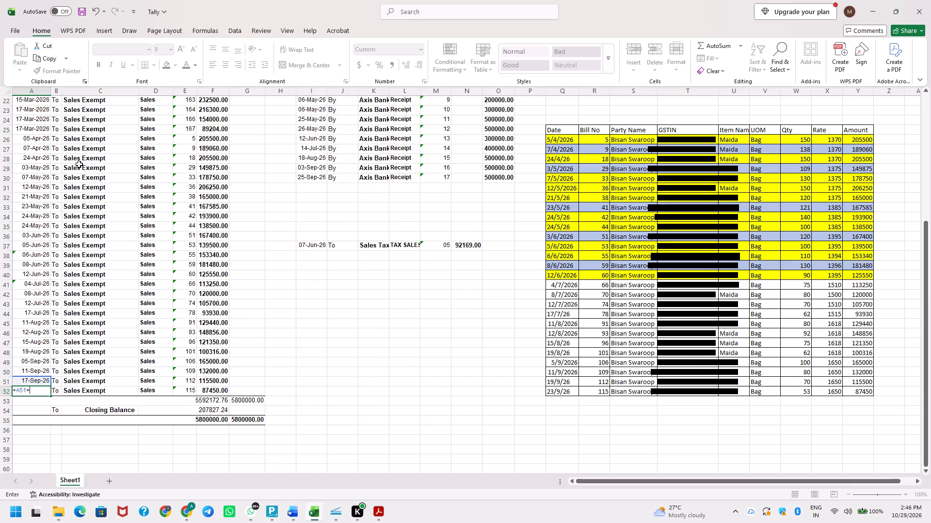
{"action": "key", "text": "6"}
{"action": "key", "text": "Return"}
{"action": "key", "text": "Up"}
{"action": "key", "text": "ctrl+s"}
{"action": "key", "text": "ctrl+s"}
{"action": "key", "text": "ctrl+s"}
{"action": "key", "text": "ctrl+s"}
Insert a blank row above the 08-Jun-26 entry for voucher 59 in row 39.
{"action": "key", "text": "Up"}
{"action": "key", "text": "Up"}
{"action": "key", "text": "Up"}
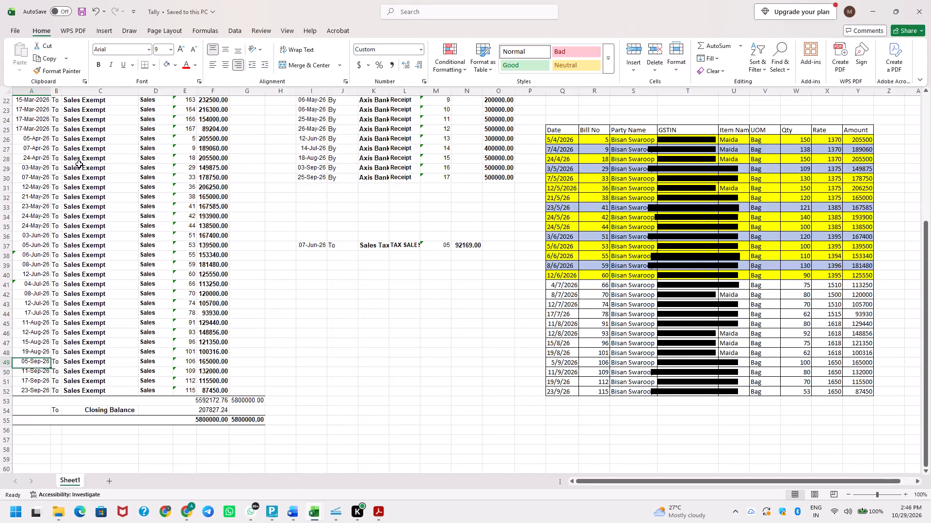
{"action": "key", "text": "Up"}
{"action": "key", "text": "Up"}
{"action": "key", "text": "Up"}
{"action": "key", "text": "Up"}
{"action": "key", "text": "Up"}
{"action": "key", "text": "Up"}
{"action": "key", "text": "Up"}
{"action": "key", "text": "Up"}
{"action": "key", "text": "Up"}
{"action": "key", "text": "Up"}
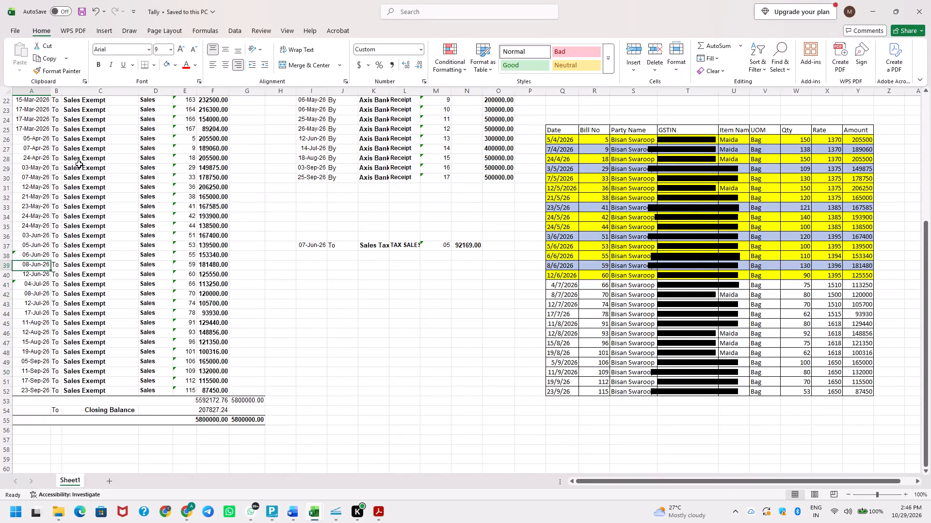
{"action": "key", "text": "shift+space"}
{"action": "key", "text": "ctrl+plus"}
Move the 07-Jun-26 Sales Taxable entry, voucher 05, from I37 onward into the blank row 39 of the ledger.
{"action": "key", "text": "Up"}
{"action": "key", "text": "Up"}
{"action": "key", "text": "Right"}
{"action": "key", "text": "Right"}
{"action": "key", "text": "Right"}
{"action": "key", "text": "Right"}
{"action": "key", "text": "Right"}
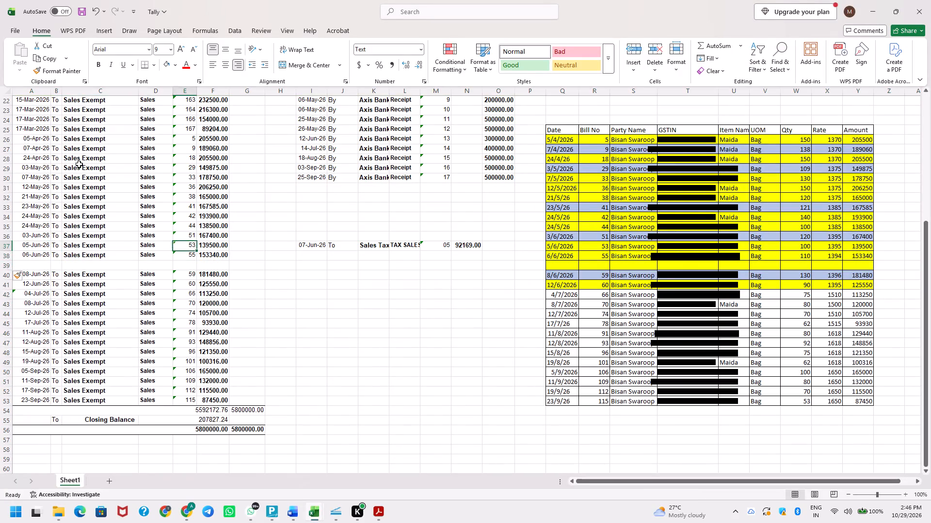
{"action": "key", "text": "Right"}
{"action": "key", "text": "Right"}
{"action": "key", "text": "Right"}
{"action": "key", "text": "ctrl+shift+Right"}
{"action": "key", "text": "ctrl+x"}
{"action": "key", "text": "ctrl+Left"}
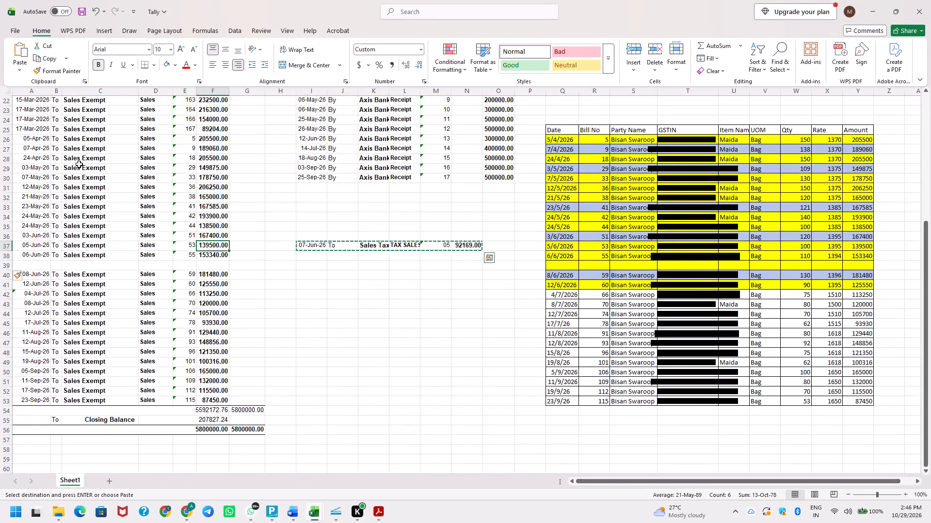
{"action": "key", "text": "Left"}
{"action": "key", "text": "Down"}
{"action": "key", "text": "Down"}
{"action": "key", "text": "ctrl+Left"}
{"action": "key", "text": "Return"}
{"action": "key", "text": "Down"}
{"action": "key", "text": "Down"}
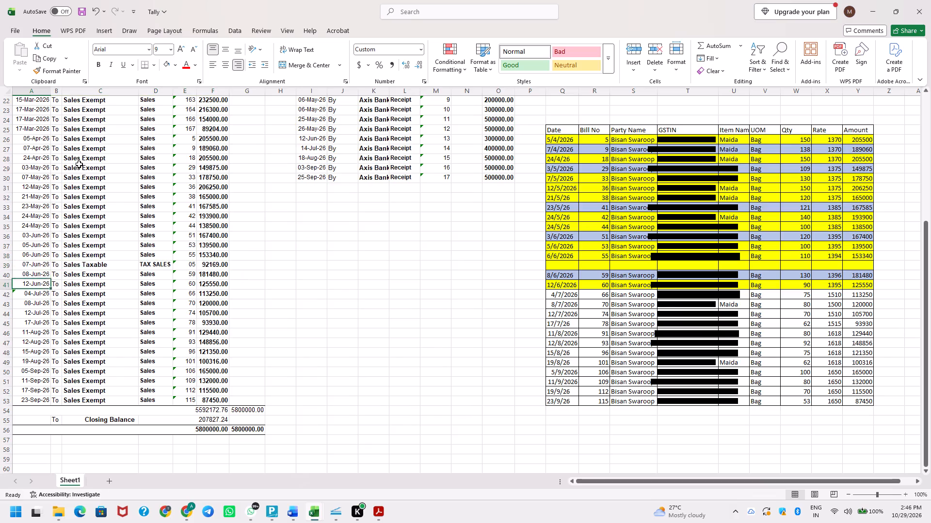
Examine the ledger's opening entries alongside the separate bank receipts to find where the 06-Mar-26 receipt fits by date.
{"action": "key", "text": "ctrl+Up"}
{"action": "key", "text": "Down"}
{"action": "key", "text": "Down"}
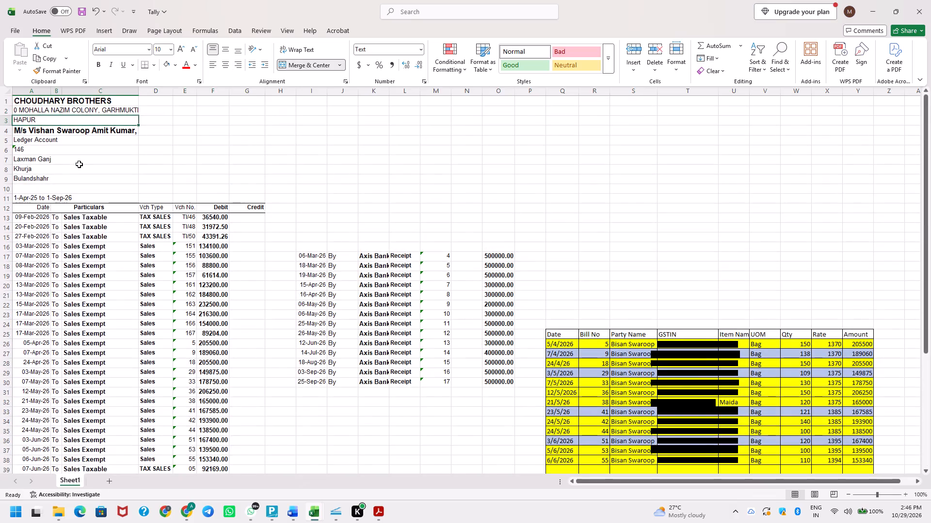
{"action": "key", "text": "Down"}
{"action": "key", "text": "Down"}
{"action": "key", "text": "Down"}
{"action": "key", "text": "Down"}
{"action": "key", "text": "Down"}
{"action": "key", "text": "Down"}
{"action": "key", "text": "Down"}
{"action": "key", "text": "Down"}
{"action": "key", "text": "Down"}
{"action": "key", "text": "Down"}
{"action": "key", "text": "Down"}
{"action": "key", "text": "Down"}
{"action": "key", "text": "Down"}
{"action": "key", "text": "Down"}
{"action": "key", "text": "Down"}
{"action": "key", "text": "Down"}
{"action": "key", "text": "Down"}
{"action": "key", "text": "Up"}
{"action": "key", "text": "Up"}
{"action": "key", "text": "Up"}
{"action": "key", "text": "Up"}
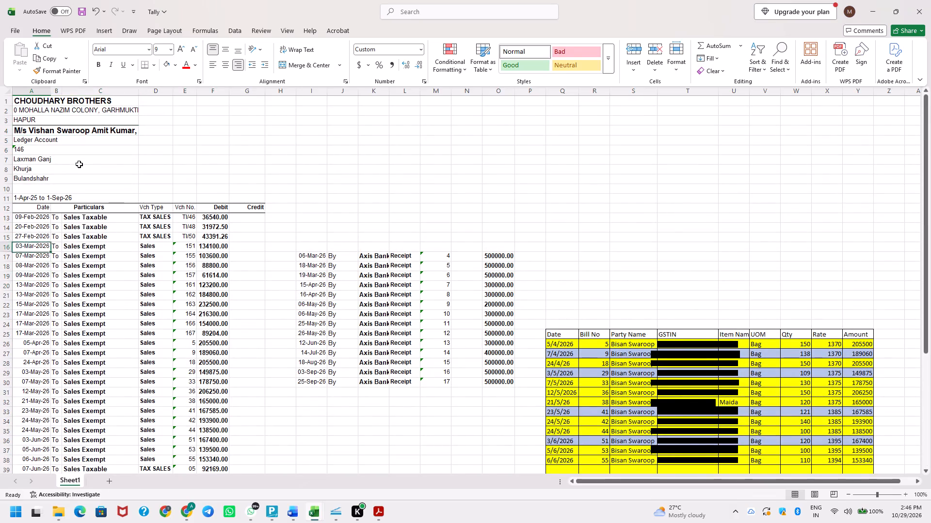
{"action": "key", "text": "Up"}
{"action": "key", "text": "Right"}
{"action": "key", "text": "Right"}
{"action": "key", "text": "Right"}
{"action": "key", "text": "Right"}
{"action": "key", "text": "Right"}
{"action": "key", "text": "Right"}
{"action": "key", "text": "Right"}
{"action": "key", "text": "Down"}
{"action": "key", "text": "Left"}
{"action": "key", "text": "Left"}
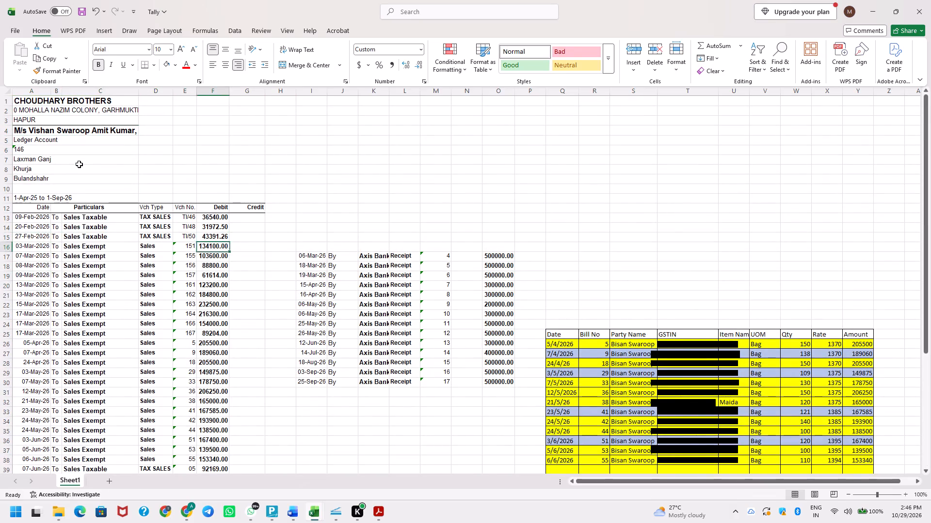
Insert a blank row above the 07-Mar-2026 entry for voucher 155 in row 17.
{"action": "key", "text": "Left"}
{"action": "key", "text": "Left"}
{"action": "key", "text": "Left"}
{"action": "key", "text": "Left"}
{"action": "key", "text": "Left"}
{"action": "key", "text": "Down"}
{"action": "key", "text": "Down"}
{"action": "key", "text": "Up"}
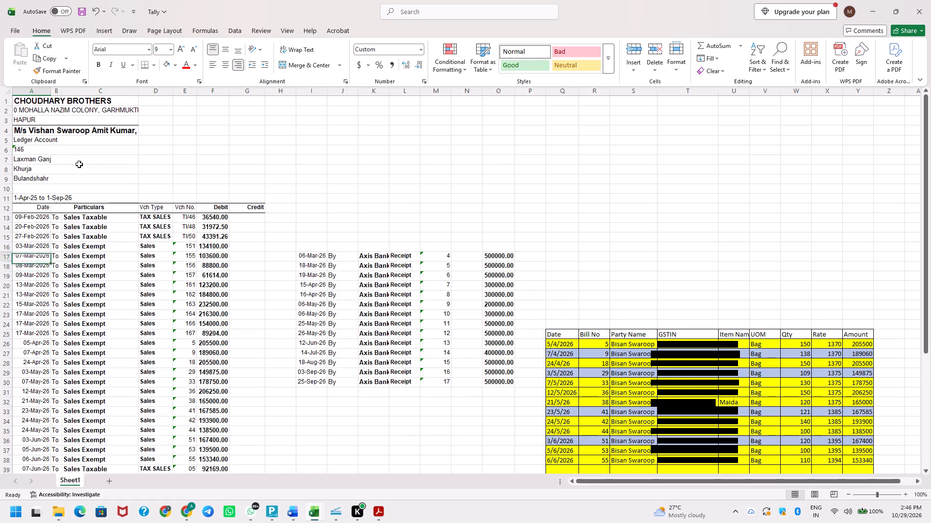
{"action": "key", "text": "shift+space"}
{"action": "key", "text": "ctrl+plus"}
Move the 06-Mar-26 Axis Bank receipt, voucher 4, from the side list into the blank row 17 of the ledger.
{"action": "key", "text": "Down"}
{"action": "key", "text": "Down"}
{"action": "key", "text": "Right"}
{"action": "key", "text": "Right"}
{"action": "key", "text": "Right"}
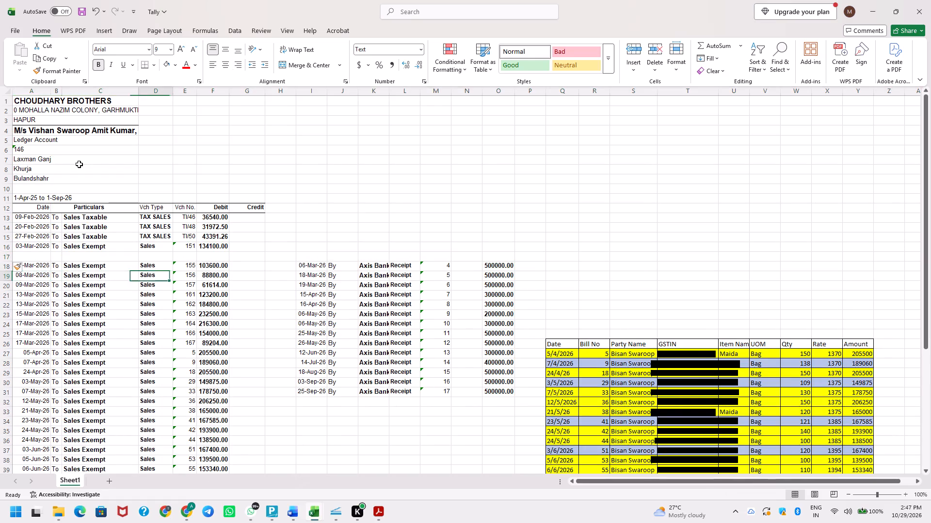
{"action": "key", "text": "Right"}
{"action": "key", "text": "Right"}
{"action": "key", "text": "Right"}
{"action": "key", "text": "Right"}
{"action": "key", "text": "Right"}
{"action": "key", "text": "Up"}
{"action": "key", "text": "ctrl+shift+Right"}
{"action": "key", "text": "ctrl+shift+Right"}
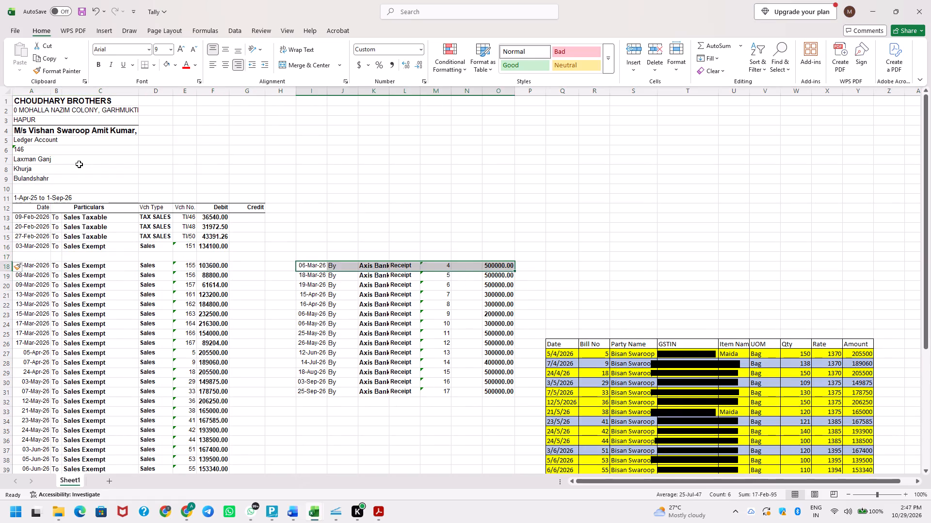
{"action": "key", "text": "ctrl+x"}
{"action": "key", "text": "ctrl+Left"}
{"action": "key", "text": "ctrl+Left"}
{"action": "key", "text": "ctrl+Left"}
{"action": "key", "text": "Up"}
{"action": "key", "text": "Return"}
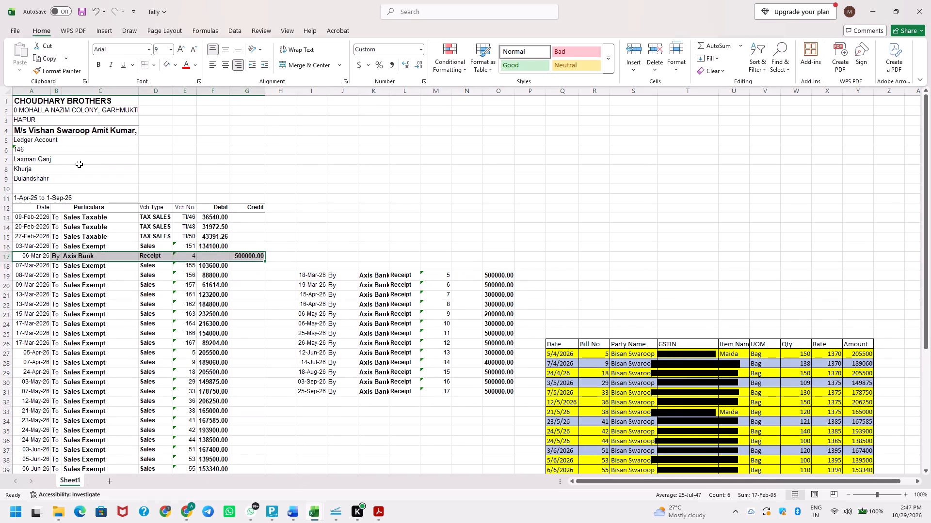
Insert a blank row above the 05-Apr-26 entry for sales voucher 5 in row 27.
{"action": "key", "text": "Down"}
{"action": "key", "text": "Down"}
{"action": "key", "text": "Up"}
{"action": "key", "text": "Up"}
{"action": "key", "text": "Right"}
{"action": "key", "text": "Down"}
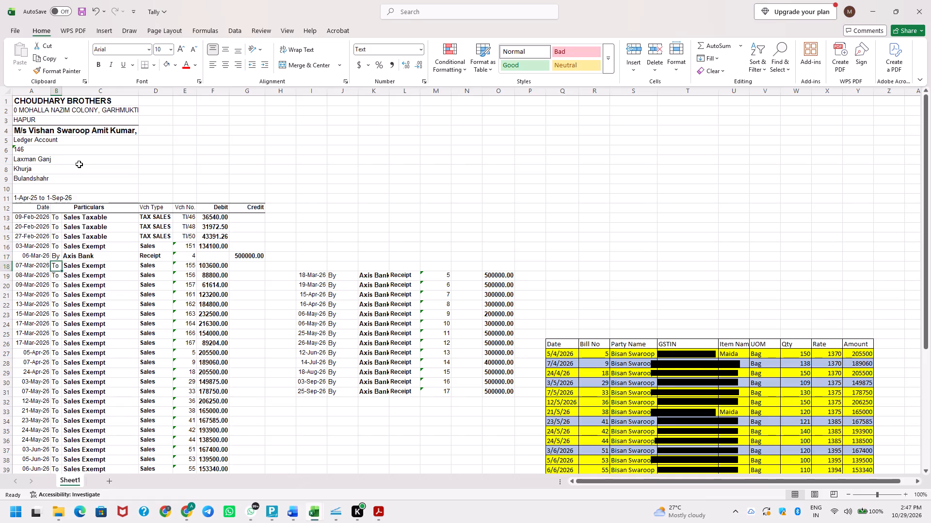
{"action": "key", "text": "Down"}
{"action": "key", "text": "Down"}
{"action": "key", "text": "Down"}
{"action": "key", "text": "Down"}
{"action": "key", "text": "Down"}
{"action": "key", "text": "Down"}
{"action": "key", "text": "Down"}
{"action": "key", "text": "Down"}
{"action": "key", "text": "Down"}
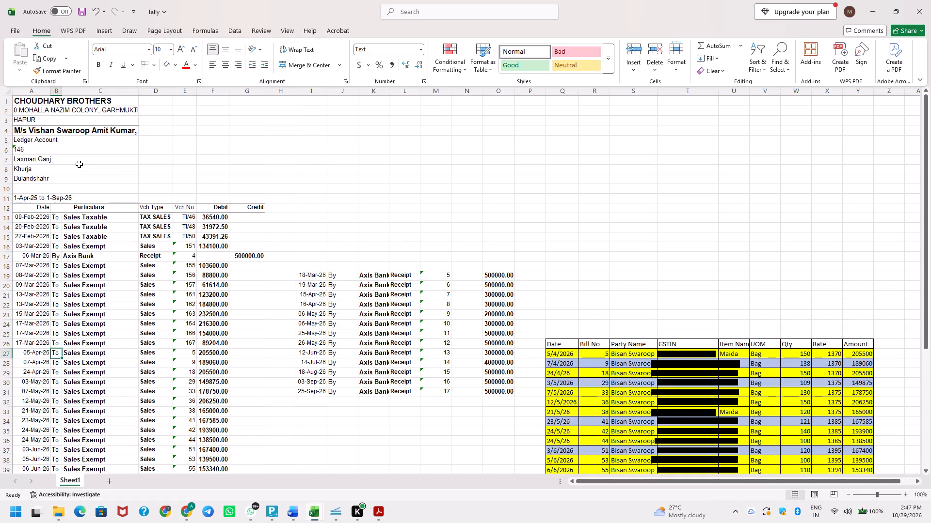
{"action": "key", "text": "shift+space"}
{"action": "key", "text": "ctrl+plus"}
Move the 18-Mar-26 Axis Bank receipt, voucher 5, from the side list into the blank row 27 of the ledger.
{"action": "key", "text": "Up"}
{"action": "key", "text": "Right"}
{"action": "key", "text": "Right"}
{"action": "key", "text": "Right"}
{"action": "key", "text": "Right"}
{"action": "key", "text": "Right"}
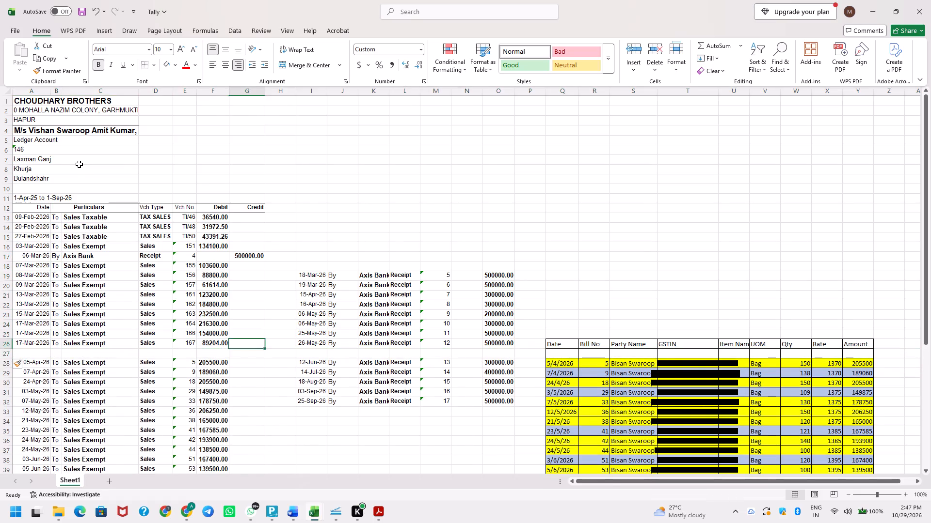
{"action": "key", "text": "Right"}
{"action": "key", "text": "Right"}
{"action": "key", "text": "ctrl+Up"}
{"action": "key", "text": "ctrl+shift+Right"}
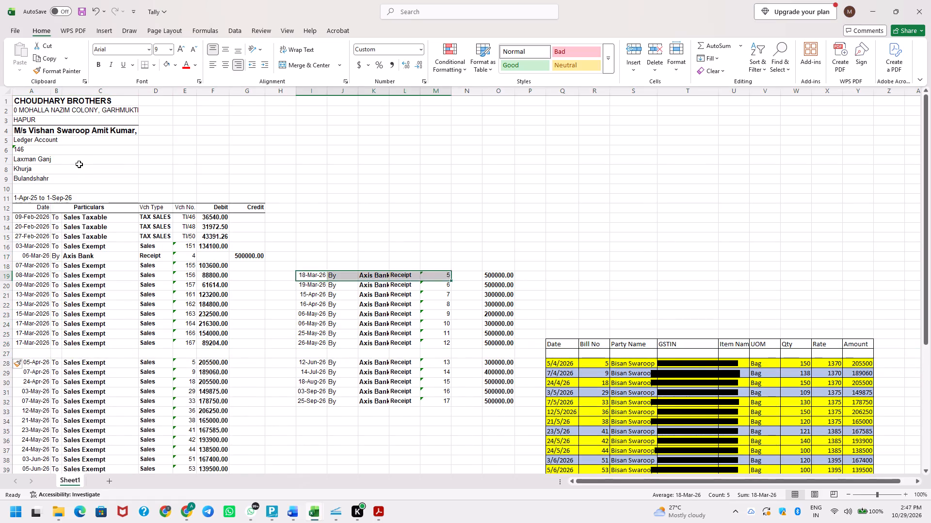
{"action": "key", "text": "ctrl+shift+Right"}
{"action": "key", "text": "ctrl+x"}
{"action": "key", "text": "ctrl+x"}
{"action": "key", "text": "ctrl+Left"}
{"action": "key", "text": "ctrl+Left"}
{"action": "key", "text": "ctrl+Left"}
{"action": "key", "text": "Down"}
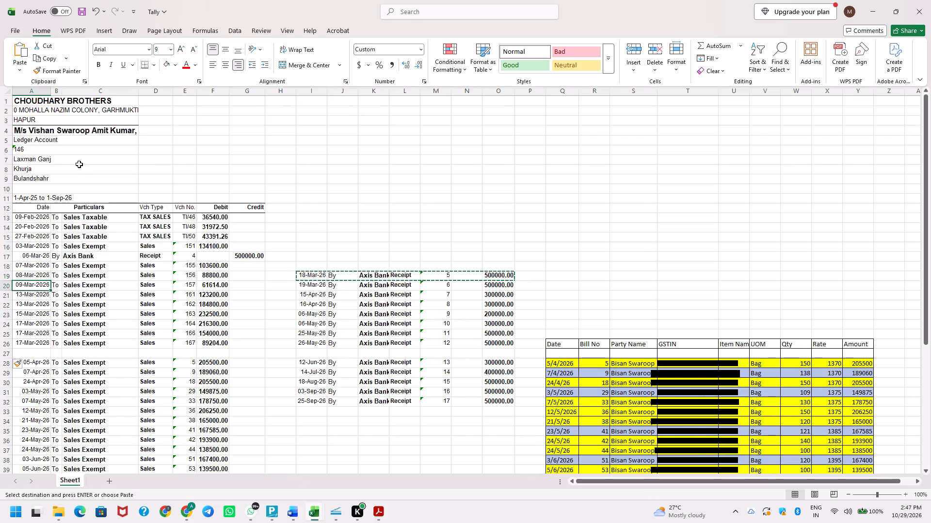
{"action": "key", "text": "ctrl+Down"}
{"action": "key", "text": "Down"}
{"action": "key", "text": "Return"}
{"action": "key", "text": "Right"}
{"action": "key", "text": "Right"}
{"action": "key", "text": "Right"}
{"action": "key", "text": "Right"}
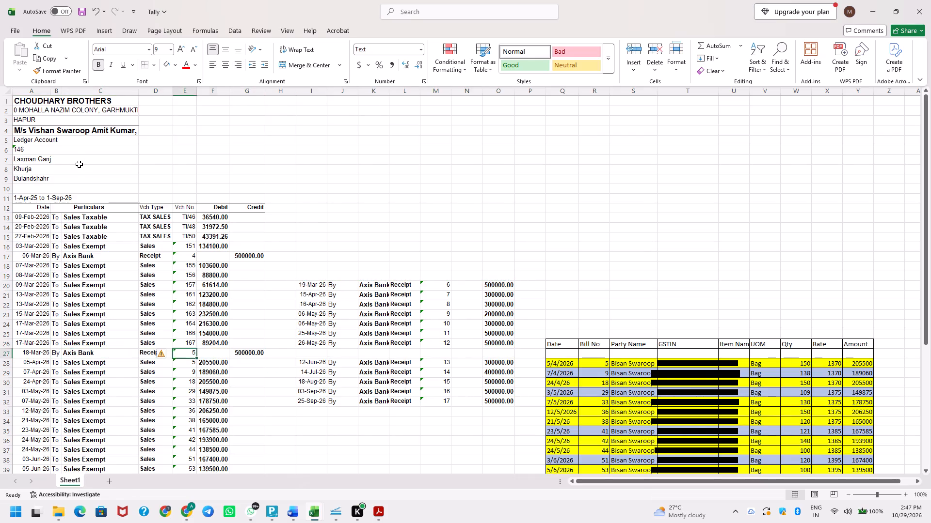
Move the remaining side list of Axis Bank receipts, 19-Mar-26 to 25-Sep-26, down so it starts at cell I53.
{"action": "key", "text": "Right"}
{"action": "key", "text": "Right"}
{"action": "key", "text": "Right"}
{"action": "key", "text": "Up"}
{"action": "key", "text": "Right"}
{"action": "key", "text": "Right"}
{"action": "key", "text": "Up"}
{"action": "key", "text": "Up"}
{"action": "key", "text": "Up"}
{"action": "key", "text": "Left"}
{"action": "key", "text": "Up"}
{"action": "key", "text": "Up"}
{"action": "key", "text": "Up"}
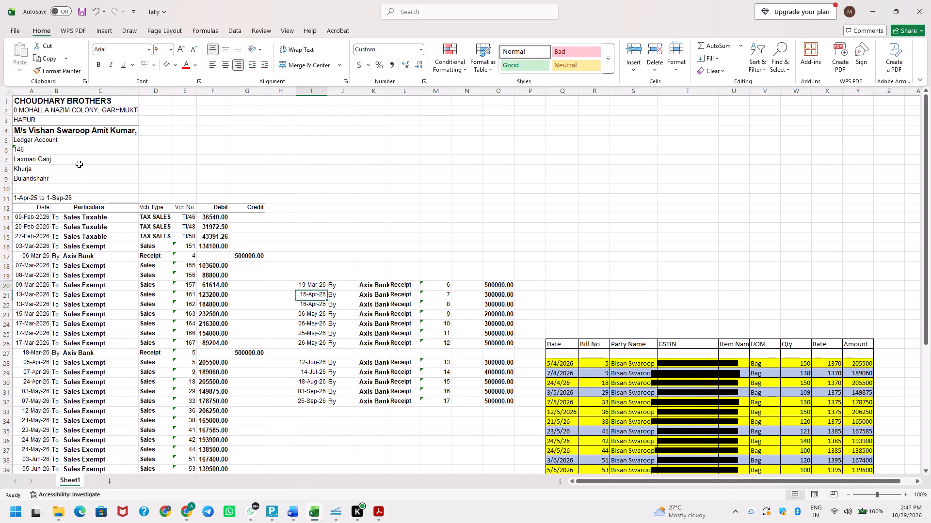
{"action": "key", "text": "ctrl+shift+Right"}
{"action": "key", "text": "ctrl+shift+Down"}
{"action": "key", "text": "ctrl+shift+Right"}
{"action": "key", "text": "ctrl+shift+Down"}
{"action": "key", "text": "shift+Down"}
{"action": "key", "text": "shift+Down"}
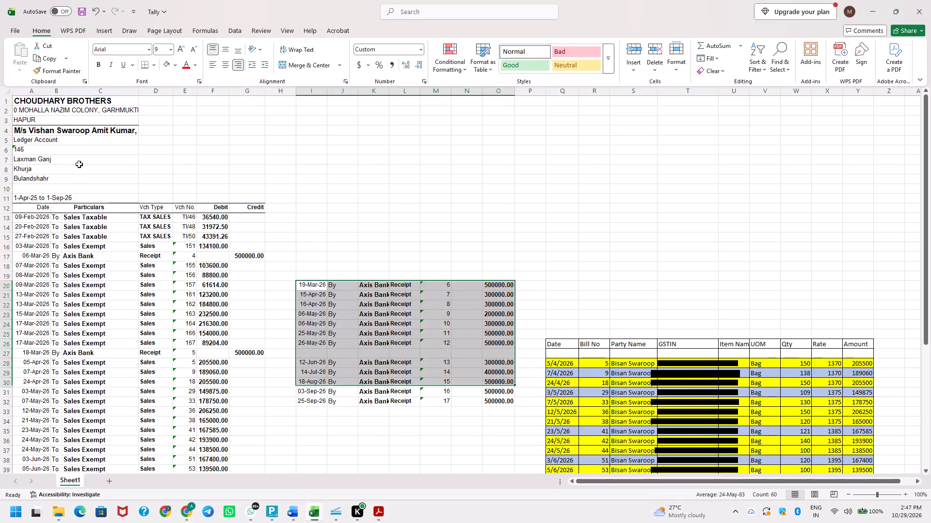
{"action": "key", "text": "shift+Down"}
{"action": "key", "text": "shift+Down"}
{"action": "key", "text": "ctrl+x"}
{"action": "key", "text": "Down"}
{"action": "key", "text": "Down"}
{"action": "key", "text": "Down"}
{"action": "key", "text": "Down"}
{"action": "key", "text": "Down"}
{"action": "key", "text": "Down"}
{"action": "key", "text": "Down"}
{"action": "key", "text": "Down"}
{"action": "key", "text": "Down"}
{"action": "key", "text": "Down"}
{"action": "key", "text": "Down"}
{"action": "key", "text": "Down"}
{"action": "key", "text": "Down"}
{"action": "key", "text": "Down"}
{"action": "key", "text": "Down"}
{"action": "key", "text": "Down"}
{"action": "key", "text": "Down"}
{"action": "key", "text": "Down"}
{"action": "key", "text": "Down"}
{"action": "key", "text": "Down"}
{"action": "key", "text": "Down"}
{"action": "key", "text": "Down"}
{"action": "key", "text": "Down"}
{"action": "key", "text": "Down"}
{"action": "key", "text": "Down"}
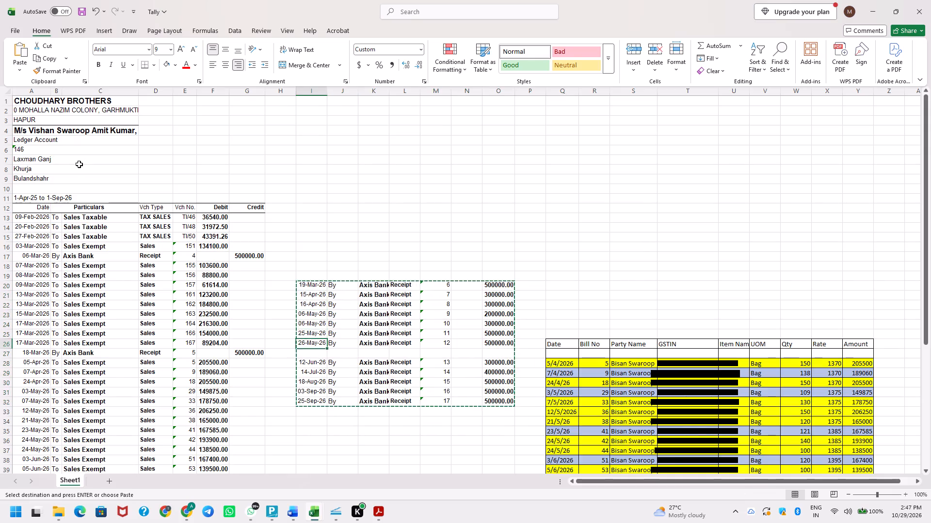
{"action": "key", "text": "Up"}
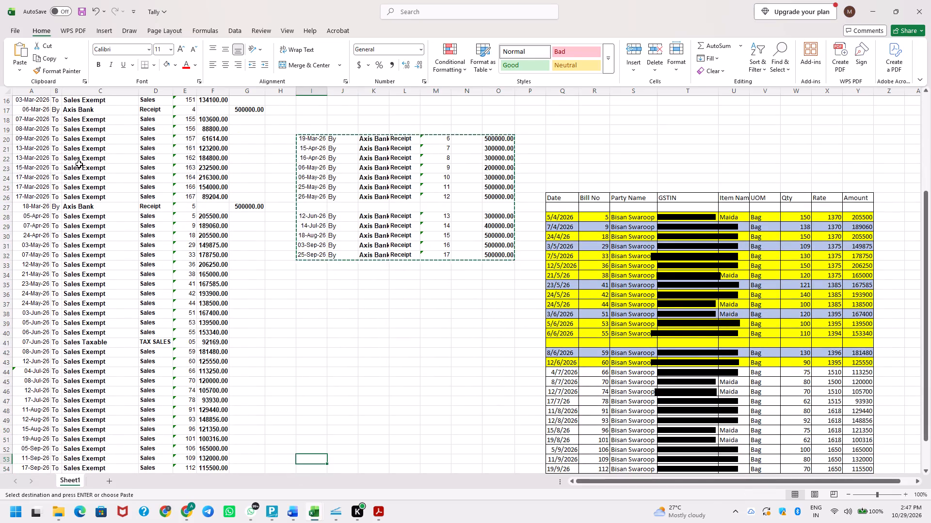
{"action": "key", "text": "Return"}
{"action": "key", "text": "Down"}
{"action": "key", "text": "Up"}
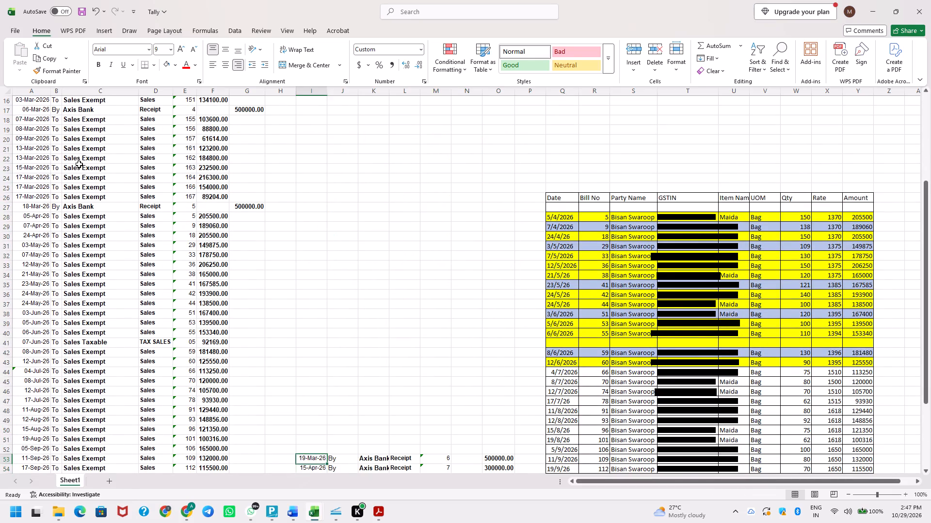
Insert a blank row above the 05-Apr-26 entry for sales voucher 5 in row 28.
{"action": "key", "text": "Left"}
{"action": "key", "text": "Left"}
{"action": "key", "text": "Left"}
{"action": "key", "text": "Left"}
{"action": "key", "text": "Left"}
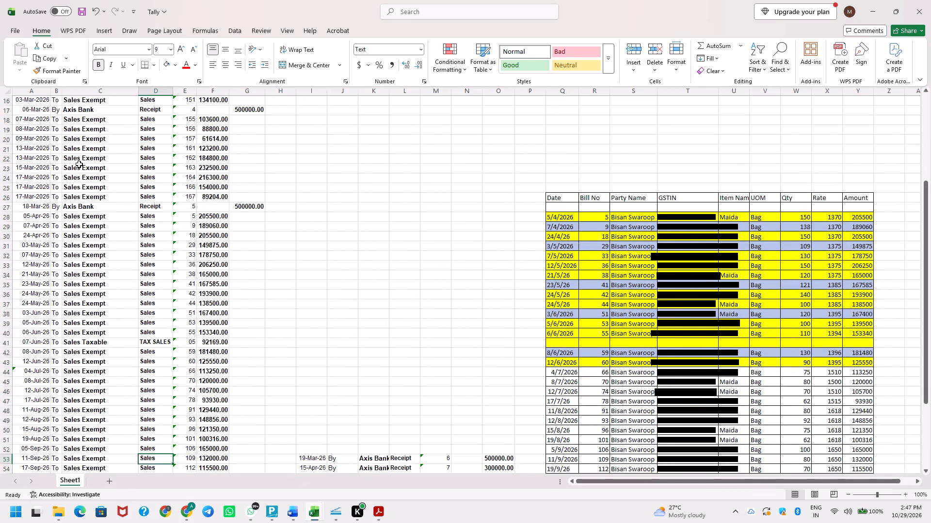
{"action": "key", "text": "Right"}
{"action": "key", "text": "Left"}
{"action": "key", "text": "Left"}
{"action": "key", "text": "Left"}
{"action": "key", "text": "Left"}
{"action": "key", "text": "Right"}
{"action": "key", "text": "Right"}
{"action": "key", "text": "Right"}
{"action": "key", "text": "Right"}
{"action": "key", "text": "Right"}
{"action": "key", "text": "Right"}
{"action": "key", "text": "Right"}
{"action": "key", "text": "Right"}
{"action": "key", "text": "Right"}
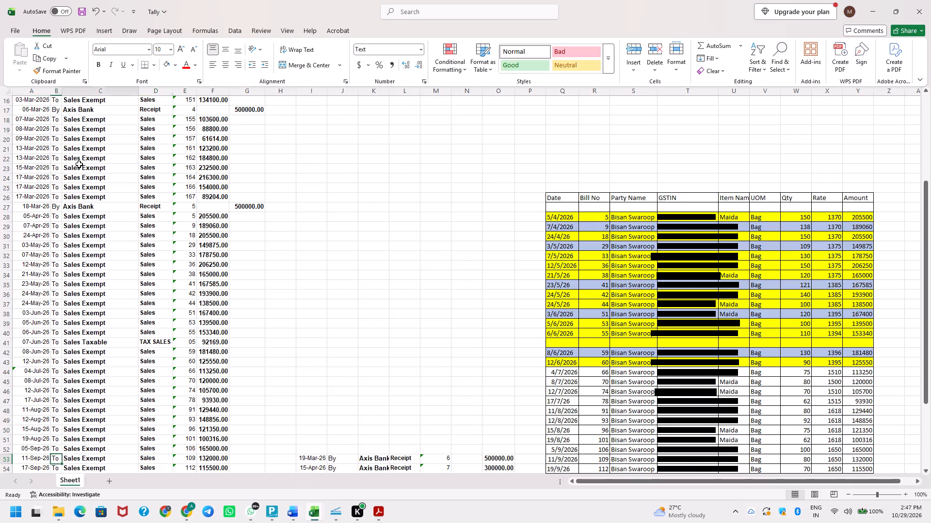
{"action": "key", "text": "Left"}
{"action": "key", "text": "Left"}
{"action": "key", "text": "Left"}
{"action": "key", "text": "ctrl+Up"}
{"action": "key", "text": "Down"}
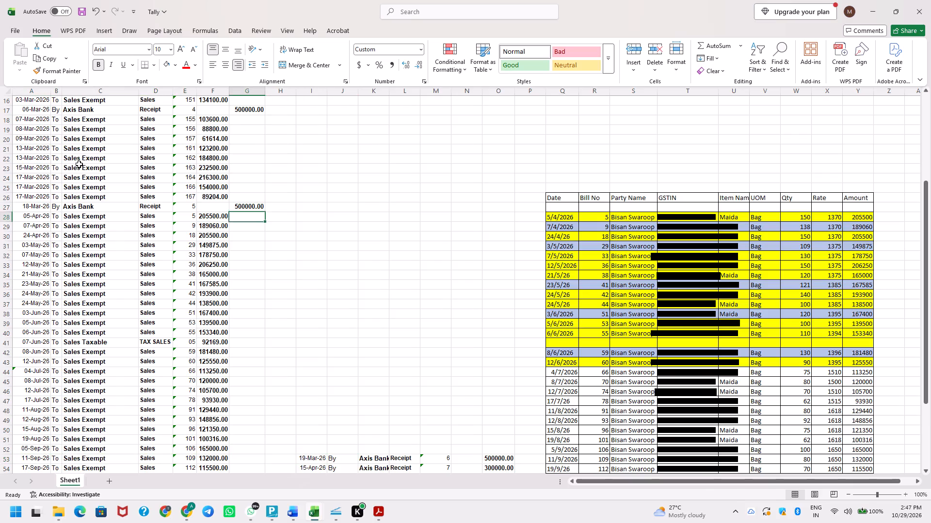
{"action": "key", "text": "shift+space"}
{"action": "key", "text": "ctrl+plus"}
Move the 19-Mar-26 Axis Bank receipt, voucher 6, from the side list into the blank row 28 of the ledger.
{"action": "key", "text": "Right"}
{"action": "key", "text": "Right"}
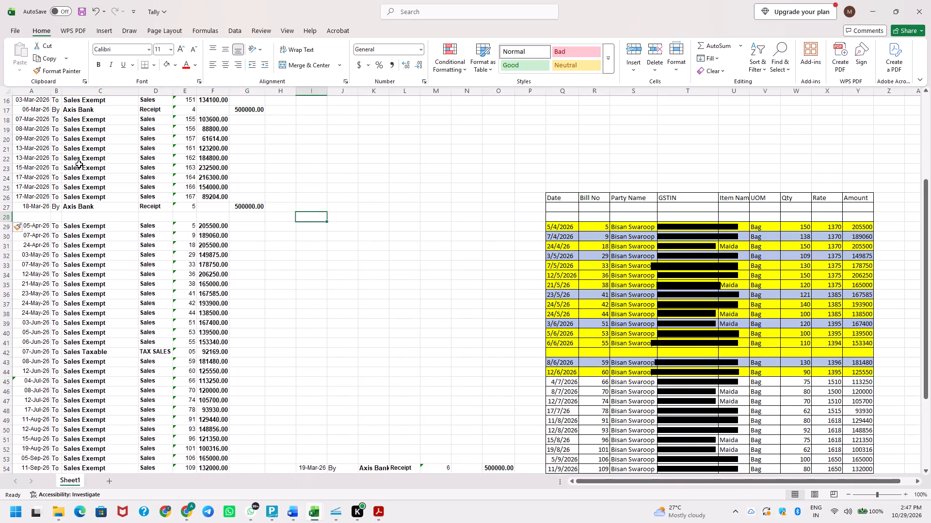
{"action": "key", "text": "Right"}
{"action": "key", "text": "ctrl+Down"}
{"action": "key", "text": "Left"}
{"action": "key", "text": "ctrl+shift+Right"}
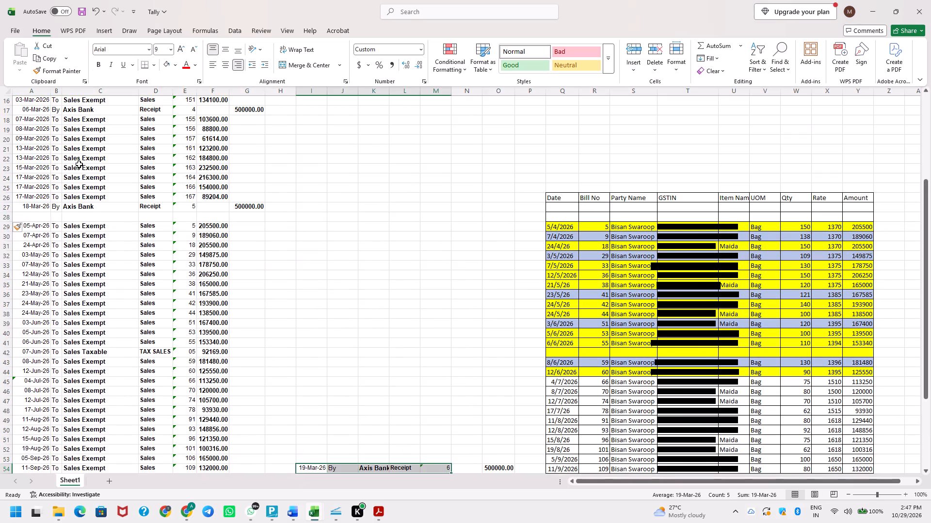
{"action": "key", "text": "ctrl+shift+Right"}
{"action": "key", "text": "ctrl+x"}
{"action": "key", "text": "ctrl+Left"}
{"action": "key", "text": "ctrl+Left"}
{"action": "key", "text": "ctrl+Left"}
{"action": "key", "text": "ctrl+Up"}
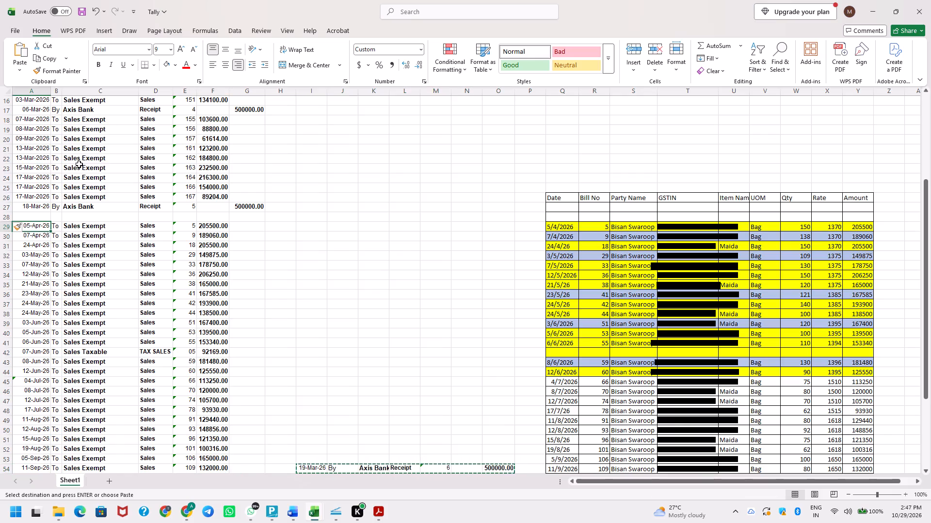
{"action": "key", "text": "Up"}
{"action": "key", "text": "Return"}
Insert two blank rows above the 24-Apr-26 entry for sales voucher 18, in rows 31 and 32.
{"action": "key", "text": "Right"}
{"action": "key", "text": "Right"}
{"action": "key", "text": "Right"}
{"action": "key", "text": "Right"}
{"action": "key", "text": "Right"}
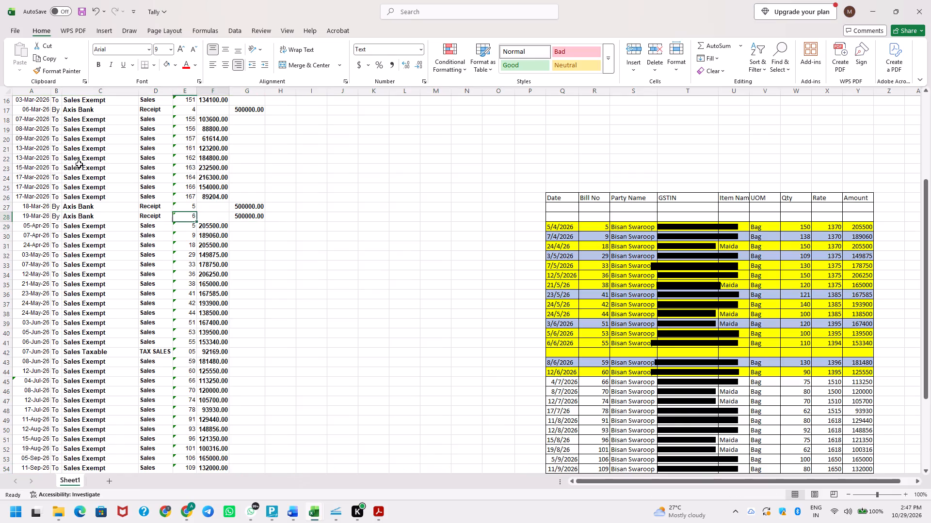
{"action": "key", "text": "Right"}
{"action": "key", "text": "Right"}
{"action": "key", "text": "Right"}
{"action": "key", "text": "ctrl+Down"}
{"action": "key", "text": "Down"}
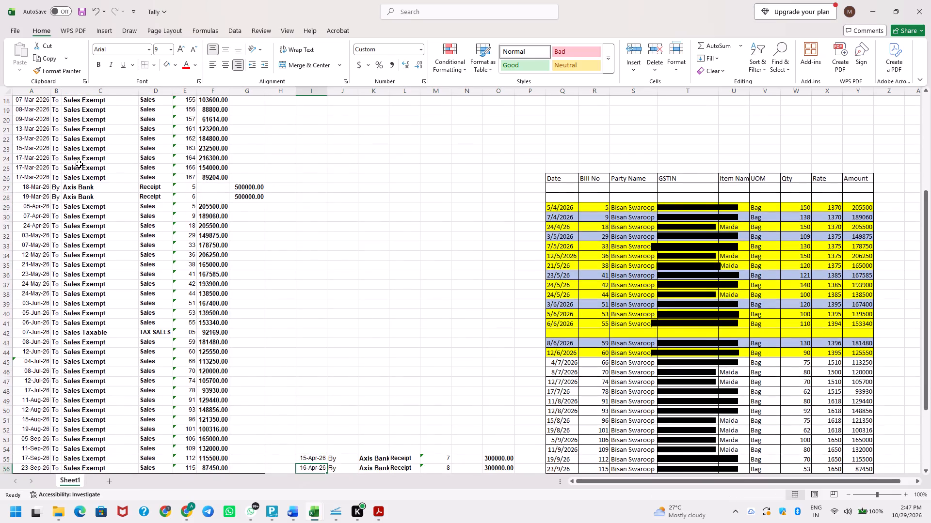
{"action": "key", "text": "Down"}
{"action": "key", "text": "Down"}
{"action": "key", "text": "Down"}
{"action": "key", "text": "Up"}
{"action": "key", "text": "Up"}
{"action": "key", "text": "Up"}
{"action": "key", "text": "Up"}
{"action": "key", "text": "Left"}
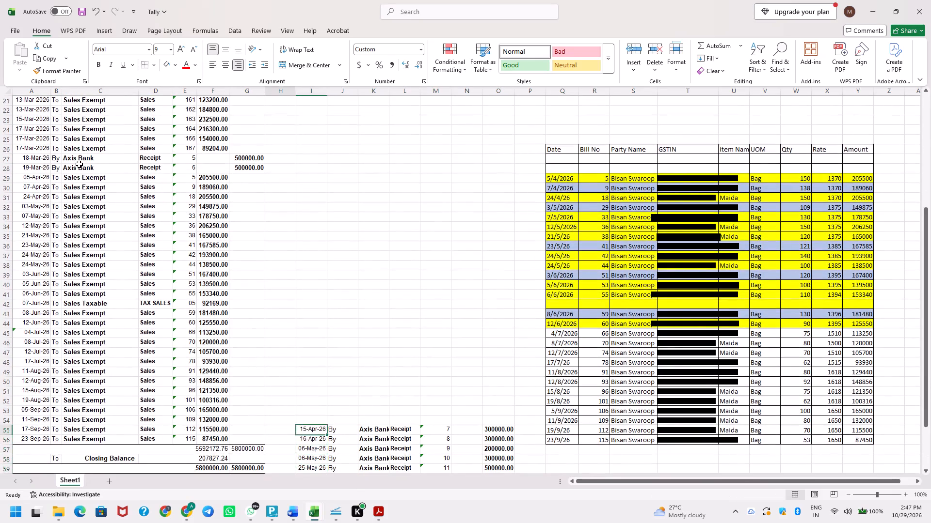
{"action": "key", "text": "Left"}
{"action": "key", "text": "Left"}
{"action": "key", "text": "Left"}
{"action": "key", "text": "Left"}
{"action": "key", "text": "Left"}
{"action": "key", "text": "Left"}
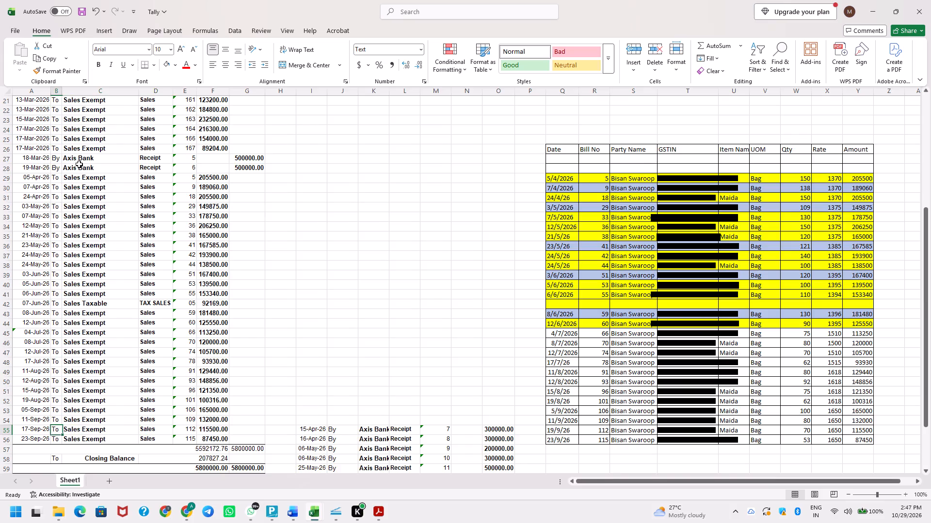
{"action": "key", "text": "Up"}
{"action": "key", "text": "Up"}
{"action": "key", "text": "Up"}
{"action": "key", "text": "Up"}
{"action": "key", "text": "Up"}
{"action": "key", "text": "Up"}
{"action": "key", "text": "Up"}
{"action": "key", "text": "Up"}
{"action": "key", "text": "Up"}
{"action": "key", "text": "Up"}
{"action": "key", "text": "Up"}
{"action": "key", "text": "Up"}
{"action": "key", "text": "Up"}
{"action": "key", "text": "Up"}
{"action": "key", "text": "Up"}
{"action": "key", "text": "Up"}
{"action": "key", "text": "Up"}
{"action": "key", "text": "Up"}
{"action": "key", "text": "Up"}
{"action": "key", "text": "Up"}
{"action": "key", "text": "Up"}
{"action": "key", "text": "Up"}
{"action": "key", "text": "Up"}
{"action": "key", "text": "Left"}
{"action": "key", "text": "shift+space"}
{"action": "key", "text": "ctrl+plus"}
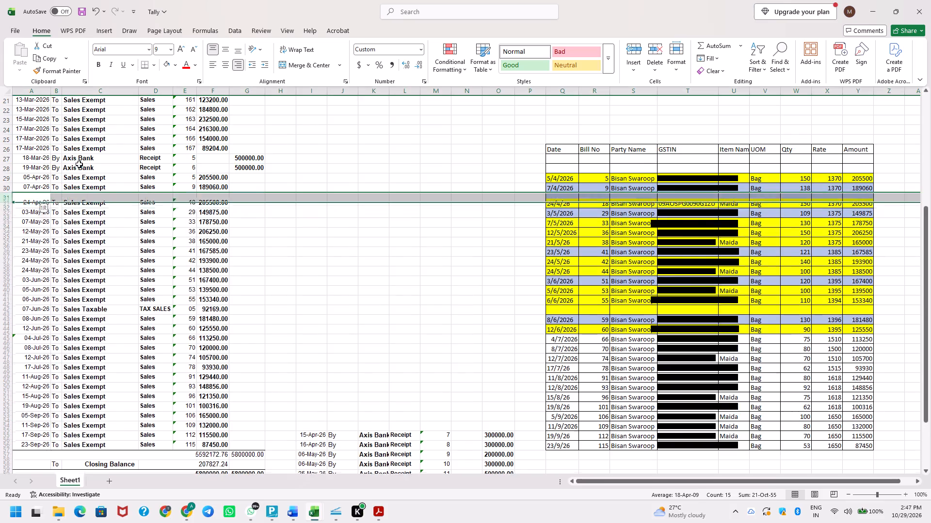
{"action": "key", "text": "ctrl+plus"}
Move the 15-Apr-26 and 16-Apr-26 Axis Bank receipts, vouchers 7 and 8, from the side list into blank rows 31 and 32 of the ledger.
{"action": "key", "text": "Right"}
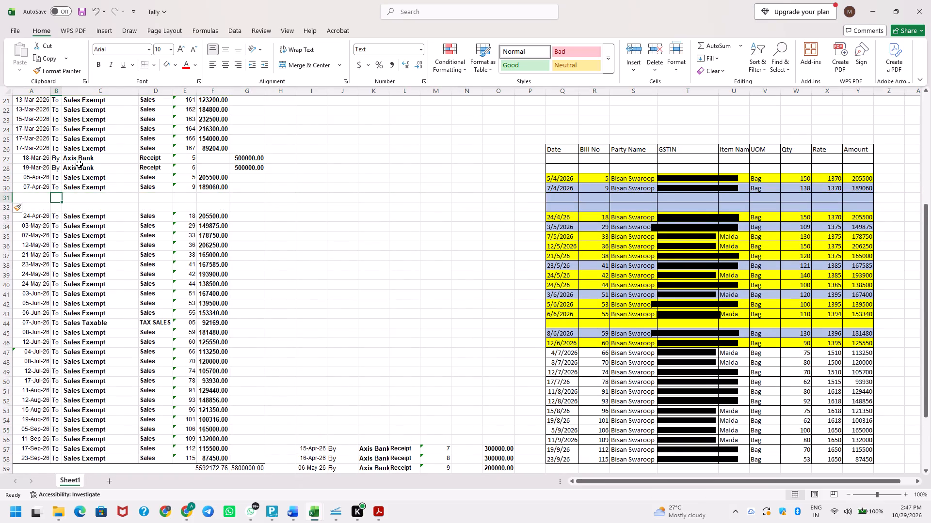
{"action": "key", "text": "Right"}
{"action": "key", "text": "Right"}
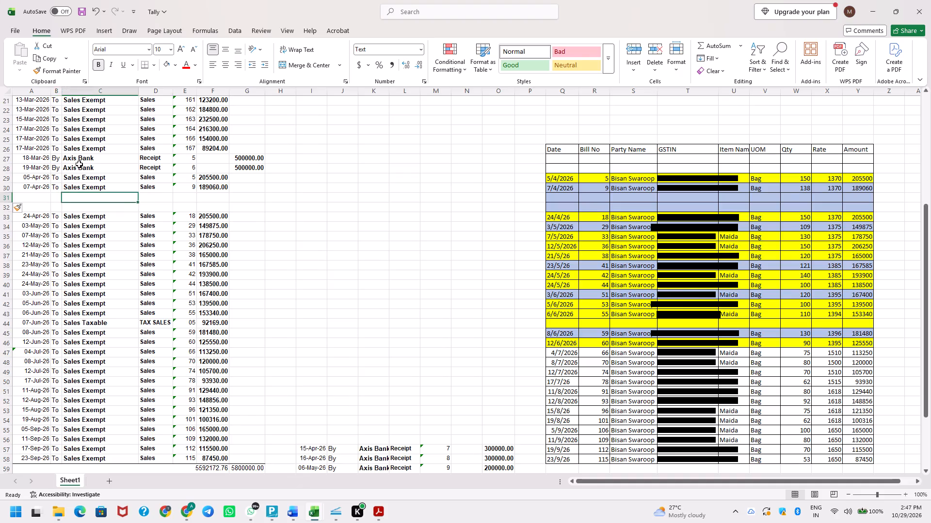
{"action": "key", "text": "Right"}
{"action": "key", "text": "Right"}
{"action": "key", "text": "Right"}
{"action": "key", "text": "Right"}
{"action": "key", "text": "Right"}
{"action": "key", "text": "ctrl+Down"}
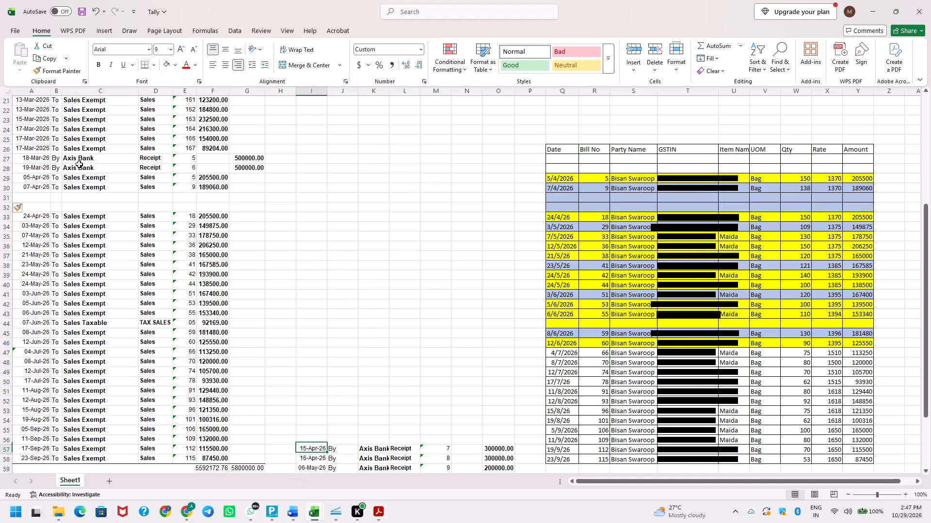
{"action": "key", "text": "shift+Right"}
{"action": "key", "text": "ctrl+shift+Right"}
{"action": "key", "text": "shift+Right"}
{"action": "key", "text": "shift+Down"}
{"action": "key", "text": "shift+Right"}
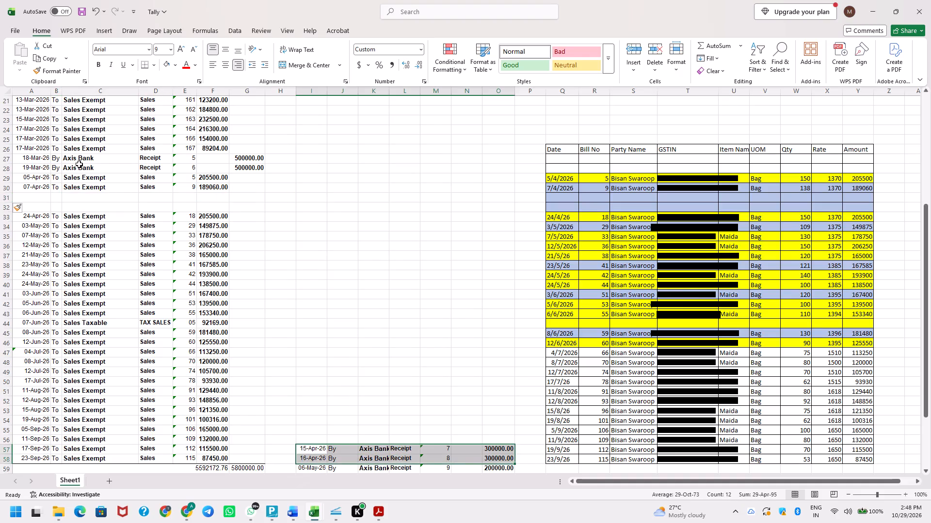
{"action": "key", "text": "ctrl+x"}
{"action": "key", "text": "ctrl+Left"}
{"action": "key", "text": "ctrl+Left"}
{"action": "key", "text": "ctrl+Left"}
{"action": "key", "text": "ctrl+Up"}
{"action": "key", "text": "Up"}
{"action": "key", "text": "Up"}
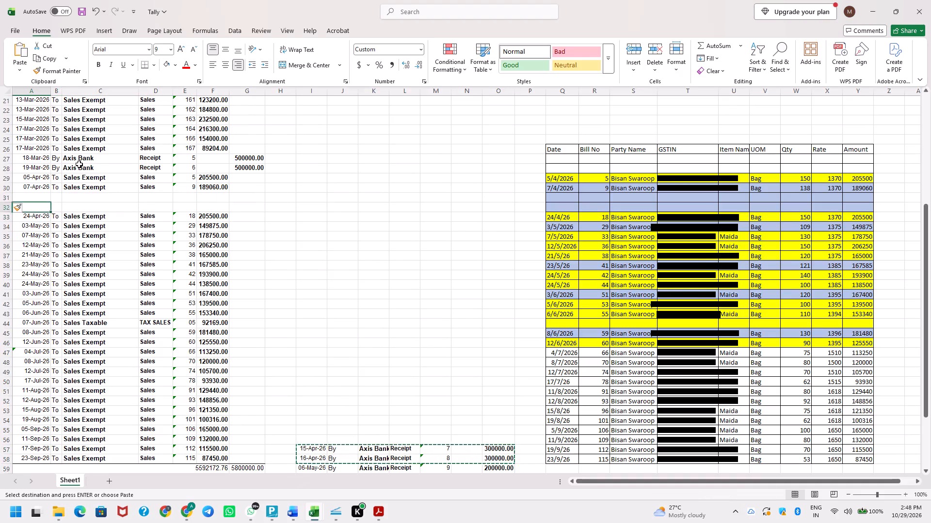
{"action": "key", "text": "Return"}
Insert two blank rows above the 07-May-26 entry for sales voucher 33, in rows 35 and 36.
{"action": "key", "text": "Down"}
{"action": "key", "text": "Down"}
{"action": "key", "text": "Down"}
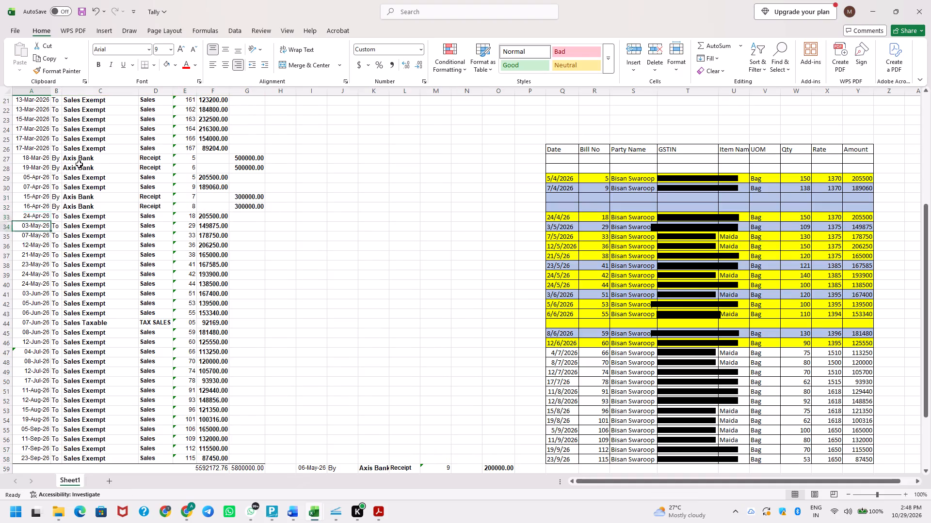
{"action": "key", "text": "shift+space"}
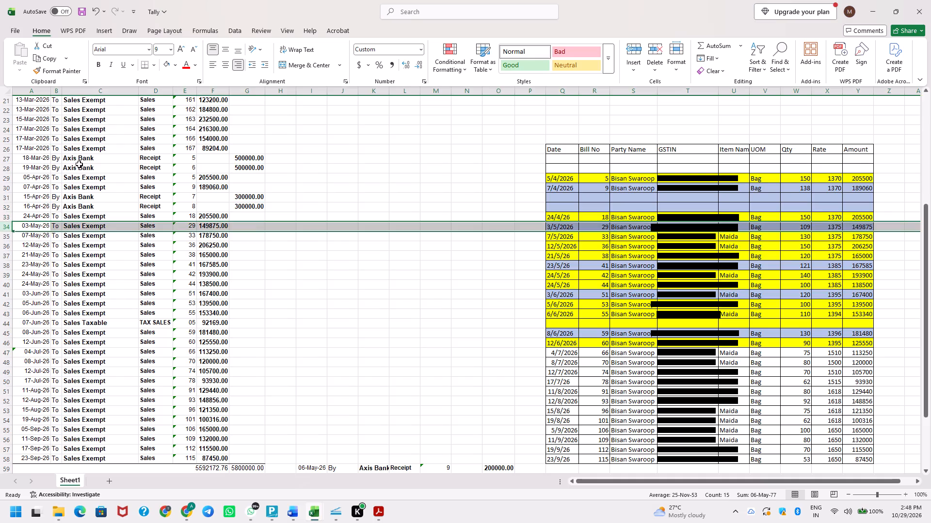
{"action": "key", "text": "Down"}
{"action": "key", "text": "shift+space"}
{"action": "key", "text": "ctrl+plus"}
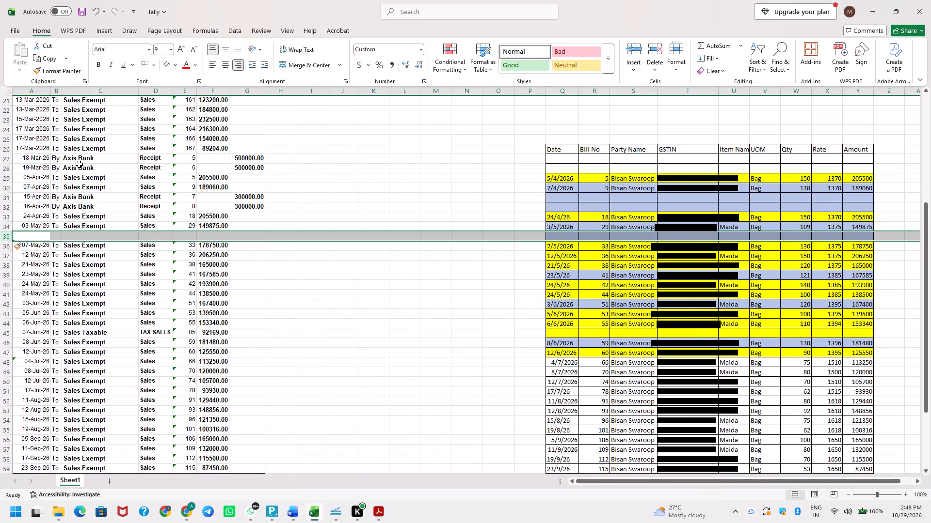
{"action": "key", "text": "ctrl+plus"}
Move the two 06-May-26 Axis Bank receipts, vouchers 9 and 10, from the side list into blank rows 35 and 36 of the ledger.
{"action": "scroll", "coordinate": [245, 291], "scroll_direction": "down", "scroll_amount": 1}
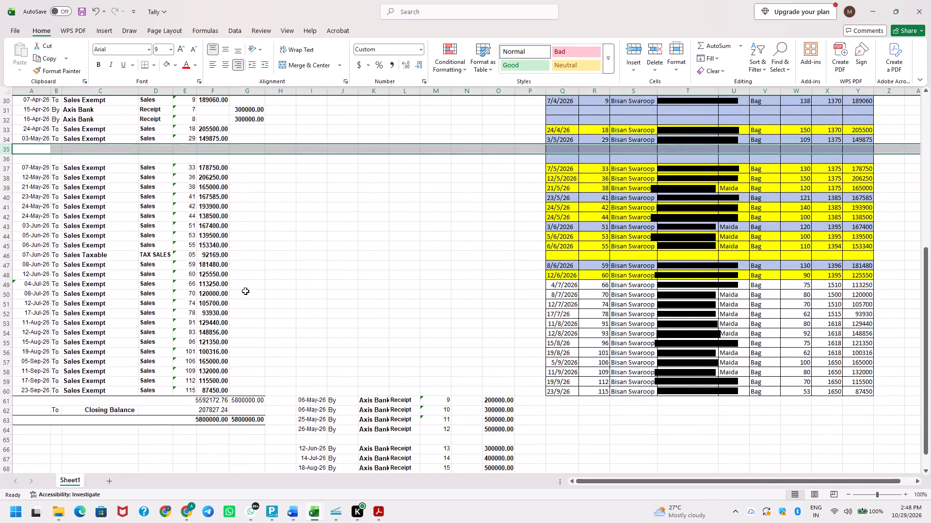
{"action": "left_click", "coordinate": [302, 400]}
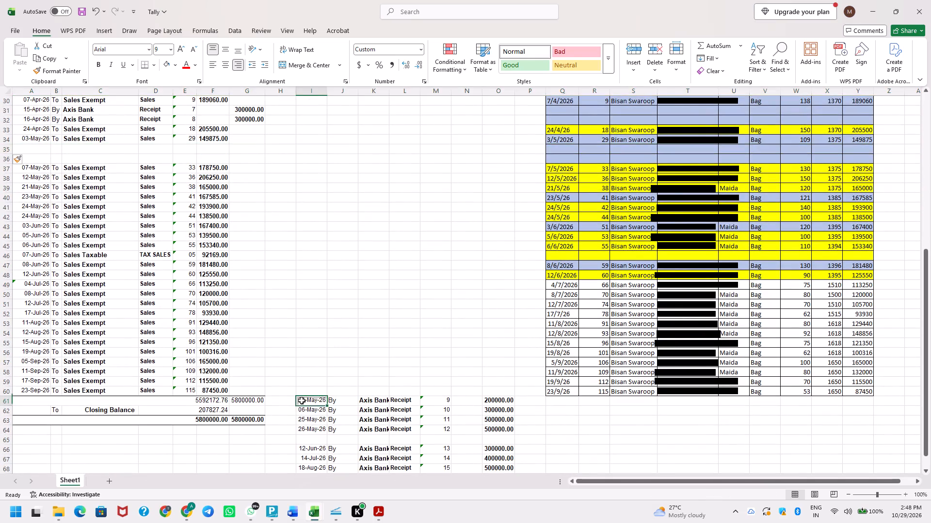
{"action": "key", "text": "shift+Down"}
{"action": "key", "text": "shift+Right"}
{"action": "key", "text": "shift+Right"}
{"action": "key", "text": "shift+Right"}
{"action": "key", "text": "shift+Right"}
{"action": "key", "text": "shift+Right"}
{"action": "key", "text": "shift+Right"}
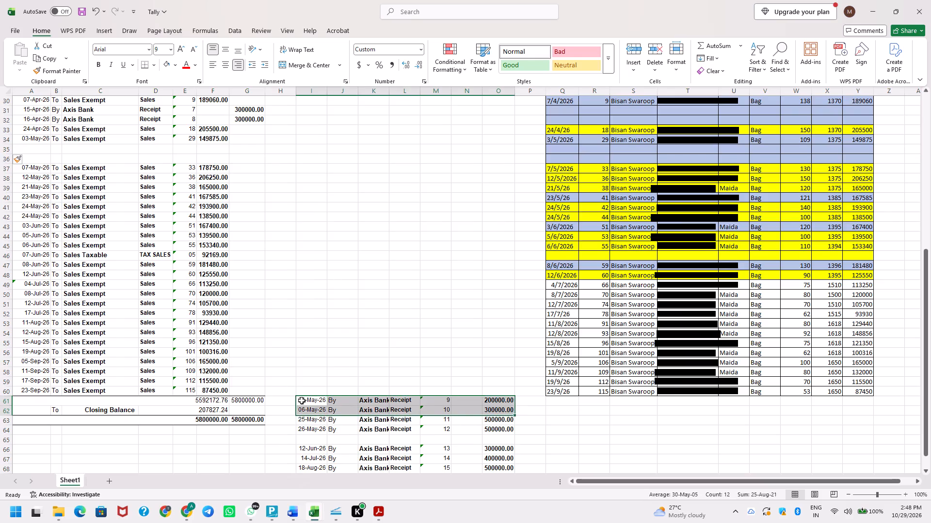
{"action": "key", "text": "ctrl+x"}
{"action": "key", "text": "ctrl+Left"}
{"action": "key", "text": "ctrl+Left"}
{"action": "key", "text": "ctrl+Left"}
{"action": "key", "text": "ctrl+Left"}
{"action": "key", "text": "Up"}
{"action": "key", "text": "ctrl+Up"}
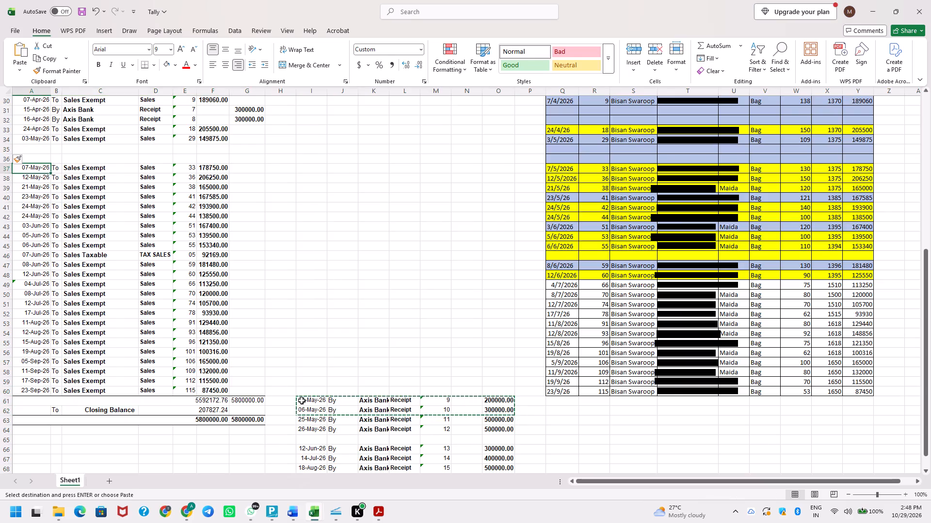
{"action": "key", "text": "Up"}
{"action": "key", "text": "Up"}
{"action": "key", "text": "Return"}
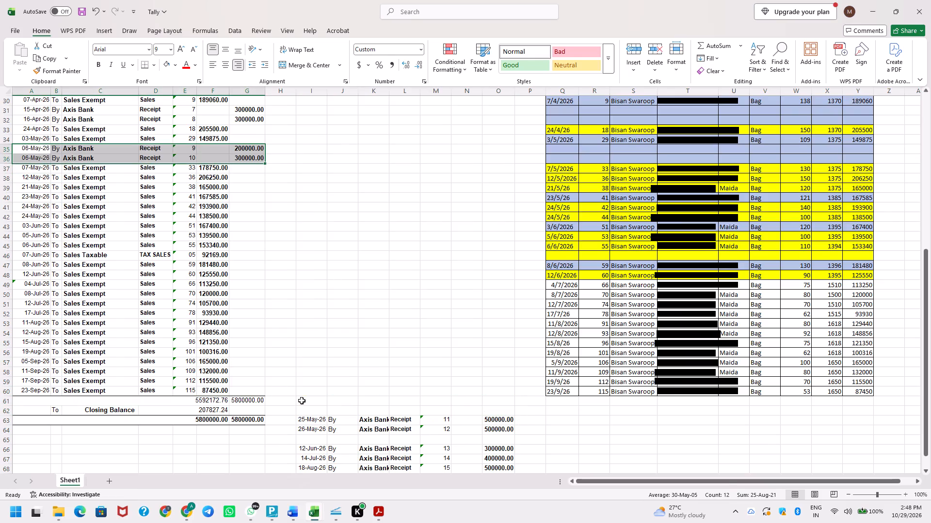
Move the remaining side list of Axis Bank receipts, 25-May-26 to 25-Sep-26, up so it starts at cell I45.
{"action": "key", "text": "Down"}
{"action": "key", "text": "Down"}
{"action": "key", "text": "Right"}
{"action": "key", "text": "Right"}
{"action": "key", "text": "Right"}
{"action": "key", "text": "Right"}
{"action": "key", "text": "Right"}
{"action": "key", "text": "Right"}
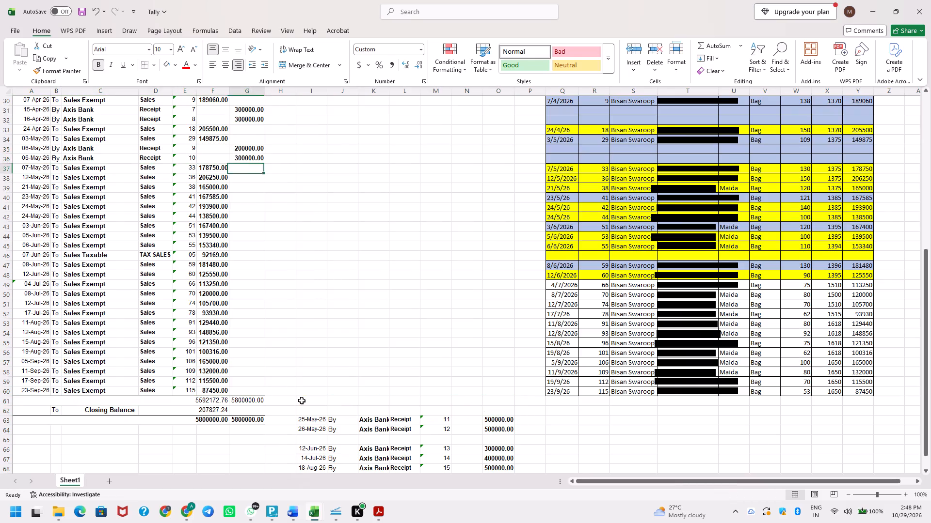
{"action": "key", "text": "Right"}
{"action": "key", "text": "Right"}
{"action": "key", "text": "Right"}
{"action": "key", "text": "Right"}
{"action": "key", "text": "Left"}
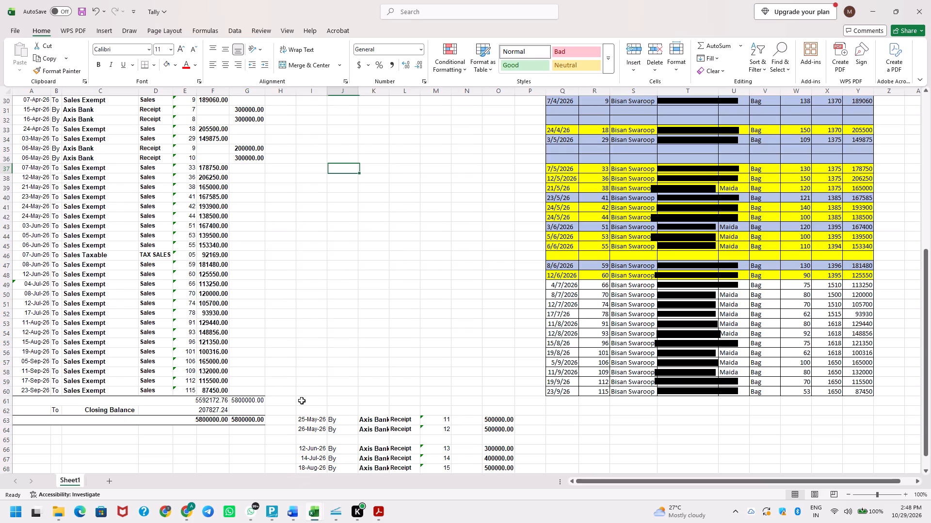
{"action": "key", "text": "Left"}
{"action": "key", "text": "ctrl+Down"}
{"action": "key", "text": "ctrl+shift+Right"}
{"action": "key", "text": "ctrl+shift+Down"}
{"action": "key", "text": "ctrl+shift+Right"}
{"action": "key", "text": "ctrl+shift+Down"}
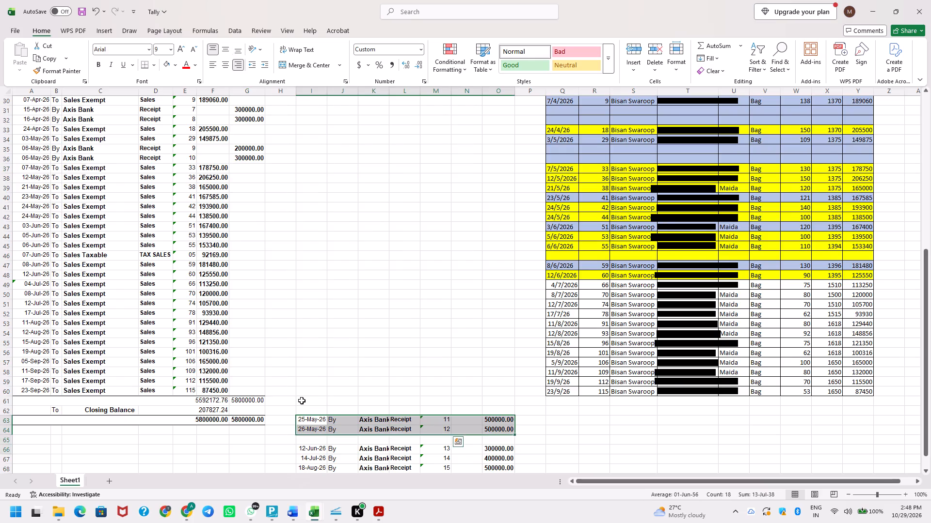
{"action": "key", "text": "ctrl+shift+Down"}
{"action": "key", "text": "ctrl+shift+Down"}
{"action": "key", "text": "ctrl+shift+Down"}
{"action": "key", "text": "ctrl+shift+Up"}
{"action": "key", "text": "ctrl+x"}
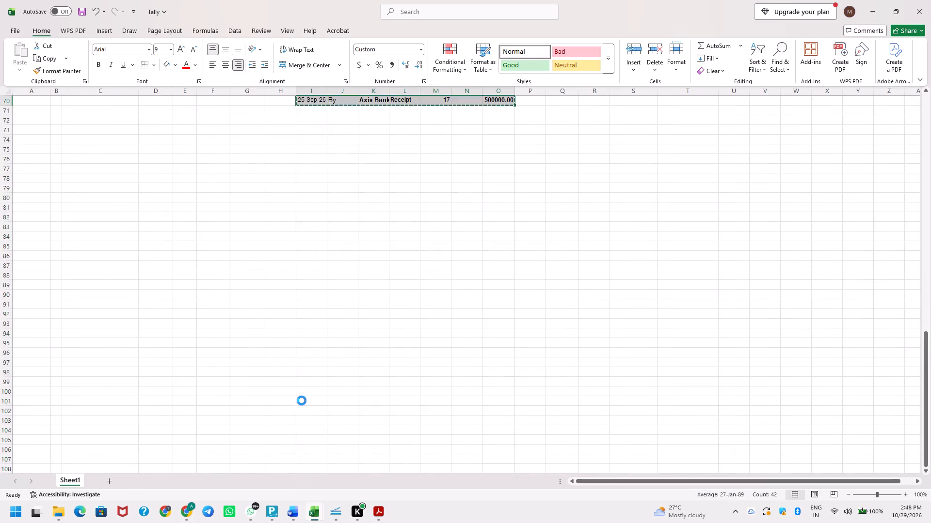
{"action": "key", "text": "ctrl+Up"}
{"action": "key", "text": "Down"}
{"action": "key", "text": "Left"}
{"action": "key", "text": "Left"}
{"action": "key", "text": "Left"}
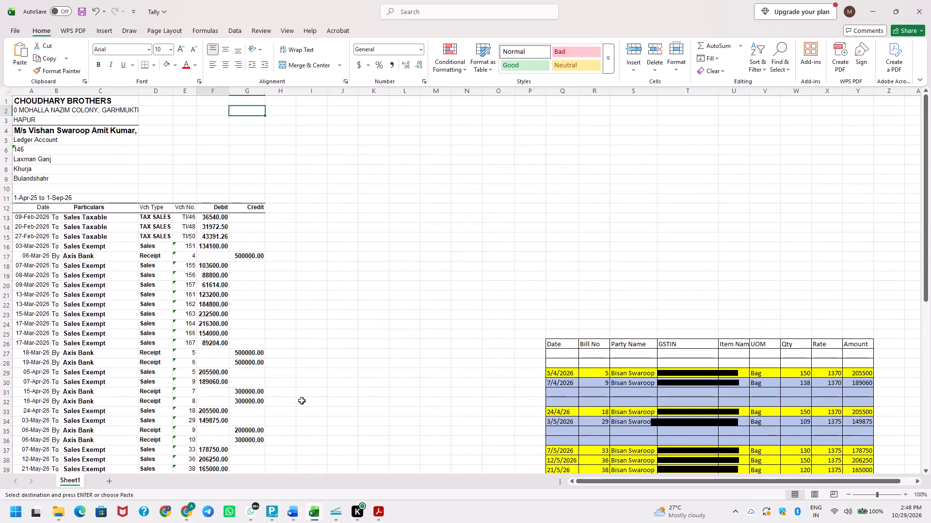
{"action": "key", "text": "Right"}
{"action": "key", "text": "ctrl+Down"}
{"action": "key", "text": "ctrl+Down"}
{"action": "key", "text": "ctrl+Down"}
{"action": "key", "text": "ctrl+Down"}
{"action": "key", "text": "ctrl+Down"}
{"action": "key", "text": "ctrl+Down"}
{"action": "key", "text": "ctrl+Down"}
{"action": "key", "text": "ctrl+Down"}
{"action": "key", "text": "ctrl+Down"}
{"action": "key", "text": "ctrl+Down"}
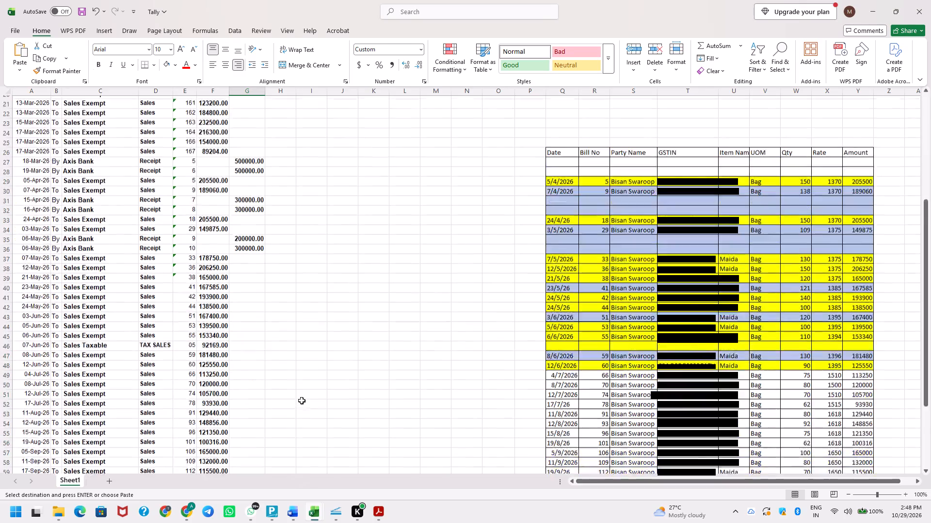
{"action": "key", "text": "ctrl+Up"}
{"action": "key", "text": "ctrl+Up"}
{"action": "key", "text": "Down"}
{"action": "key", "text": "Down"}
{"action": "key", "text": "Right"}
{"action": "key", "text": "Down"}
{"action": "key", "text": "Right"}
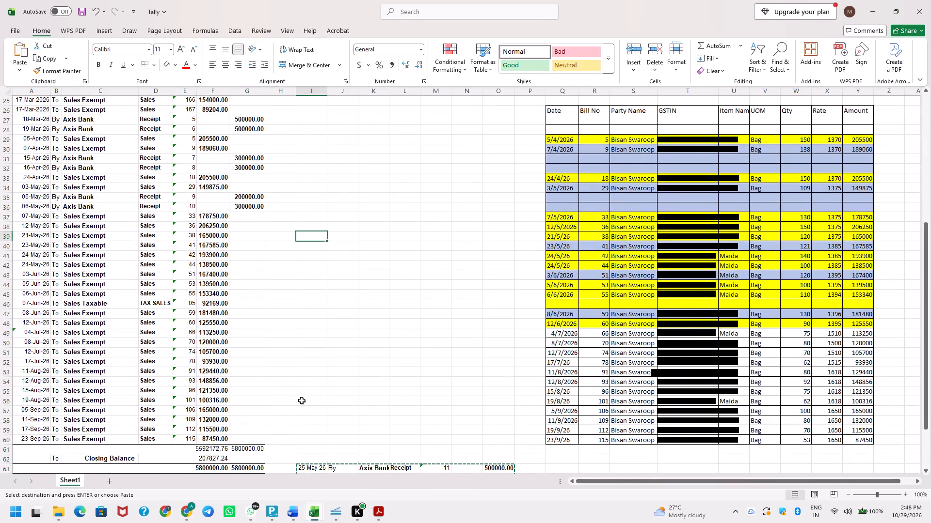
{"action": "key", "text": "Down"}
{"action": "key", "text": "Down"}
{"action": "key", "text": "Down"}
{"action": "key", "text": "Down"}
{"action": "key", "text": "Down"}
{"action": "key", "text": "Left"}
{"action": "key", "text": "Down"}
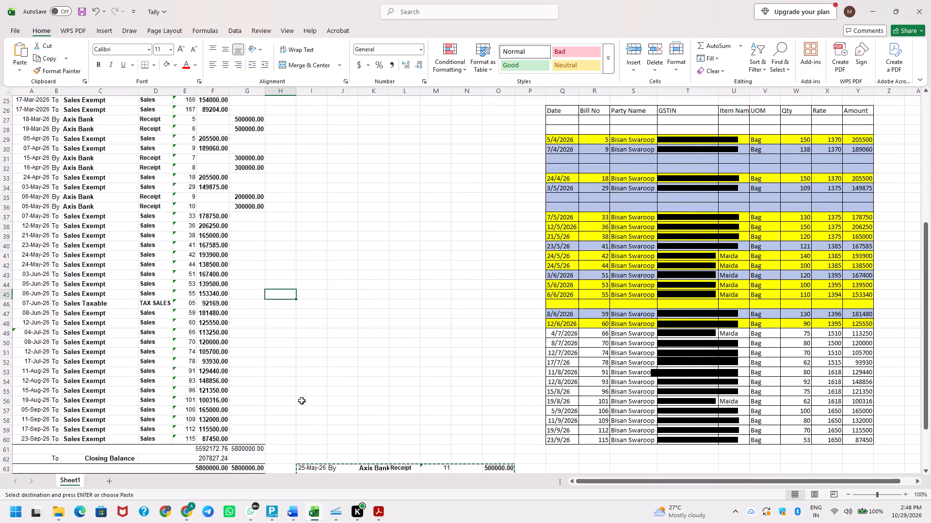
{"action": "key", "text": "Right"}
{"action": "key", "text": "Return"}
Insert two blank rows above the 03-Jun-26 entry for sales voucher 51, in rows 43 and 44.
{"action": "key", "text": "Left"}
{"action": "key", "text": "Left"}
{"action": "key", "text": "Left"}
{"action": "key", "text": "Left"}
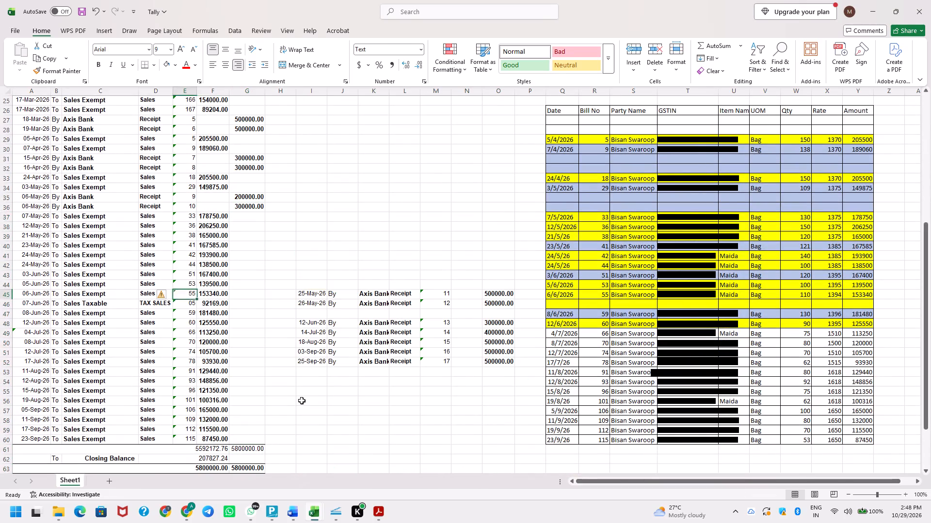
{"action": "key", "text": "Left"}
{"action": "key", "text": "Left"}
{"action": "key", "text": "Left"}
{"action": "key", "text": "Left"}
{"action": "key", "text": "Left"}
{"action": "key", "text": "Up"}
{"action": "key", "text": "Up"}
{"action": "key", "text": "Up"}
{"action": "key", "text": "Up"}
{"action": "key", "text": "Down"}
{"action": "key", "text": "Down"}
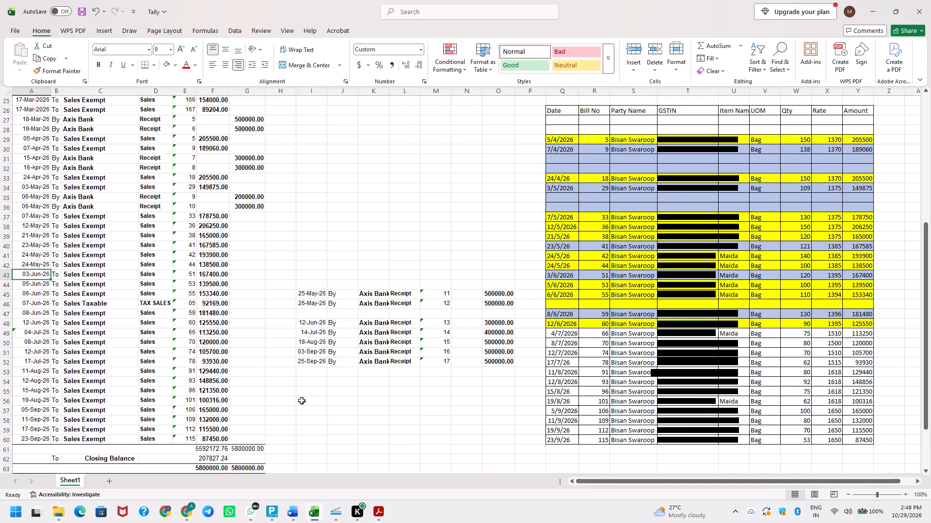
{"action": "key", "text": "ctrl+space"}
{"action": "key", "text": "Left"}
{"action": "key", "text": "shift+space"}
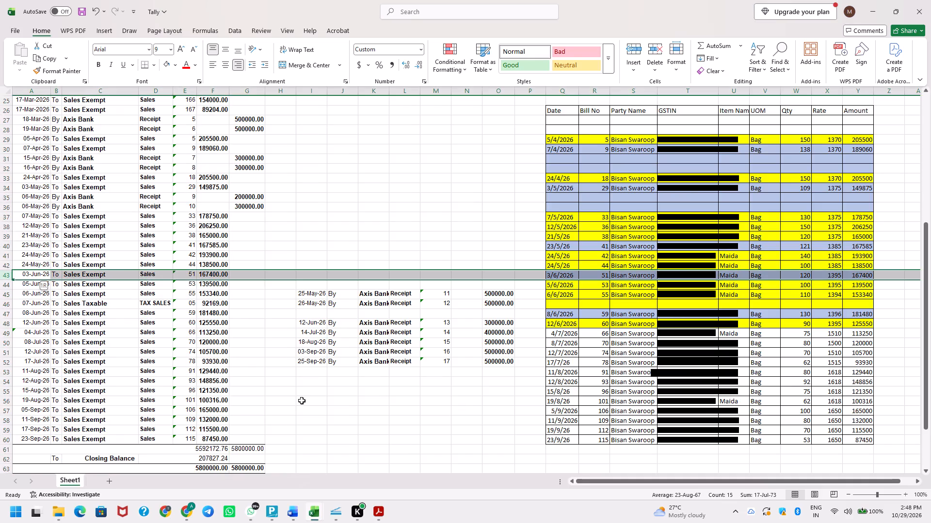
{"action": "key", "text": "ctrl+plus"}
{"action": "key", "text": "ctrl+plus"}
Move the 25-May-26 and 26-May-26 Axis Bank receipts, vouchers 11 and 12, from the side list into blank rows 43 and 44 of the ledger.
{"action": "key", "text": "Right"}
{"action": "key", "text": "Right"}
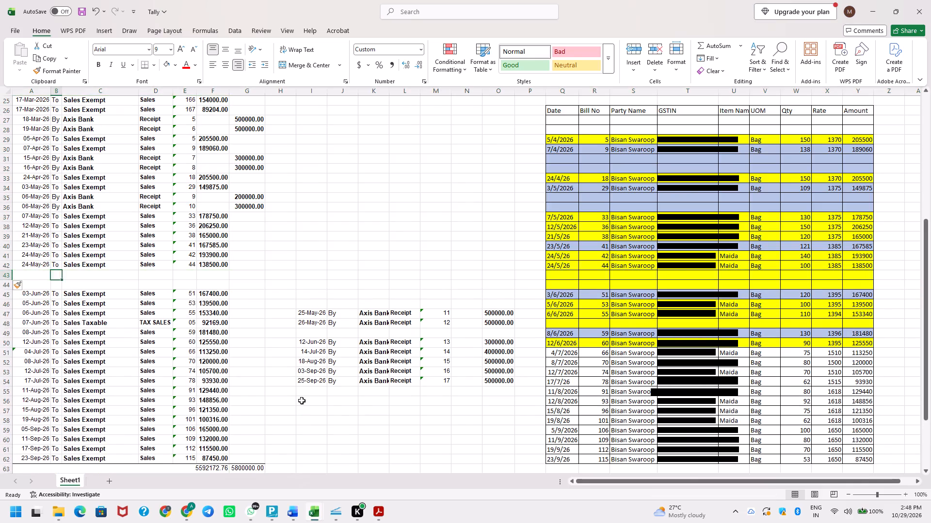
{"action": "key", "text": "Right"}
{"action": "key", "text": "Right"}
{"action": "key", "text": "Right"}
{"action": "key", "text": "Right"}
{"action": "key", "text": "Right"}
{"action": "key", "text": "Right"}
{"action": "key", "text": "Right"}
{"action": "key", "text": "Left"}
{"action": "key", "text": "ctrl+Down"}
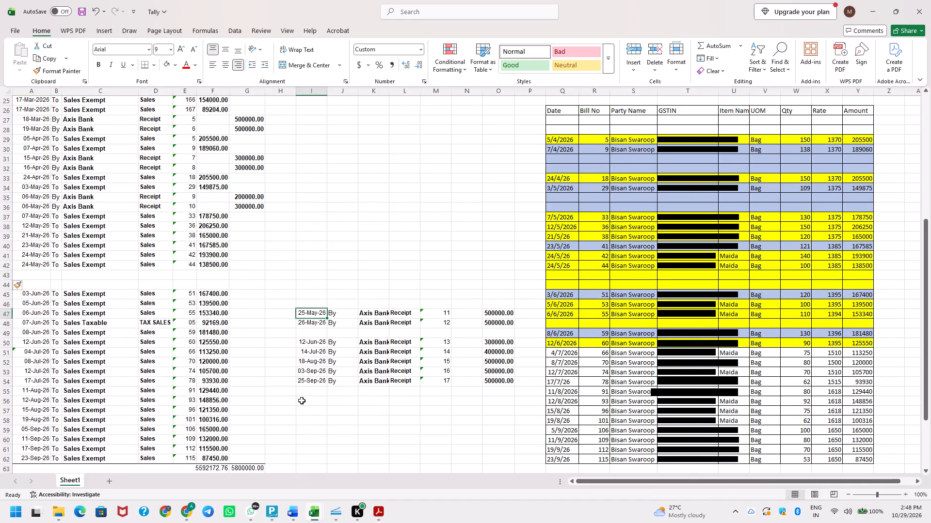
{"action": "key", "text": "ctrl+shift+Down"}
{"action": "key", "text": "shift+Right"}
{"action": "key", "text": "ctrl+shift+Right"}
{"action": "key", "text": "ctrl+shift+Right"}
{"action": "key", "text": "ctrl+x"}
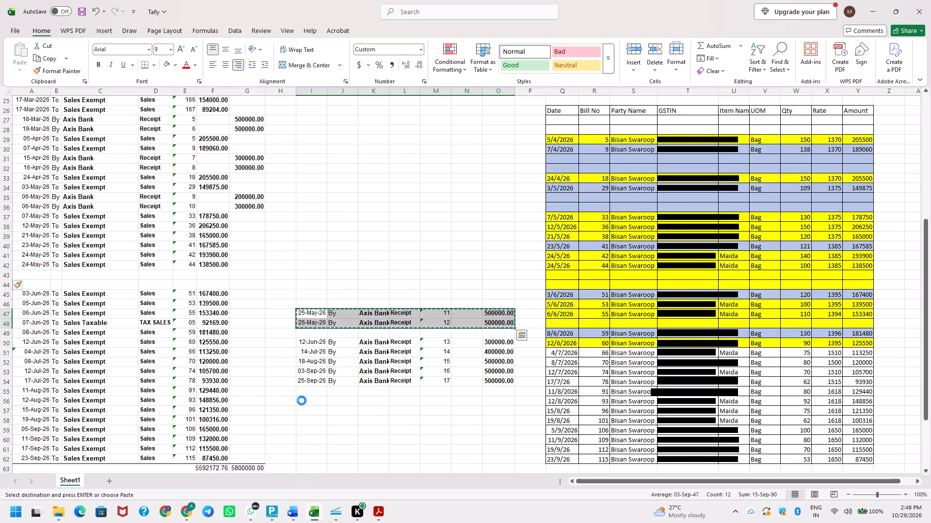
{"action": "key", "text": "ctrl+Left"}
{"action": "key", "text": "ctrl+Left"}
{"action": "key", "text": "ctrl+Left"}
{"action": "key", "text": "ctrl+Up"}
{"action": "key", "text": "Up"}
{"action": "key", "text": "Up"}
{"action": "key", "text": "Return"}
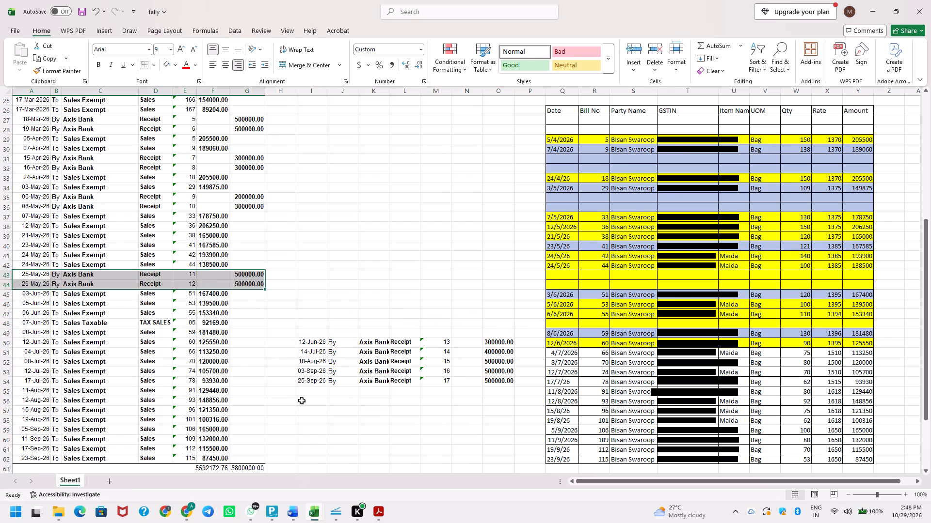
Insert a blank row 51 in the ledger, above the 04-Jul-26 entry for sales voucher 66.
{"action": "key", "text": "Right"}
{"action": "key", "text": "Right"}
{"action": "key", "text": "Right"}
{"action": "key", "text": "Right"}
{"action": "key", "text": "Down"}
{"action": "key", "text": "Down"}
{"action": "key", "text": "Down"}
{"action": "key", "text": "Left"}
{"action": "key", "text": "Left"}
{"action": "key", "text": "Left"}
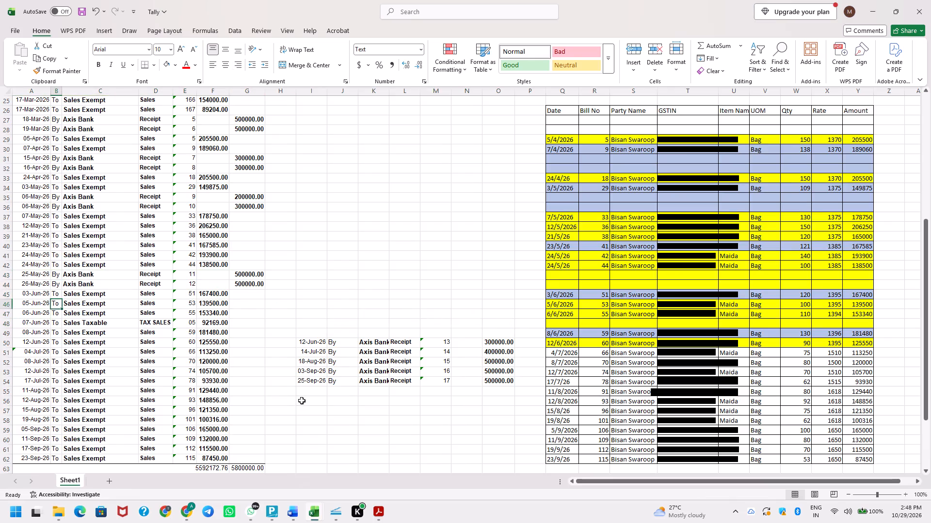
{"action": "key", "text": "Left"}
{"action": "key", "text": "Left"}
{"action": "key", "text": "Down"}
{"action": "key", "text": "Down"}
{"action": "key", "text": "Down"}
{"action": "key", "text": "Down"}
{"action": "key", "text": "Down"}
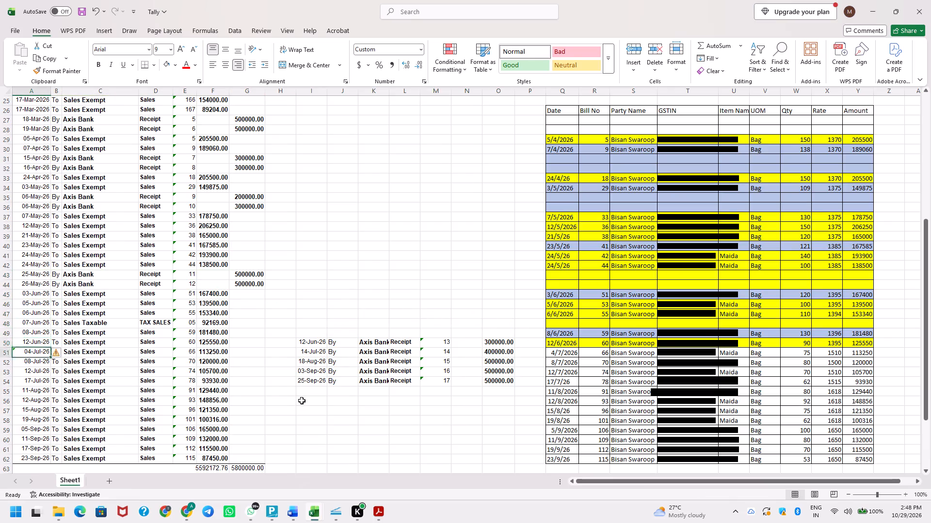
{"action": "key", "text": "shift+space"}
{"action": "key", "text": "ctrl+plus"}
Move the 12-Jun-26 Axis Bank receipt, voucher 13, from the side list into blank row 51 of the ledger.
{"action": "key", "text": "Right"}
{"action": "key", "text": "Right"}
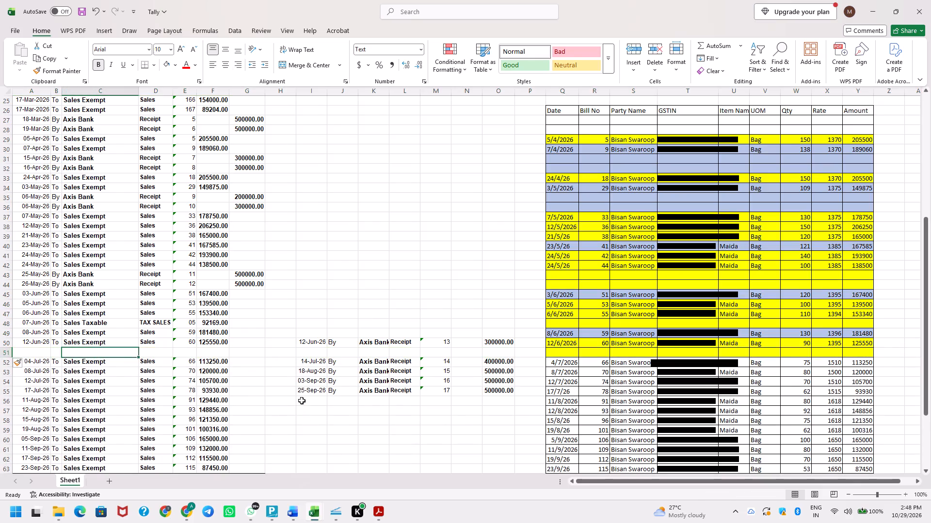
{"action": "key", "text": "Right"}
{"action": "key", "text": "Right"}
{"action": "key", "text": "Right"}
{"action": "key", "text": "Up"}
{"action": "key", "text": "Right"}
{"action": "key", "text": "Right"}
{"action": "key", "text": "Right"}
{"action": "key", "text": "Right"}
{"action": "key", "text": "Left"}
{"action": "key", "text": "ctrl+shift+Right"}
{"action": "key", "text": "ctrl+shift+Right"}
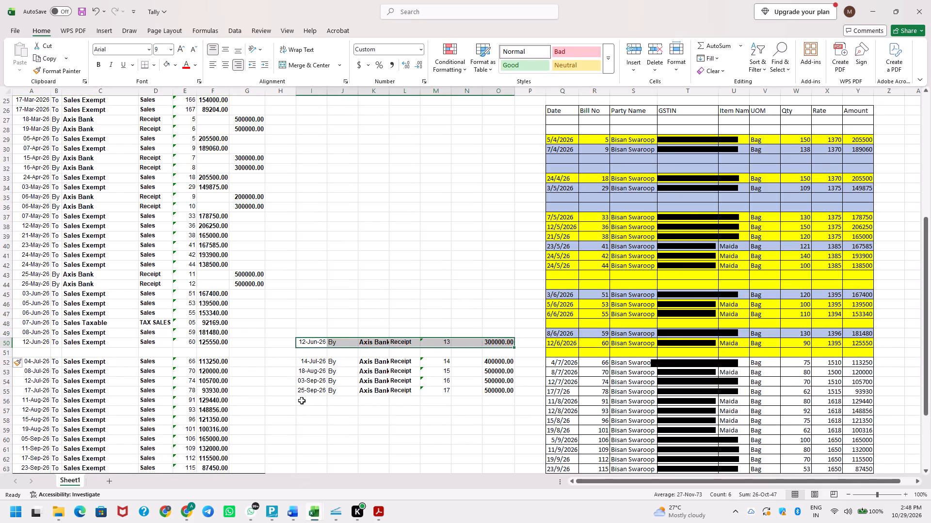
{"action": "key", "text": "ctrl+x"}
{"action": "key", "text": "ctrl+Left"}
{"action": "key", "text": "ctrl+Left"}
{"action": "key", "text": "ctrl+Left"}
{"action": "key", "text": "Down"}
{"action": "key", "text": "Return"}
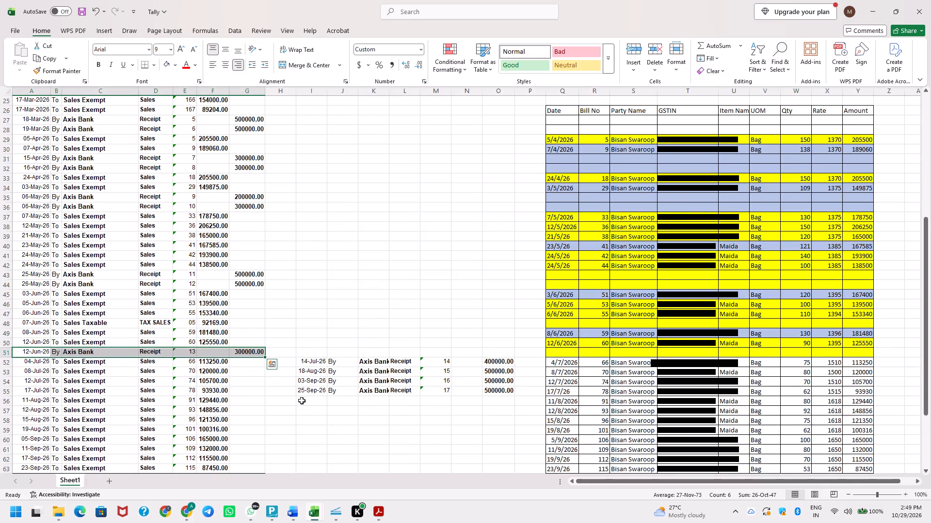
Insert a blank row 55 in the ledger, above the 17-Jul-26 entry for sales voucher 78.
{"action": "key", "text": "Down"}
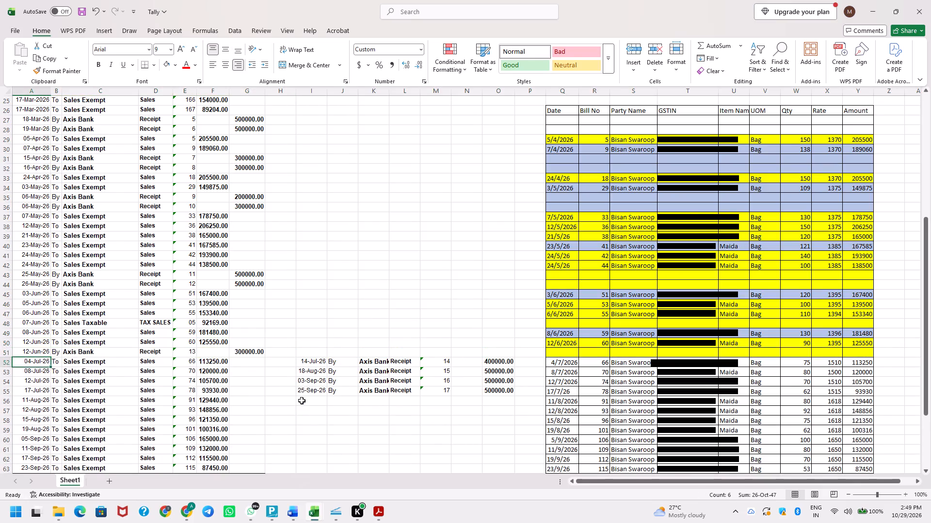
{"action": "key", "text": "Down"}
{"action": "key", "text": "Down"}
{"action": "key", "text": "Down"}
{"action": "key", "text": "shift+space"}
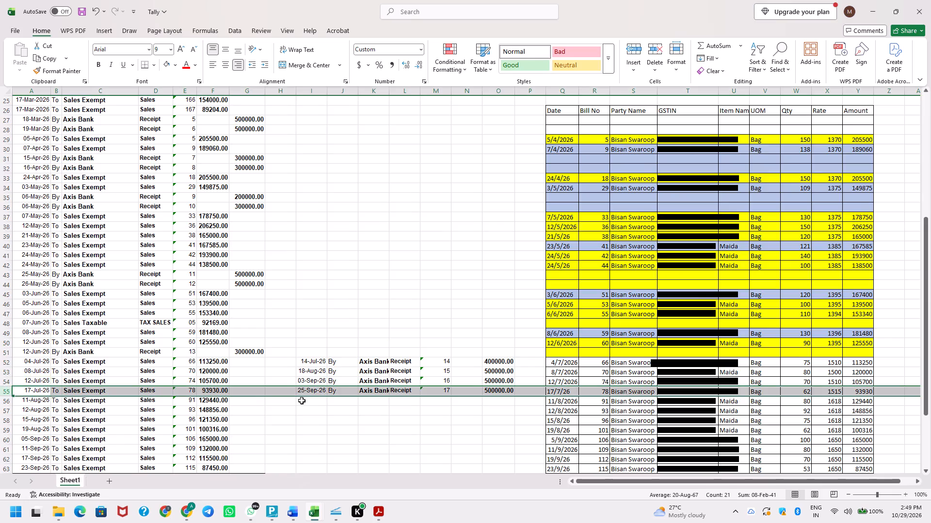
{"action": "key", "text": "ctrl+plus"}
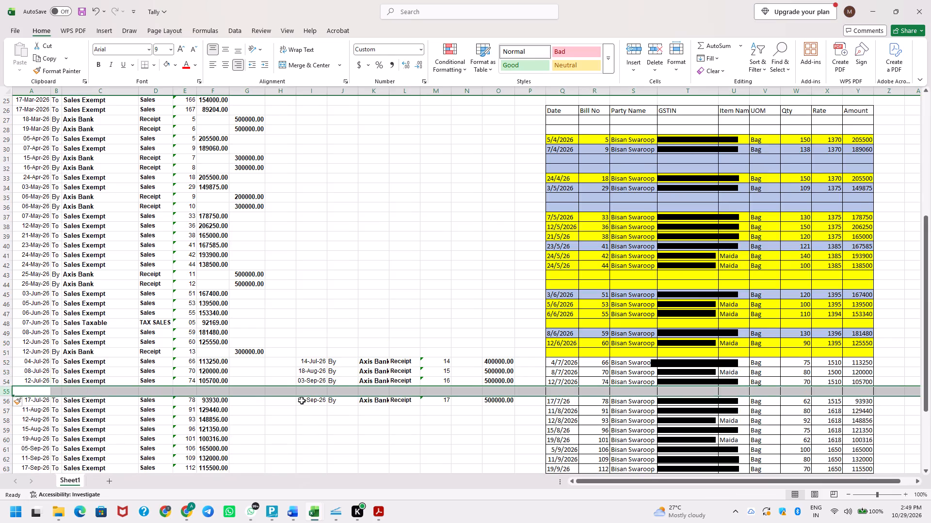
Move the 14-Jul-26 Axis Bank receipt, voucher 14, from the side list into blank row 55 of the ledger.
{"action": "key", "text": "Up"}
{"action": "key", "text": "Right"}
{"action": "key", "text": "Right"}
{"action": "key", "text": "Right"}
{"action": "key", "text": "Right"}
{"action": "key", "text": "Right"}
{"action": "key", "text": "Up"}
{"action": "key", "text": "Right"}
{"action": "key", "text": "Right"}
{"action": "key", "text": "Up"}
{"action": "key", "text": "Right"}
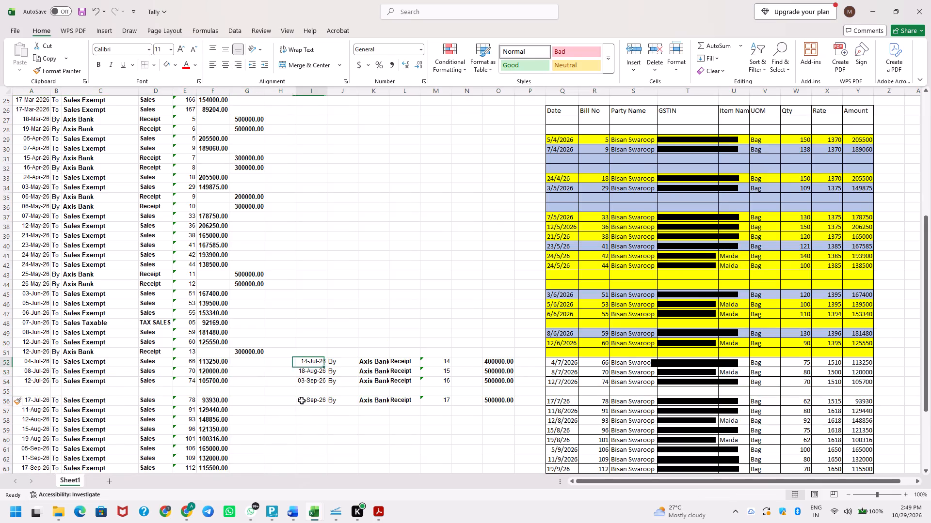
{"action": "key", "text": "ctrl+shift+Right"}
{"action": "key", "text": "ctrl+shift+Right"}
{"action": "key", "text": "ctrl+x"}
{"action": "key", "text": "ctrl+Left"}
{"action": "key", "text": "ctrl+Left"}
{"action": "key", "text": "ctrl+Left"}
{"action": "key", "text": "ctrl+Left"}
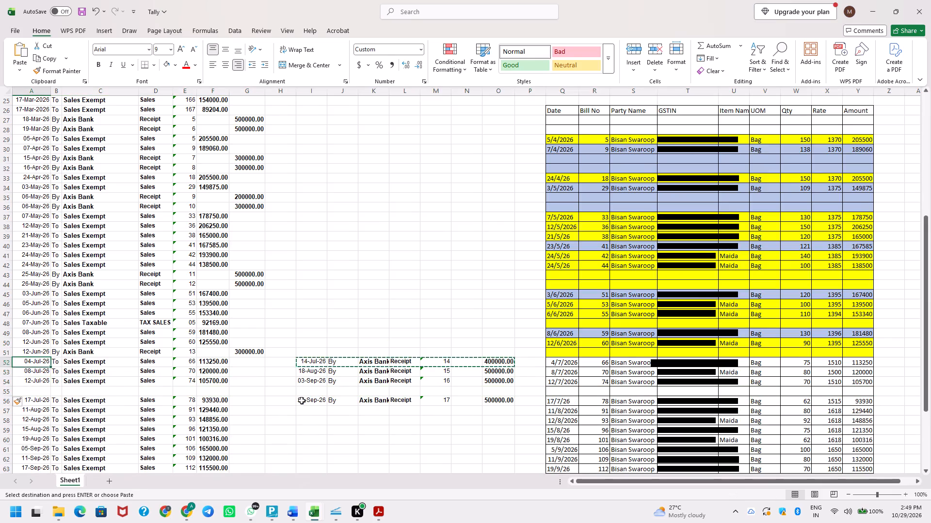
{"action": "key", "text": "Down"}
{"action": "key", "text": "Down"}
{"action": "key", "text": "Down"}
{"action": "key", "text": "Return"}
Insert a blank row 60 in the ledger, above the 19-Aug-26 entry for sales voucher 101.
{"action": "key", "text": "Down"}
{"action": "key", "text": "Down"}
{"action": "key", "text": "Down"}
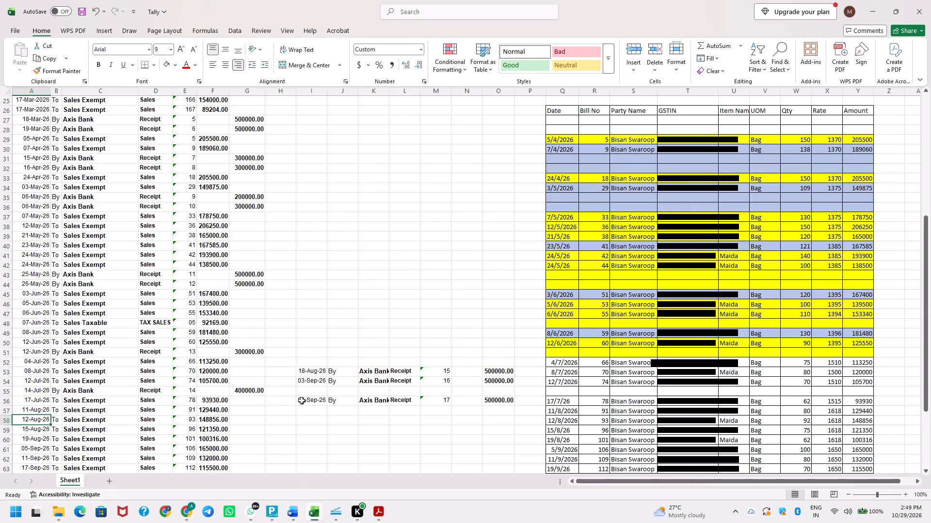
{"action": "key", "text": "Down"}
{"action": "key", "text": "Down"}
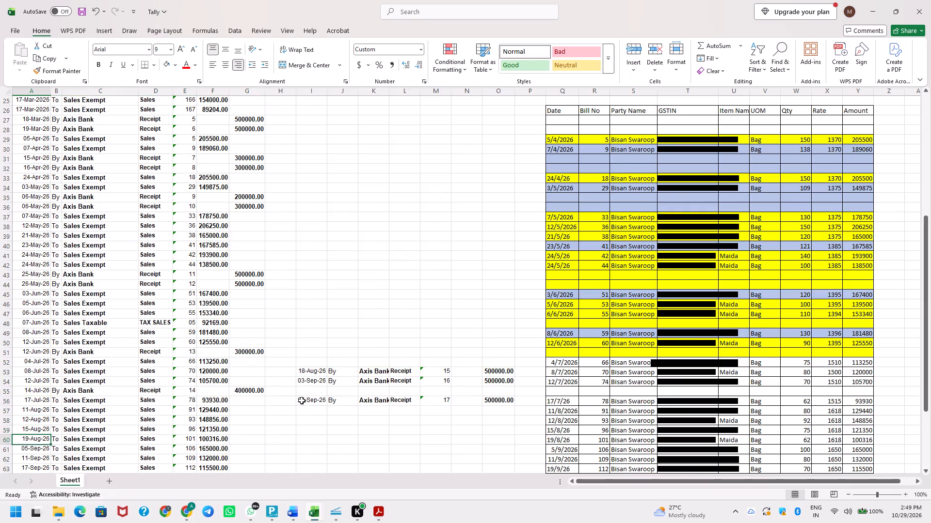
{"action": "key", "text": "shift+space"}
{"action": "key", "text": "ctrl+plus"}
Move the 18-Aug-26 Axis Bank receipt, voucher 15, from the side list into blank row 60 of the ledger.
{"action": "key", "text": "Up"}
{"action": "key", "text": "Right"}
{"action": "key", "text": "Right"}
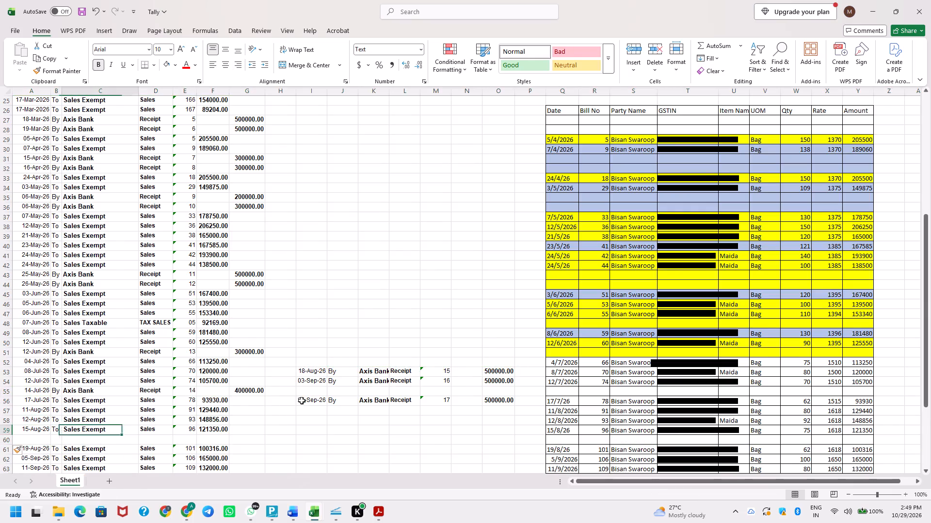
{"action": "key", "text": "Right"}
{"action": "key", "text": "Right"}
{"action": "key", "text": "Right"}
{"action": "key", "text": "Right"}
{"action": "key", "text": "Right"}
{"action": "key", "text": "Right"}
{"action": "key", "text": "Up"}
{"action": "key", "text": "ctrl+Up"}
{"action": "key", "text": "ctrl+Up"}
{"action": "key", "text": "Up"}
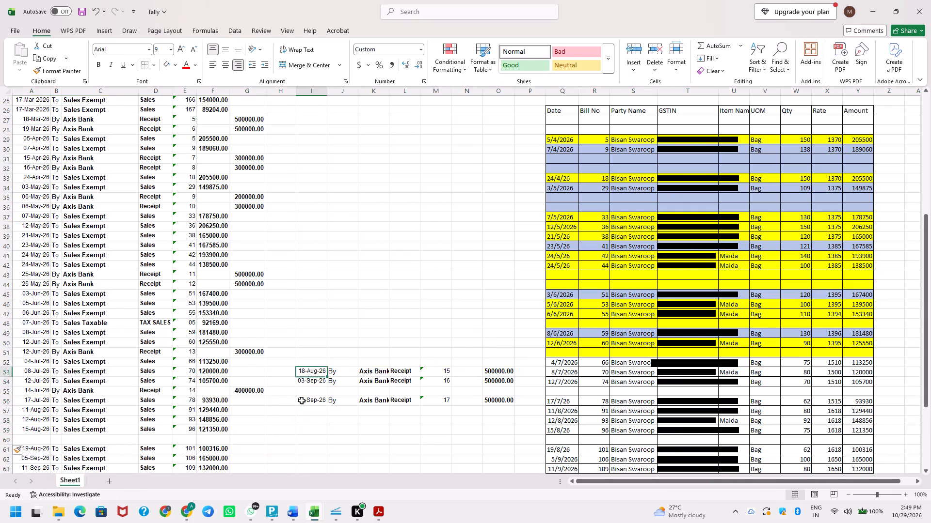
{"action": "key", "text": "ctrl+shift+Right"}
{"action": "key", "text": "ctrl+Right"}
{"action": "key", "text": "Left"}
{"action": "key", "text": "ctrl+Left"}
{"action": "key", "text": "ctrl+shift+Right"}
{"action": "key", "text": "ctrl+shift+Right"}
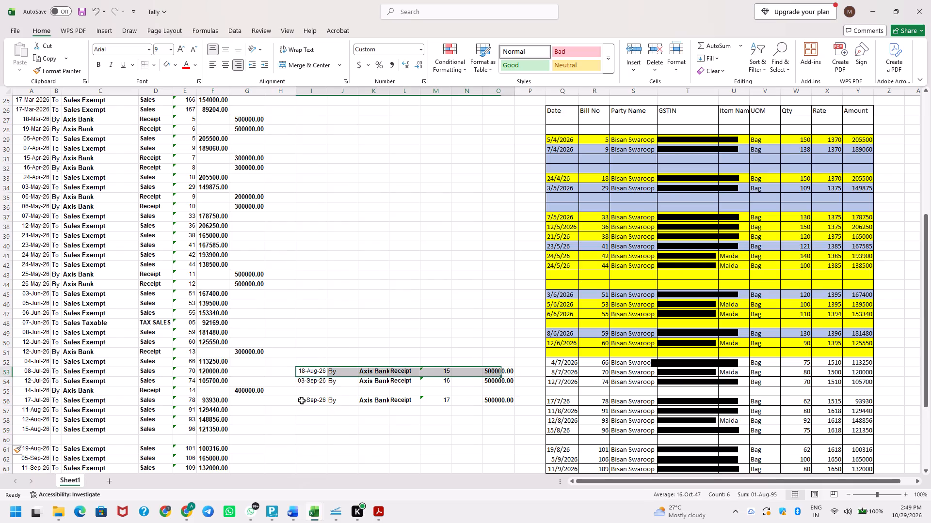
{"action": "key", "text": "ctrl+shift+Right"}
{"action": "key", "text": "ctrl+shift+Left"}
{"action": "key", "text": "ctrl+x"}
{"action": "key", "text": "ctrl+Left"}
{"action": "key", "text": "ctrl+Left"}
{"action": "key", "text": "ctrl+Left"}
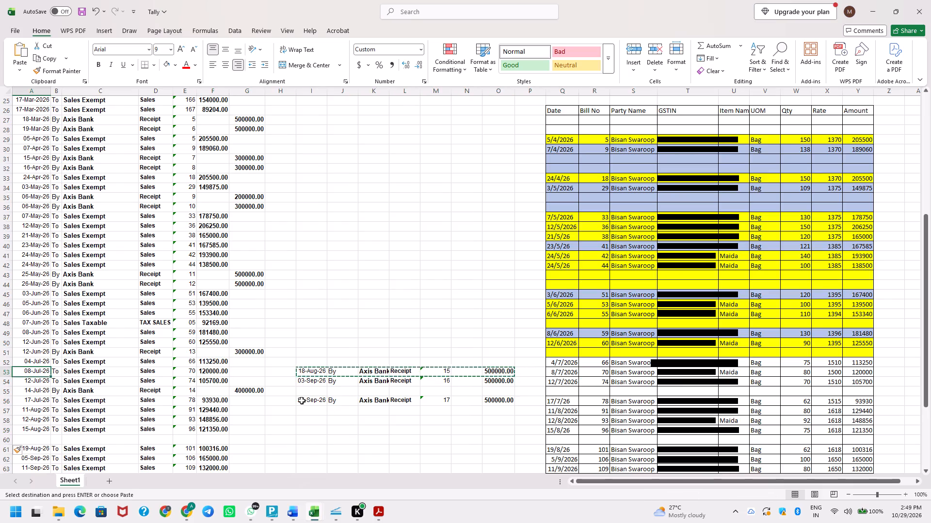
{"action": "key", "text": "ctrl+Down"}
{"action": "key", "text": "Down"}
{"action": "key", "text": "Return"}
Insert a blank row 62 in the ledger, above the 05-Sep-26 entry for sales voucher 106.
{"action": "key", "text": "Down"}
{"action": "key", "text": "Down"}
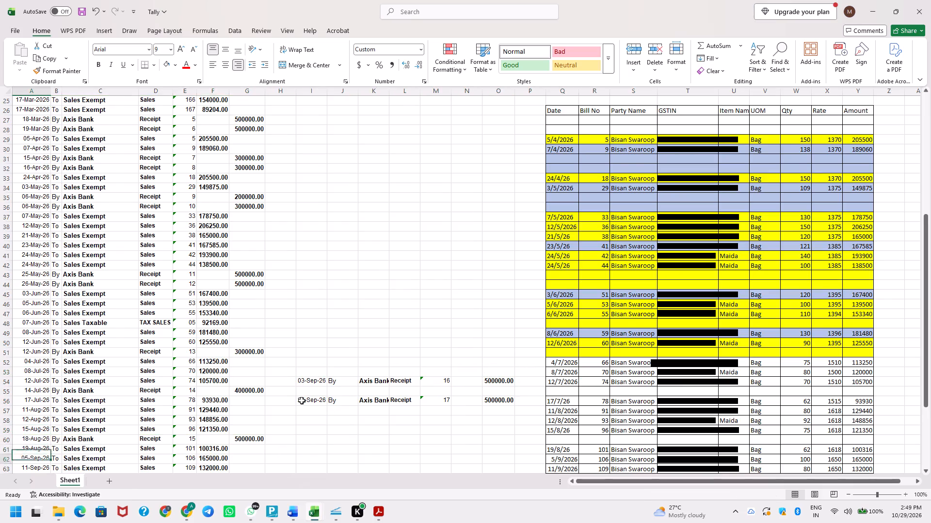
{"action": "key", "text": "Down"}
{"action": "key", "text": "Down"}
{"action": "key", "text": "Down"}
{"action": "key", "text": "Up"}
{"action": "key", "text": "Up"}
{"action": "key", "text": "Up"}
{"action": "key", "text": "shift+space"}
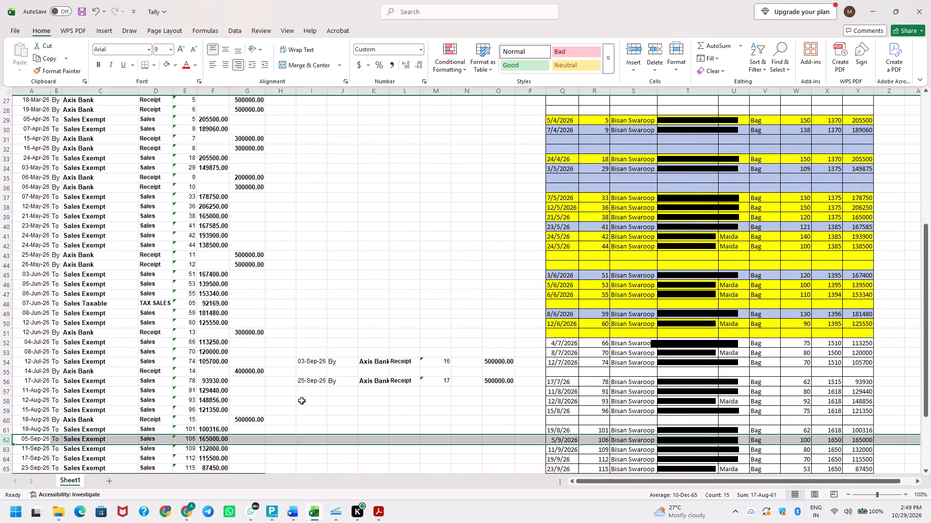
{"action": "key", "text": "ctrl+plus"}
Move the 03-Sep-26 Axis Bank receipt, voucher 16, from the side list into blank row 62 of the ledger.
{"action": "key", "text": "Right"}
{"action": "key", "text": "Right"}
{"action": "key", "text": "Right"}
{"action": "key", "text": "Right"}
{"action": "key", "text": "Right"}
{"action": "key", "text": "Right"}
{"action": "key", "text": "Right"}
{"action": "key", "text": "Right"}
{"action": "key", "text": "ctrl+Up"}
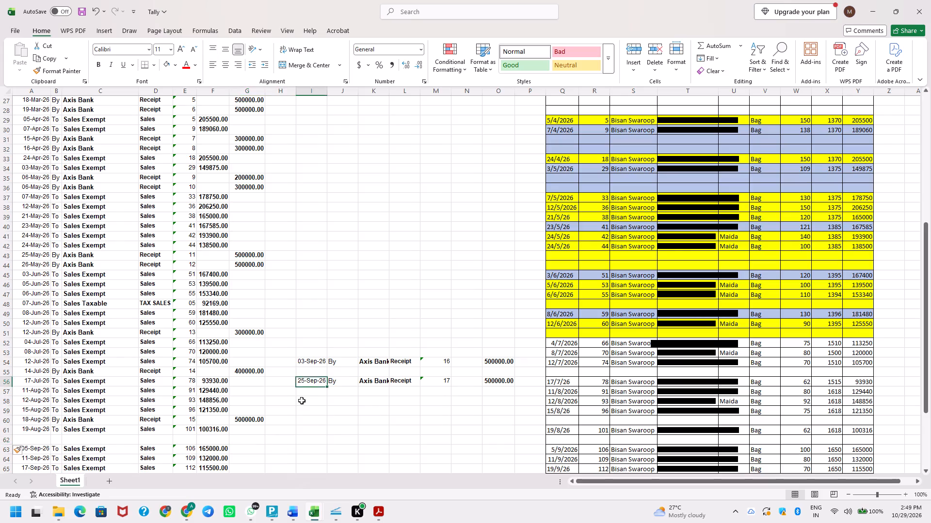
{"action": "key", "text": "Up"}
{"action": "key", "text": "Up"}
{"action": "key", "text": "ctrl+shift+Right"}
{"action": "key", "text": "ctrl+shift+Right"}
{"action": "key", "text": "ctrl+x"}
{"action": "key", "text": "ctrl+Left"}
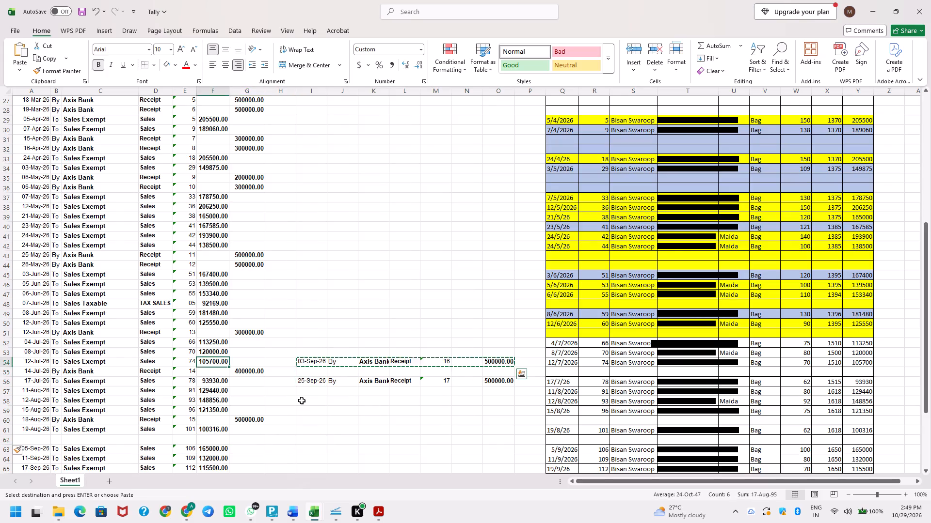
{"action": "key", "text": "ctrl+Left"}
{"action": "key", "text": "ctrl+Down"}
{"action": "key", "text": "Down"}
{"action": "key", "text": "Return"}
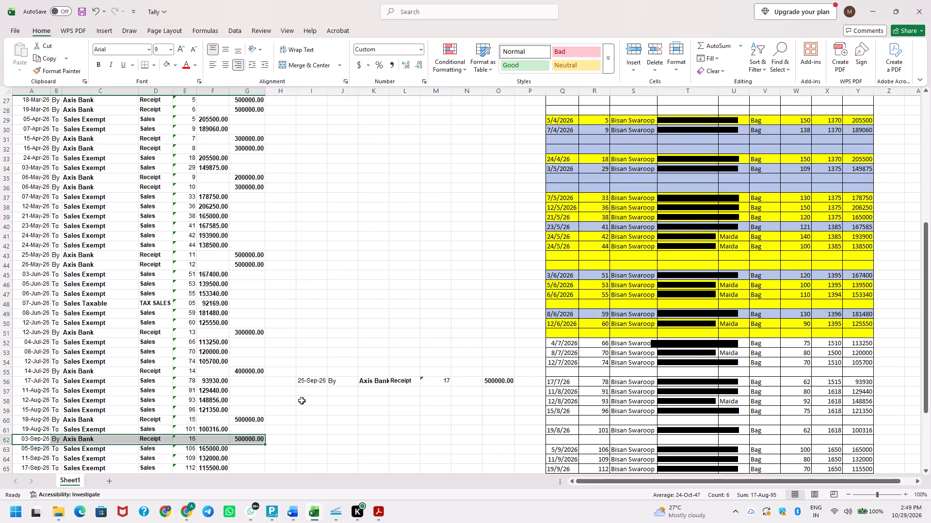
Insert a blank row 66 in the ledger, above the 23-Sep-26 entry for sales voucher 115.
{"action": "key", "text": "ctrl+Down"}
{"action": "key", "text": "Up"}
{"action": "key", "text": "Up"}
{"action": "key", "text": "Up"}
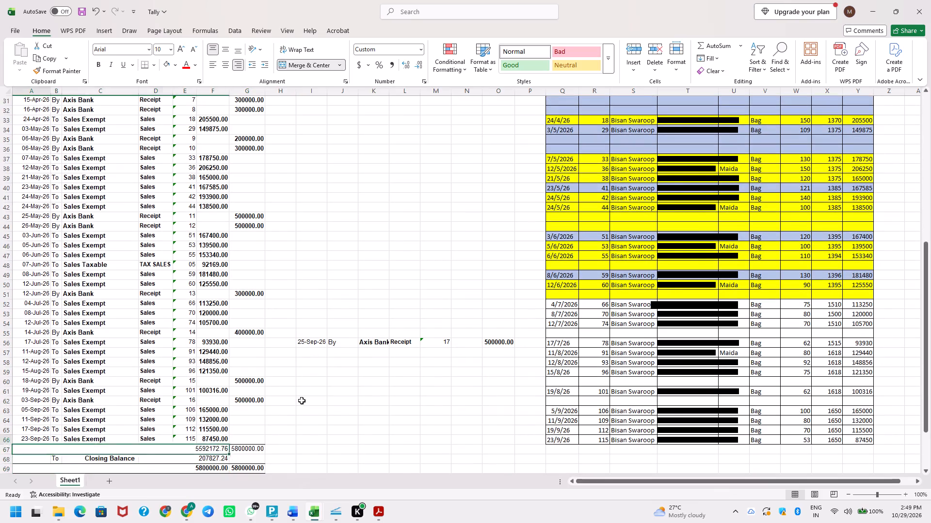
{"action": "key", "text": "shift+space"}
{"action": "key", "text": "ctrl+plus"}
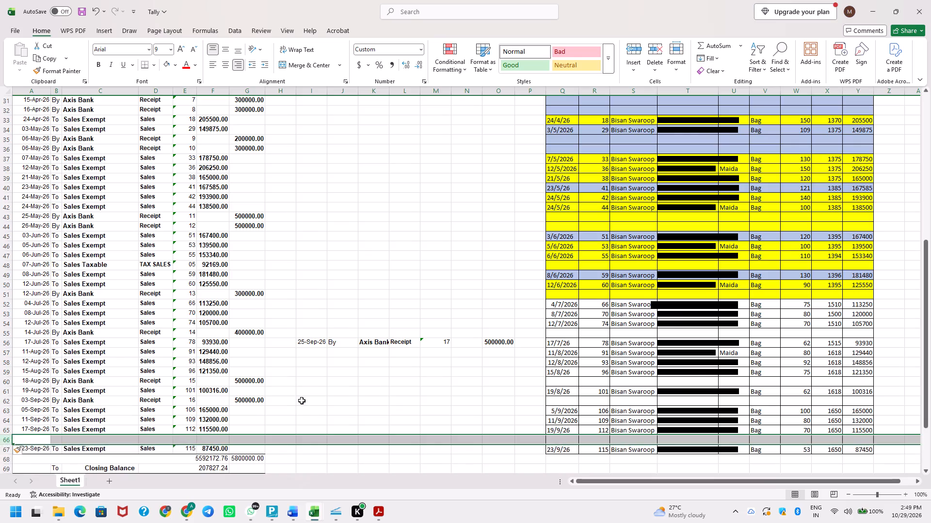
Move the 23-Sep-26 entry for sales voucher 115 up into blank row 66, freeing row 67 above the totals.
{"action": "key", "text": "Down"}
{"action": "key", "text": "ctrl+shift+Right"}
{"action": "key", "text": "ctrl+x"}
{"action": "key", "text": "Up"}
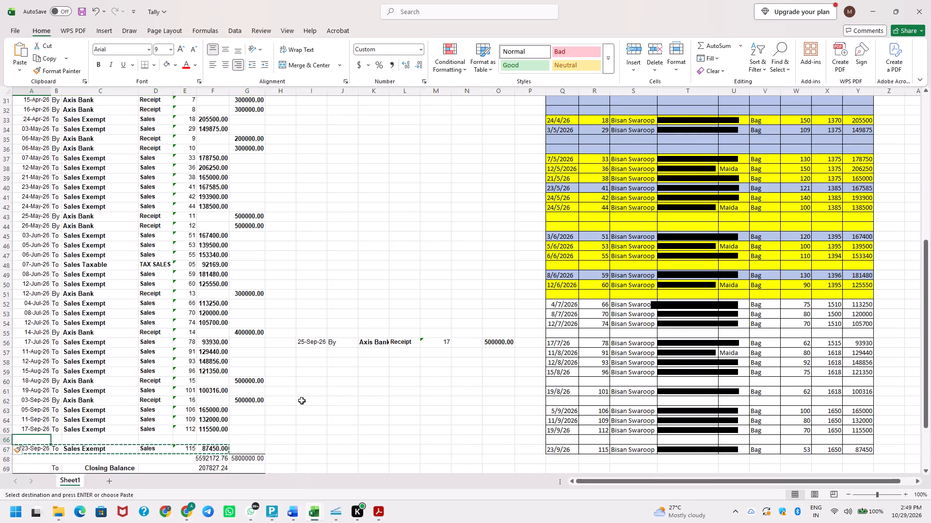
{"action": "key", "text": "Return"}
Move the 25-Sep-26 Axis Bank receipt, voucher 17, from the side list into blank row 67 of the ledger.
{"action": "key", "text": "Right"}
{"action": "key", "text": "Right"}
{"action": "key", "text": "Right"}
{"action": "key", "text": "Right"}
{"action": "key", "text": "Right"}
{"action": "key", "text": "Right"}
{"action": "key", "text": "Right"}
{"action": "key", "text": "Right"}
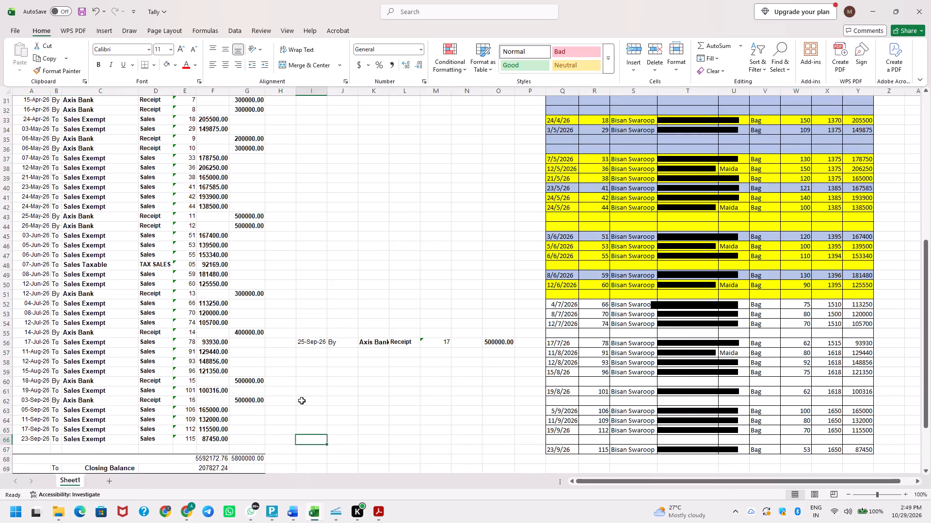
{"action": "key", "text": "ctrl+Up"}
{"action": "key", "text": "ctrl+shift+Right"}
{"action": "key", "text": "ctrl+shift+Right"}
{"action": "key", "text": "ctrl+x"}
{"action": "key", "text": "ctrl+Left"}
{"action": "key", "text": "ctrl+Left"}
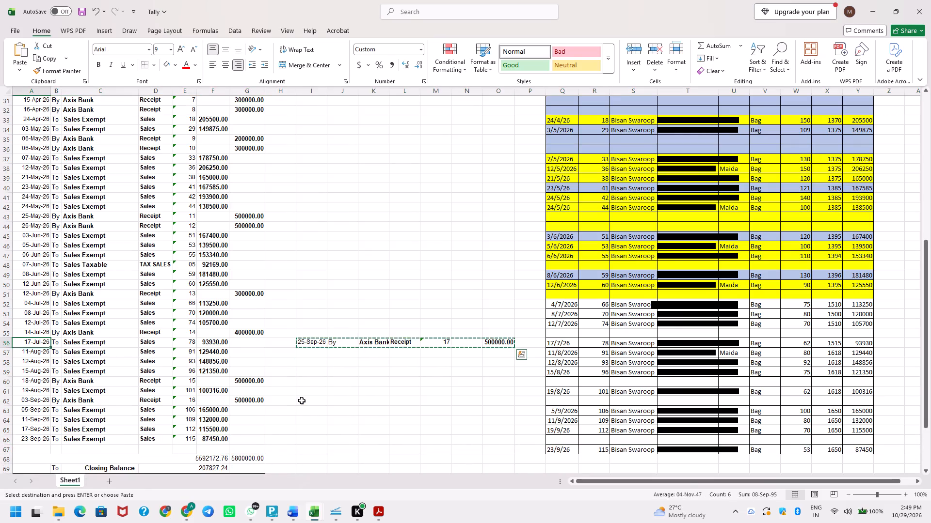
{"action": "key", "text": "ctrl+Down"}
{"action": "key", "text": "Down"}
{"action": "key", "text": "Return"}
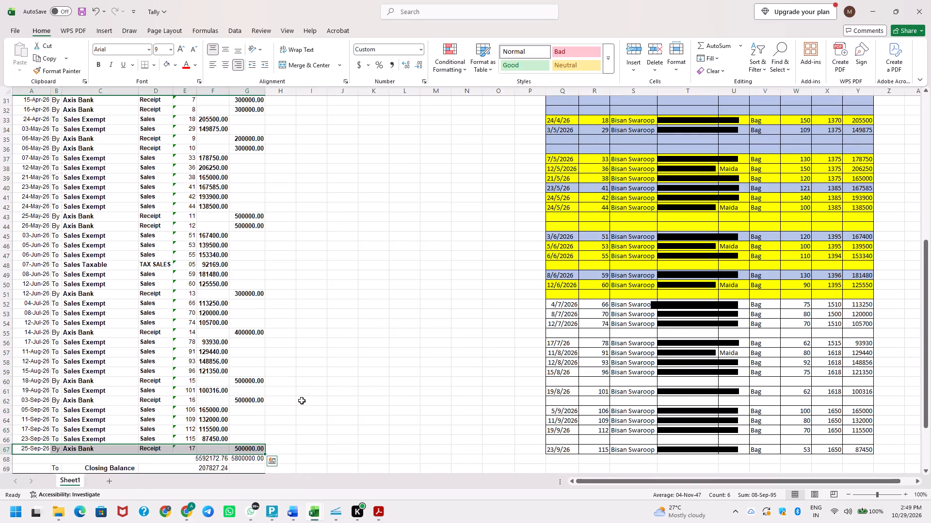
{"action": "key", "text": "Down"}
{"action": "key", "text": "Right"}
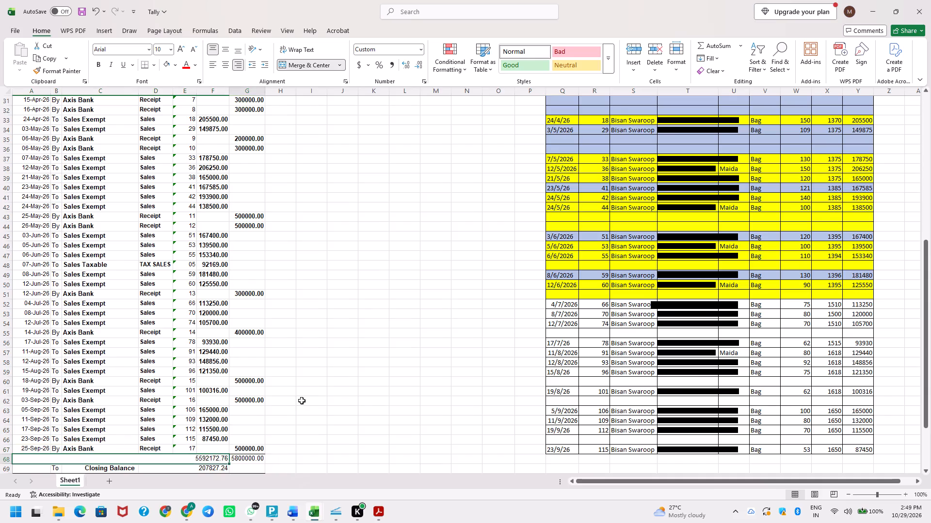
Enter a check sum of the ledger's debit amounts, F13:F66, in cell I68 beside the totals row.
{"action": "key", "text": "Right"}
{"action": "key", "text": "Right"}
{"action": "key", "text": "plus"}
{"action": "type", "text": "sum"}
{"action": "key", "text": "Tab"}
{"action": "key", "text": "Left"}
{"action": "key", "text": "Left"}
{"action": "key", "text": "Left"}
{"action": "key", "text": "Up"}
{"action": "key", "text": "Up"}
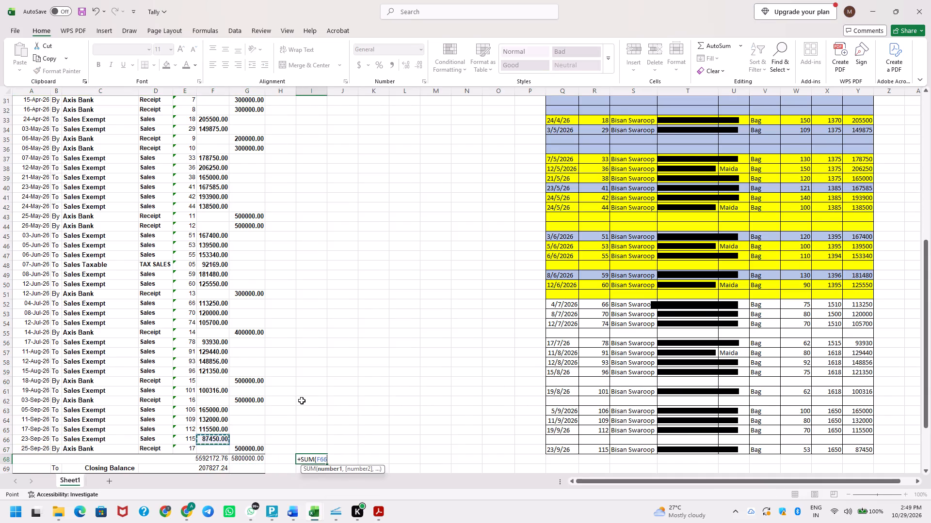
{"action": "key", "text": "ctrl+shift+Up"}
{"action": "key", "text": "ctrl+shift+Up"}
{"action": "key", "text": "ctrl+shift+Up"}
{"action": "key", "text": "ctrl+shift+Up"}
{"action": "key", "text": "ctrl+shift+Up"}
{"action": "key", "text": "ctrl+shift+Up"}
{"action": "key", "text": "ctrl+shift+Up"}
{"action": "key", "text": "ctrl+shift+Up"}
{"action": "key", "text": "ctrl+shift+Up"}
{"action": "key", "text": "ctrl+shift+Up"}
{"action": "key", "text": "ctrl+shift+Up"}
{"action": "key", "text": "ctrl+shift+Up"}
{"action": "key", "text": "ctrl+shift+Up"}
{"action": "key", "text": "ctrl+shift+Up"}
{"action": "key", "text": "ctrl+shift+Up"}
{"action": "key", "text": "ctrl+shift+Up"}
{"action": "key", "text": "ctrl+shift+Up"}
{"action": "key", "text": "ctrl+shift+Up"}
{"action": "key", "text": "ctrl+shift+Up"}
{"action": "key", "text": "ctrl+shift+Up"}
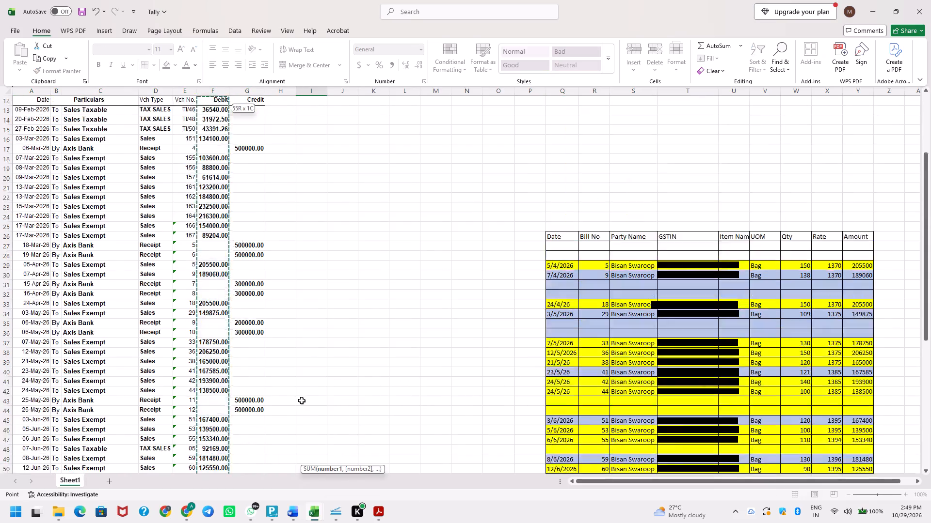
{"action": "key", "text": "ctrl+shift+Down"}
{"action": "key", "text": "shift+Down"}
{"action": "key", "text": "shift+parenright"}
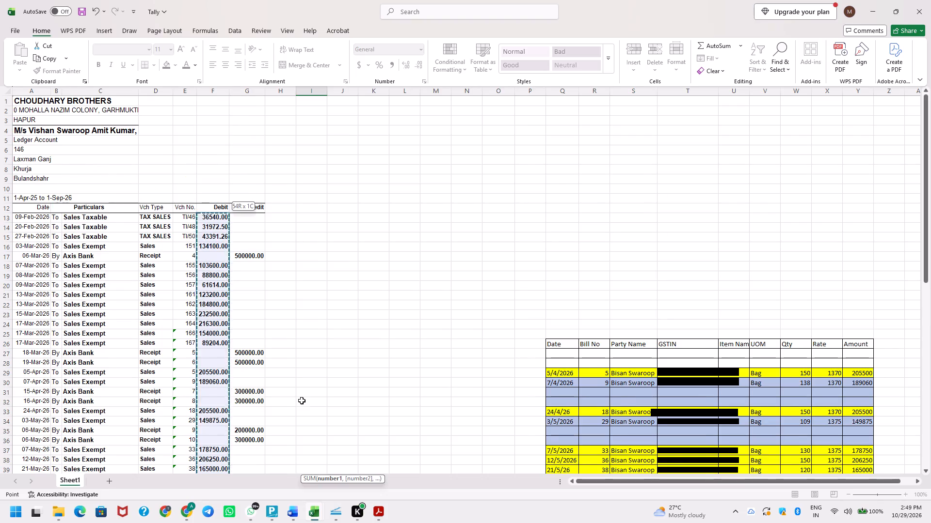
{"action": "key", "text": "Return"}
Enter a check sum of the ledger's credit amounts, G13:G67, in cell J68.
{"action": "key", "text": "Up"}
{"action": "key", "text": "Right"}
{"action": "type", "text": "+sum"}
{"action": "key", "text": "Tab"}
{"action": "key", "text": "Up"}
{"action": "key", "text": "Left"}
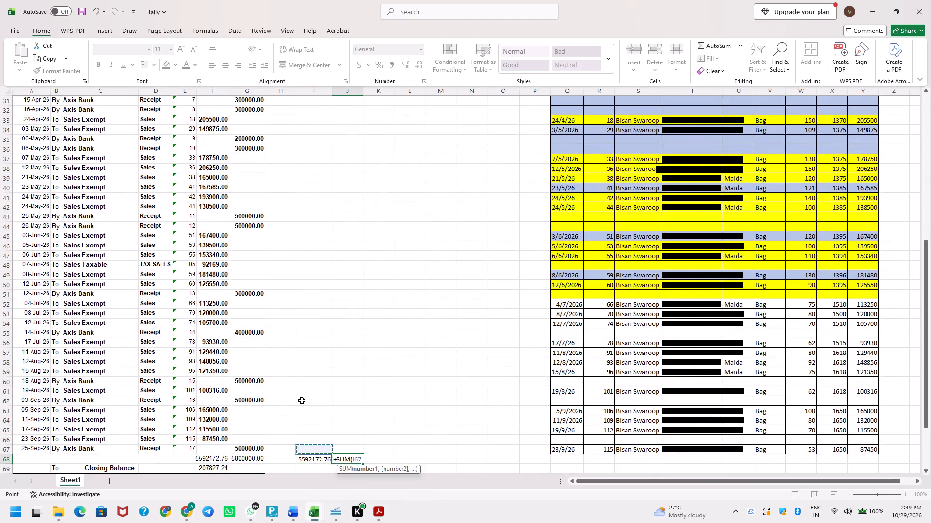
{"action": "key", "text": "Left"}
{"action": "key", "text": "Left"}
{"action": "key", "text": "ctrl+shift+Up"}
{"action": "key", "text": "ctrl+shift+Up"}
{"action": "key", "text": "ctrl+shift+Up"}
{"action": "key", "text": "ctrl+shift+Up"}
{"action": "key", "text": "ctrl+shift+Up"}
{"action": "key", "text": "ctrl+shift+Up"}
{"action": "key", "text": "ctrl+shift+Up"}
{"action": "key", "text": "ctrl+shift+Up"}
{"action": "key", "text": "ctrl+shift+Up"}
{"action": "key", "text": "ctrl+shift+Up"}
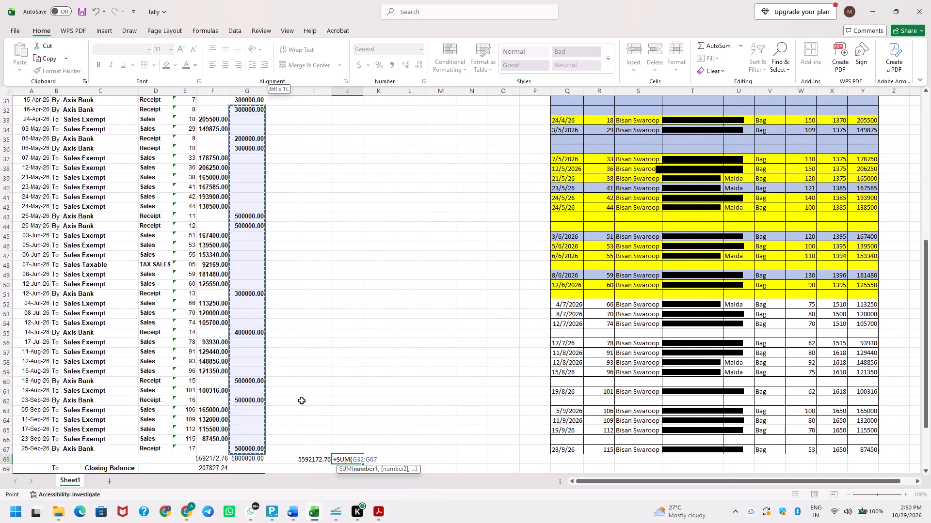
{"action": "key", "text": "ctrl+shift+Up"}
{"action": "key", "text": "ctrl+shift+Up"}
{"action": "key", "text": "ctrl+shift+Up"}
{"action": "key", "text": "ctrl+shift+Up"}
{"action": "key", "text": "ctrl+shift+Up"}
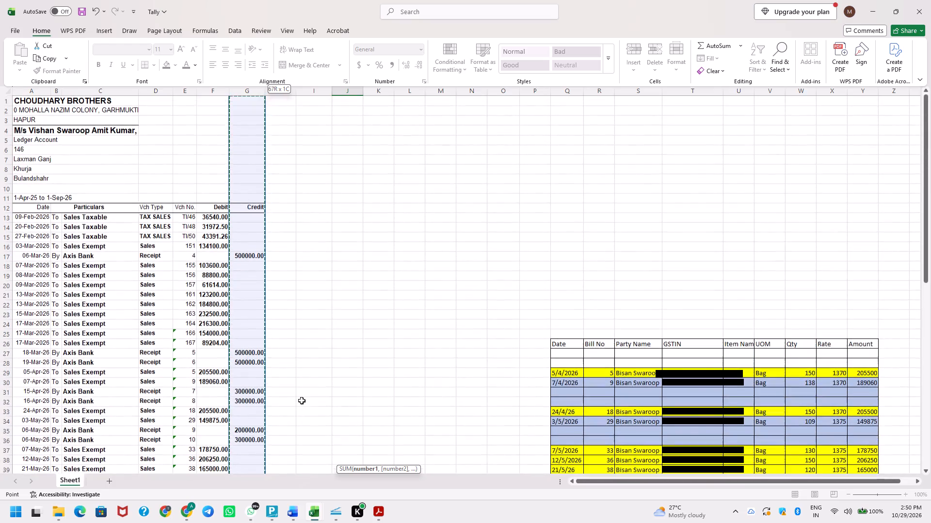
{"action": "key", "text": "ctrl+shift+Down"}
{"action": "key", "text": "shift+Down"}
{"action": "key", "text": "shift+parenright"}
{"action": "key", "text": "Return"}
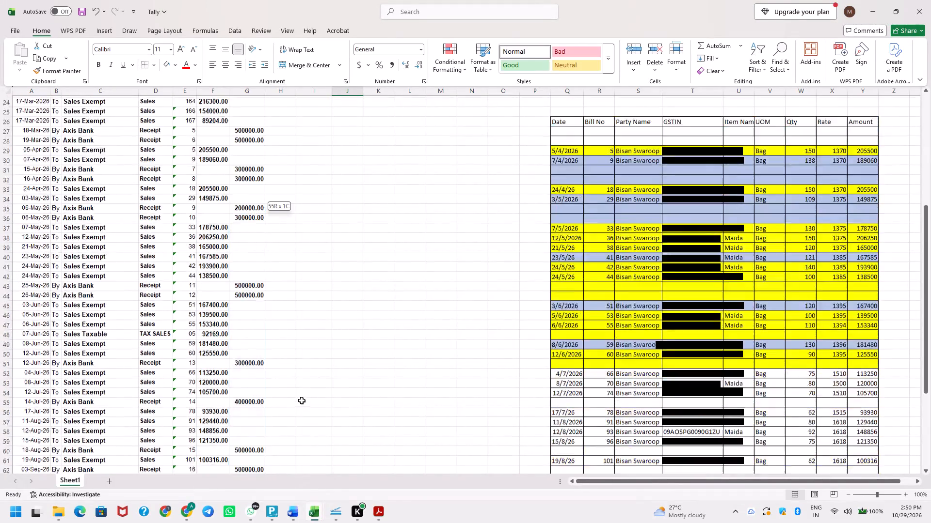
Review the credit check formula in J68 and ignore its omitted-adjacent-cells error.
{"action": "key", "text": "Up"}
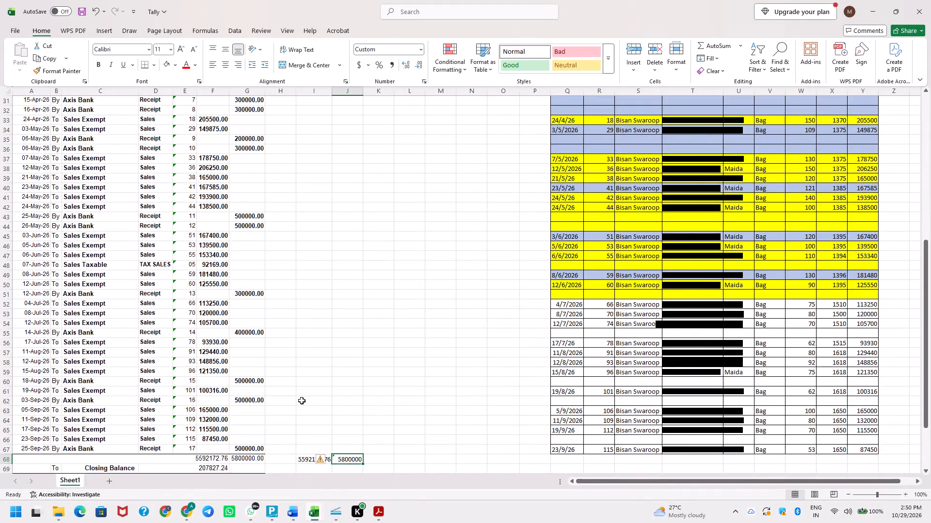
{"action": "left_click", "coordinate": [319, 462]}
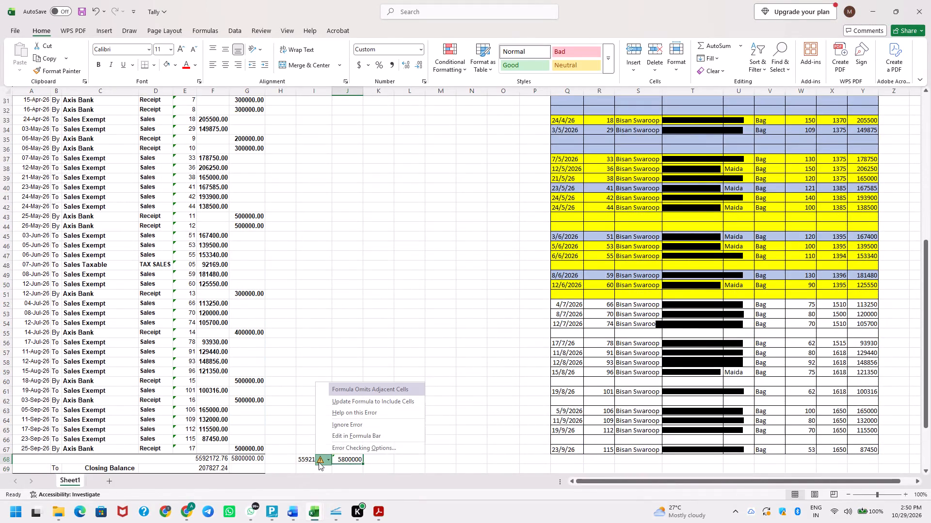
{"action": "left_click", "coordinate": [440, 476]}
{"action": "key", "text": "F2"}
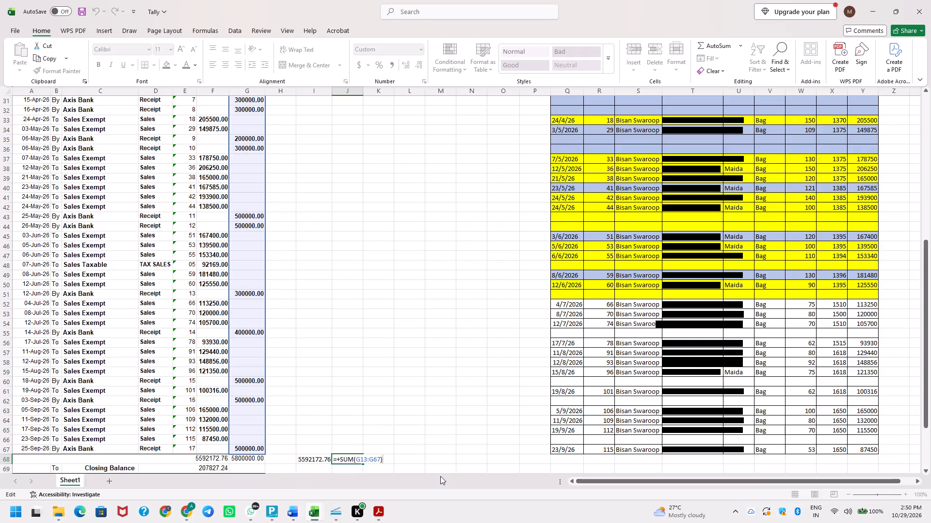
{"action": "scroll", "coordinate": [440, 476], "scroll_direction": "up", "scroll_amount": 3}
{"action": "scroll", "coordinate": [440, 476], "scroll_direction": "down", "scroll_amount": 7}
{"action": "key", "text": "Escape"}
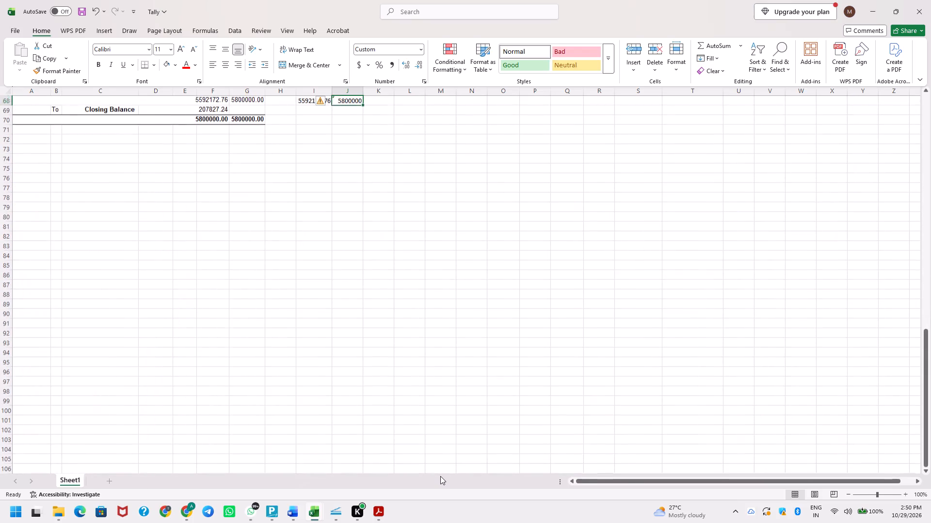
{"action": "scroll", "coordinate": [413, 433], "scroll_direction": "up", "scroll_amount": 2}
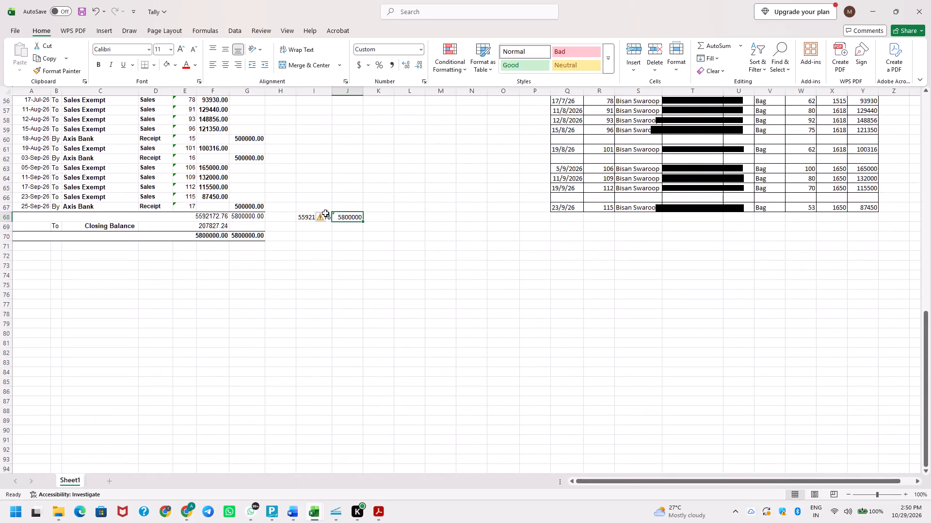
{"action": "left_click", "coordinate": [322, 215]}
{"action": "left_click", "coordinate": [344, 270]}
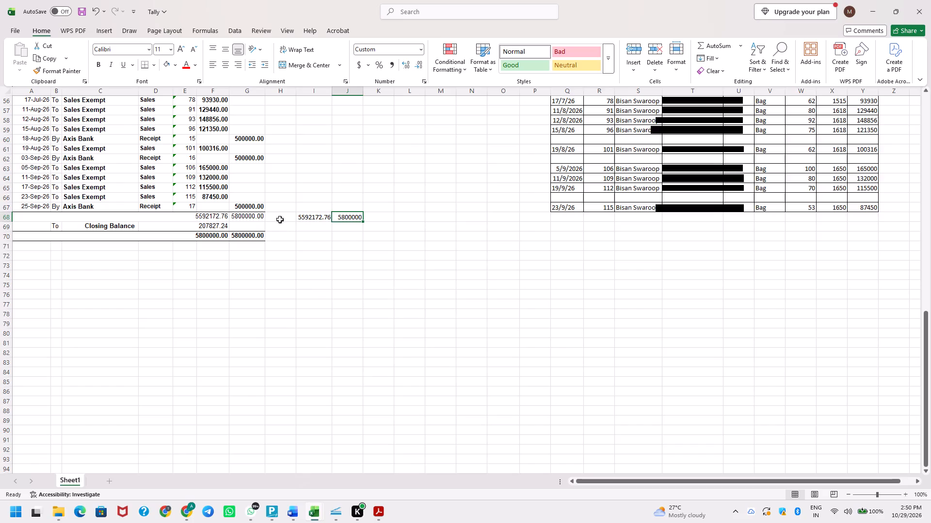
Save the workbook.
{"action": "left_click", "coordinate": [246, 214]}
{"action": "key", "text": "Down"}
{"action": "key", "text": "ctrl+Left"}
{"action": "key", "text": "ctrl+s"}
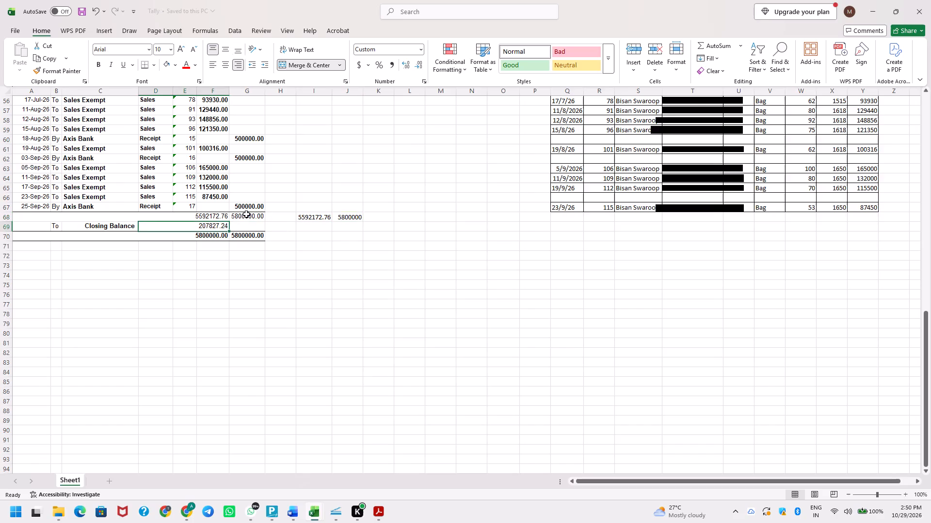
Convert the text-stored voucher numbers in the ledger's Vch No. column, down to row 67, to numbers.
{"action": "key", "text": "Up"}
{"action": "key", "text": "Up"}
{"action": "key", "text": "Right"}
{"action": "key", "text": "ctrl+shift+Up"}
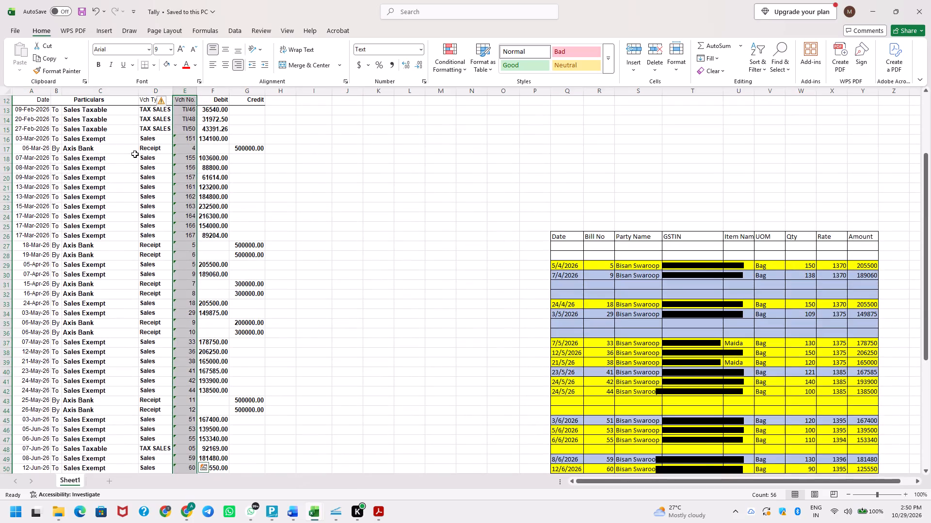
{"action": "left_click", "coordinate": [159, 103]}
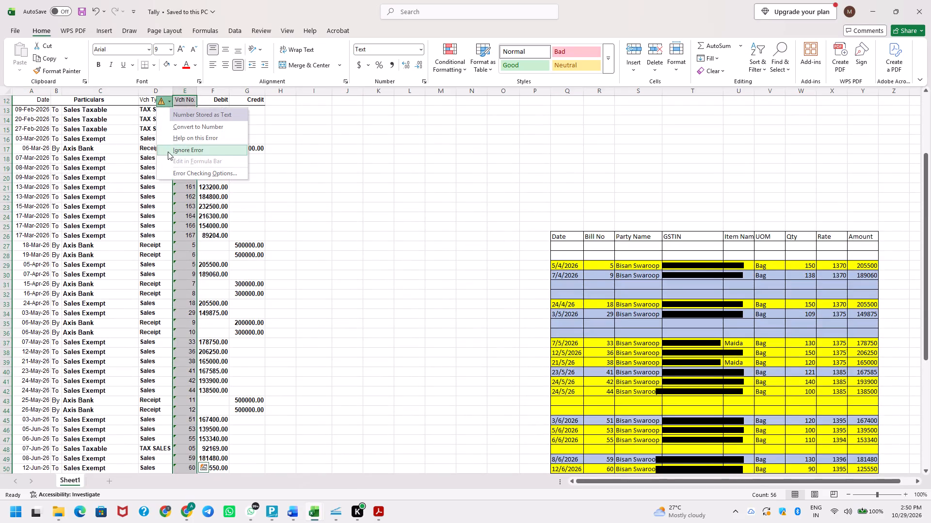
{"action": "left_click", "coordinate": [190, 123]}
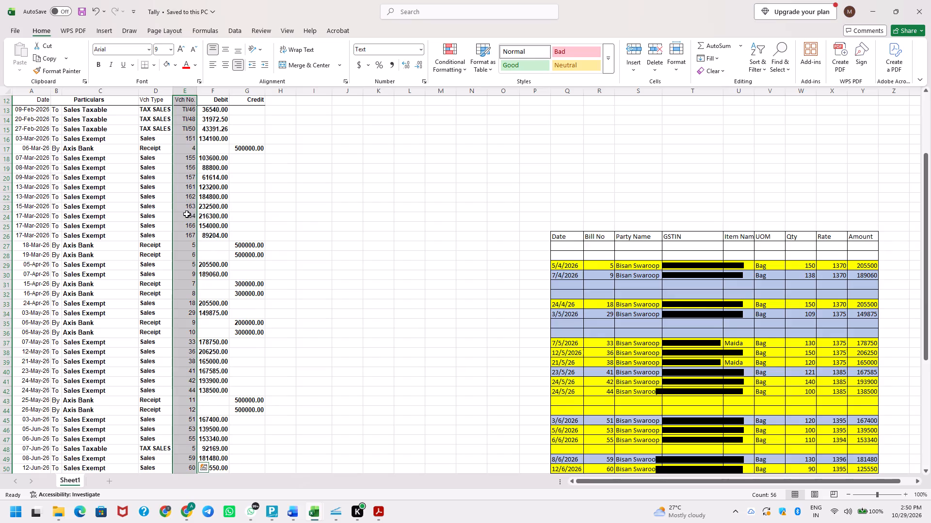
Save the workbook with the converted voucher numbers.
{"action": "left_click", "coordinate": [205, 253]}
{"action": "scroll", "coordinate": [214, 298], "scroll_direction": "down", "scroll_amount": 3}
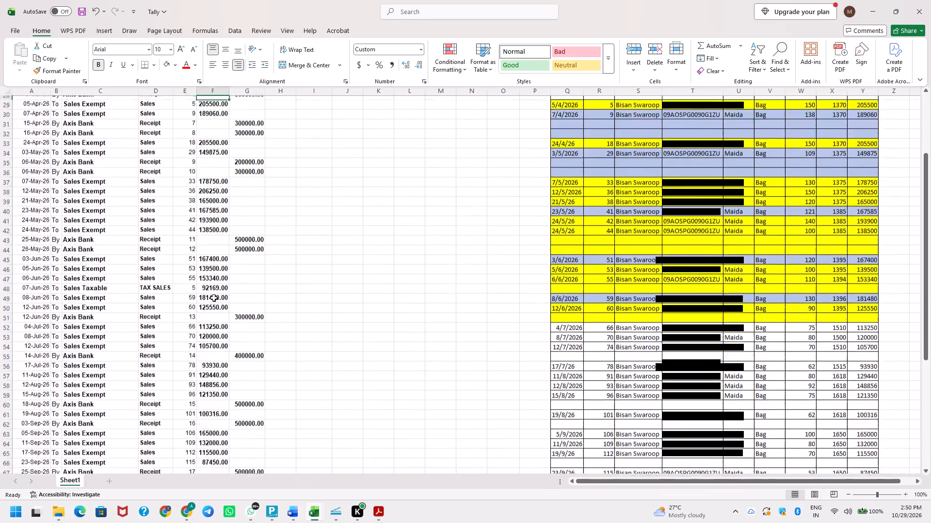
{"action": "key", "text": "ctrl+s"}
{"action": "key", "text": "ctrl+s"}
Delete columns I and J, which hold the debit and credit check sums.
{"action": "left_click", "coordinate": [289, 401]}
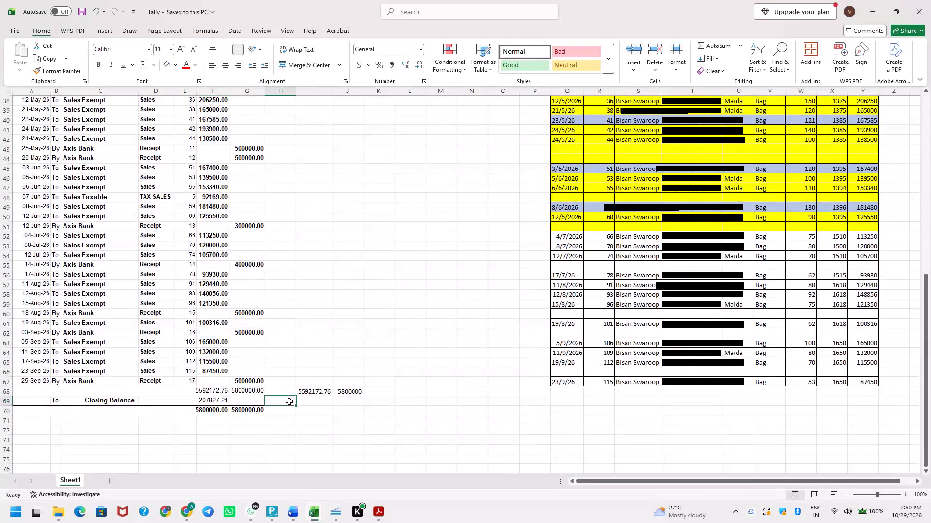
{"action": "key", "text": "Right"}
{"action": "key", "text": "ctrl+space"}
{"action": "key", "text": "ctrl+minus"}
{"action": "key", "text": "ctrl+minus"}
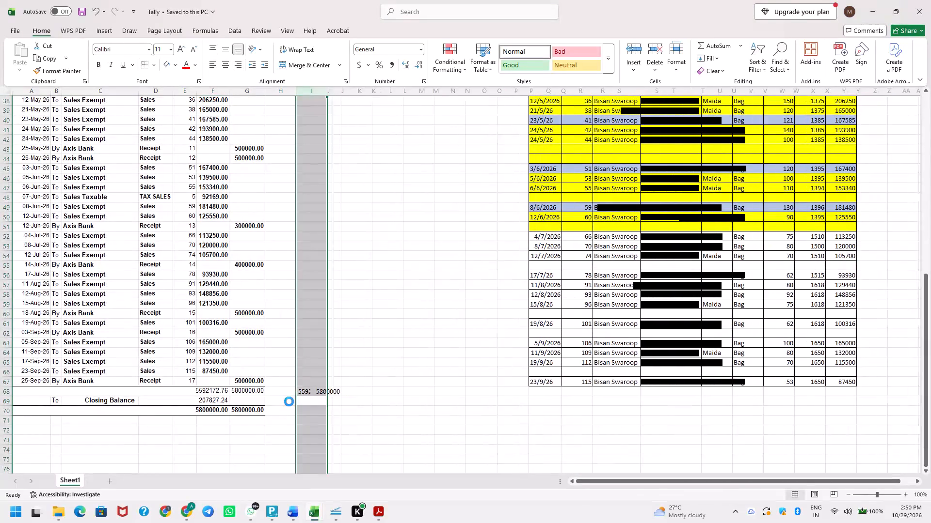
Widen the ledger's columns C through G, from Particulars to Credit, giving the Particulars column the most extra width.
{"action": "scroll", "coordinate": [133, 121], "scroll_direction": "up", "scroll_amount": 1}
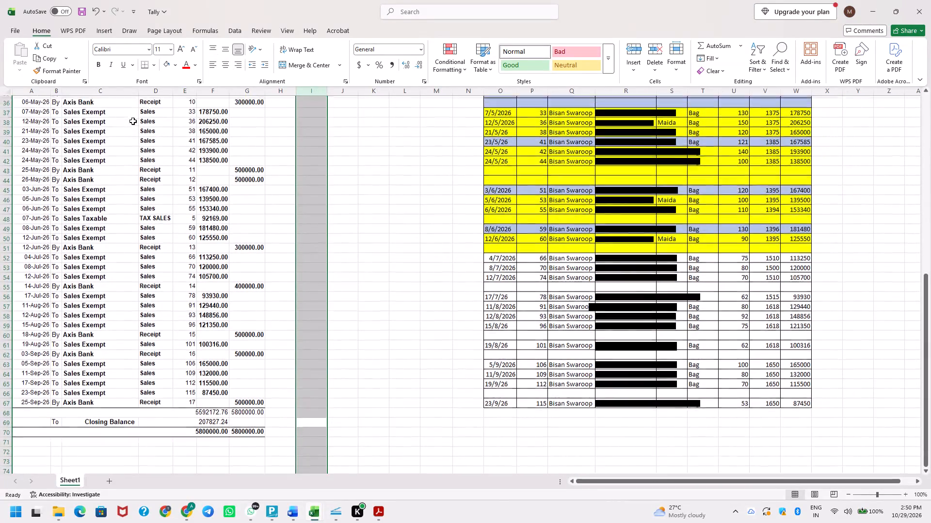
{"action": "left_click_drag", "start_coordinate": [139, 95], "coordinate": [148, 97]}
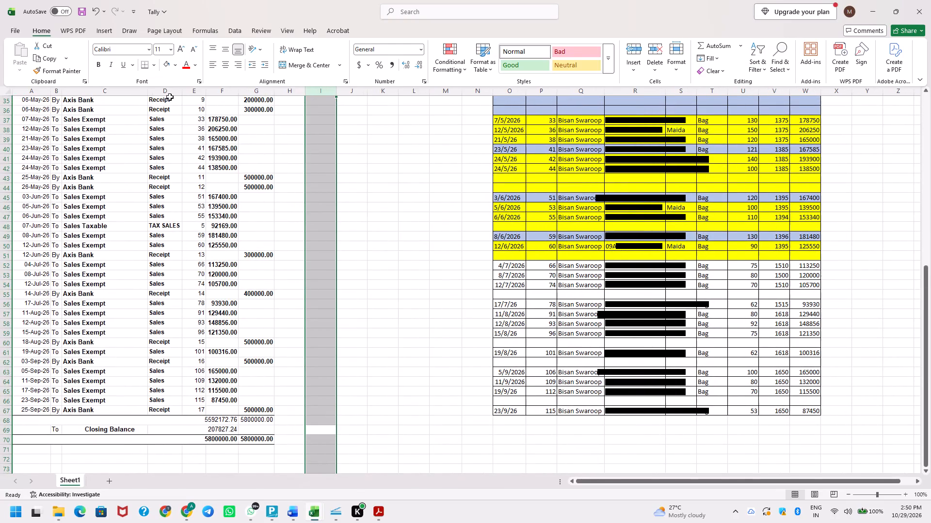
{"action": "left_click_drag", "start_coordinate": [148, 92], "coordinate": [157, 92]}
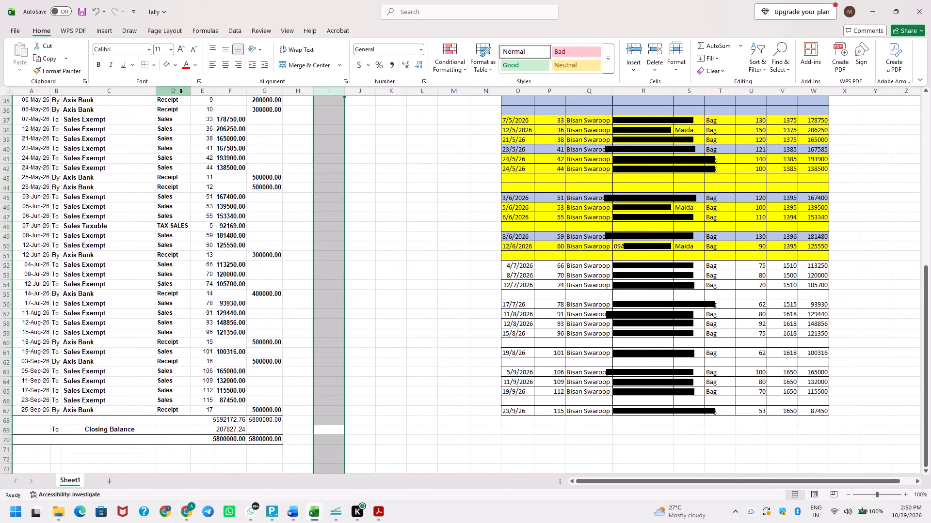
{"action": "left_click_drag", "start_coordinate": [189, 93], "coordinate": [196, 93]}
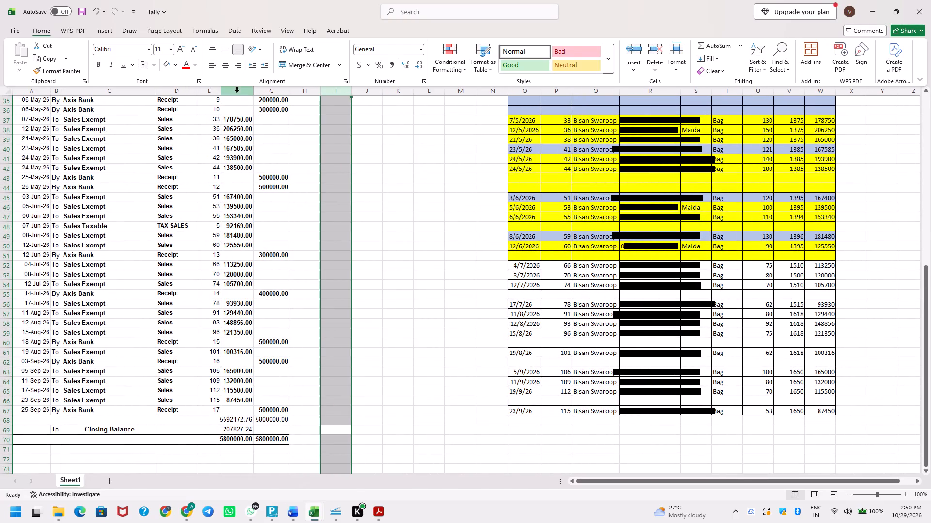
{"action": "left_click", "coordinate": [222, 91]}
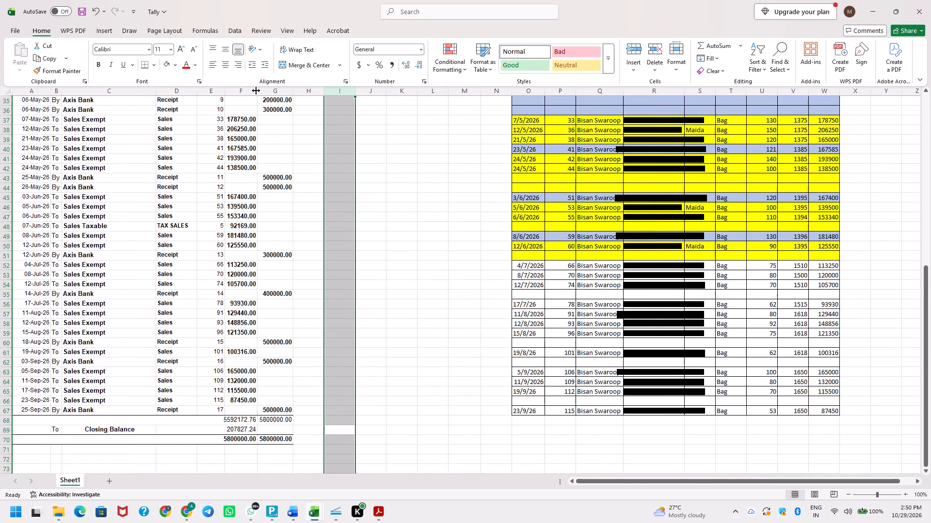
{"action": "left_click_drag", "start_coordinate": [256, 91], "coordinate": [261, 91]}
{"action": "left_click_drag", "start_coordinate": [263, 91], "coordinate": [264, 91]}
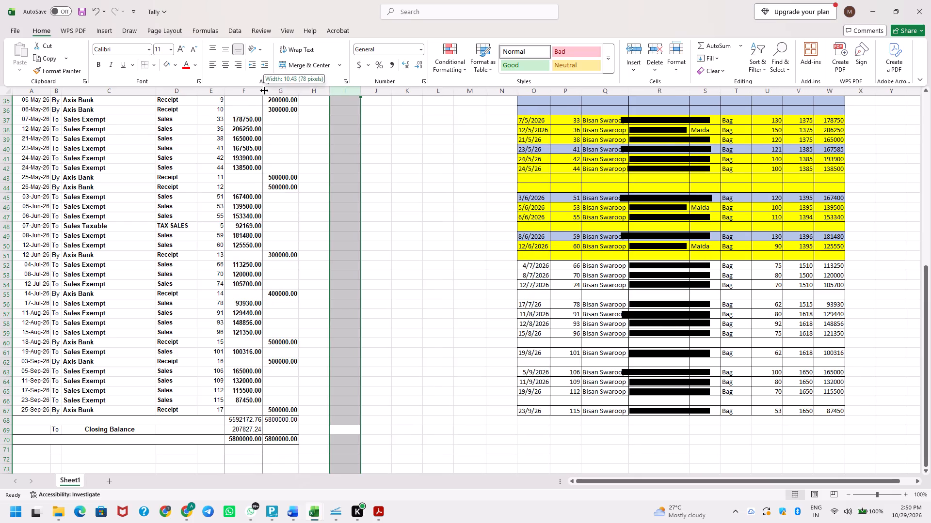
{"action": "left_click_drag", "start_coordinate": [264, 91], "coordinate": [269, 92]}
{"action": "left_click_drag", "start_coordinate": [301, 92], "coordinate": [306, 92]}
{"action": "left_click_drag", "start_coordinate": [157, 92], "coordinate": [168, 93]}
Select the whole ledger, A1:G70, from the company heading to the final totals, and open the print preview.
{"action": "left_click", "coordinate": [309, 447]}
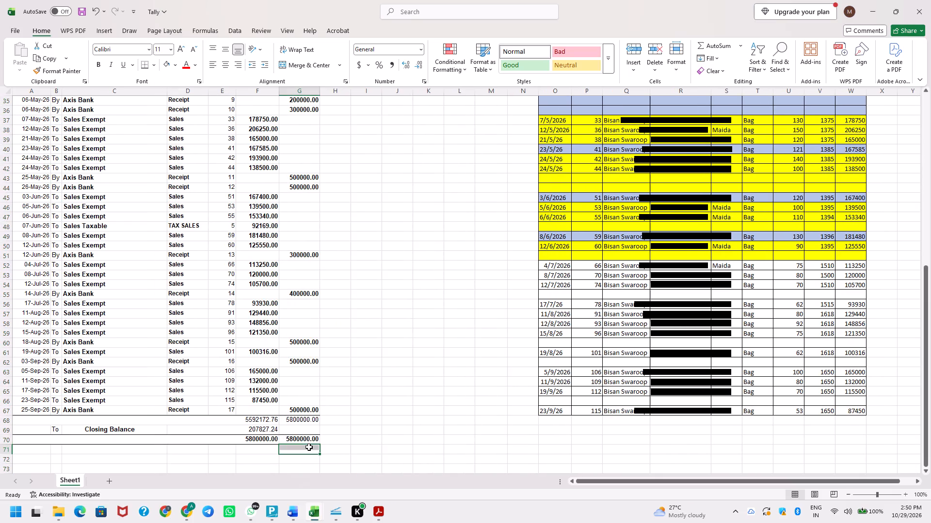
{"action": "key", "text": "Up"}
{"action": "key", "text": "Right"}
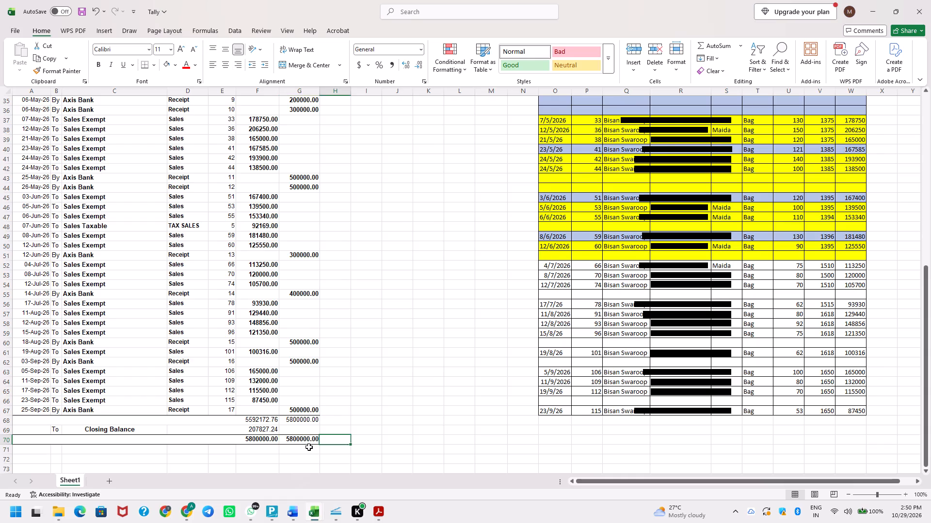
{"action": "key", "text": "Left"}
{"action": "key", "text": "ctrl+shift+Up"}
{"action": "key", "text": "ctrl+shift+Up"}
{"action": "key", "text": "ctrl+shift+Up"}
{"action": "key", "text": "ctrl+shift+Left"}
{"action": "key", "text": "ctrl+shift+Up"}
{"action": "key", "text": "ctrl+shift+Up"}
{"action": "key", "text": "ctrl+shift+Up"}
{"action": "key", "text": "ctrl+shift+Up"}
{"action": "key", "text": "ctrl+shift+Up"}
{"action": "key", "text": "ctrl+shift+Up"}
{"action": "key", "text": "ctrl+shift+Up"}
{"action": "key", "text": "ctrl+shift+Up"}
{"action": "key", "text": "ctrl+shift+Up"}
{"action": "key", "text": "ctrl+shift+Up"}
{"action": "key", "text": "ctrl+shift+Up"}
{"action": "key", "text": "ctrl+shift+Up"}
{"action": "key", "text": "ctrl+shift+Up"}
{"action": "key", "text": "ctrl+shift+Up"}
{"action": "key", "text": "ctrl+shift+Up"}
{"action": "key", "text": "ctrl+shift+Up"}
{"action": "key", "text": "ctrl+shift+Up"}
{"action": "key", "text": "ctrl+shift+Up"}
{"action": "key", "text": "ctrl+shift+Up"}
{"action": "key", "text": "ctrl+shift+Up"}
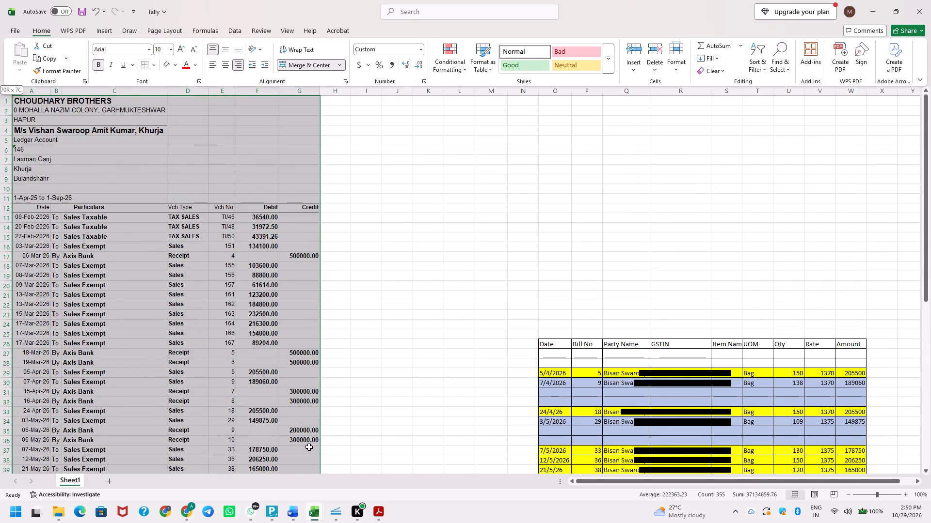
{"action": "key", "text": "ctrl+p"}
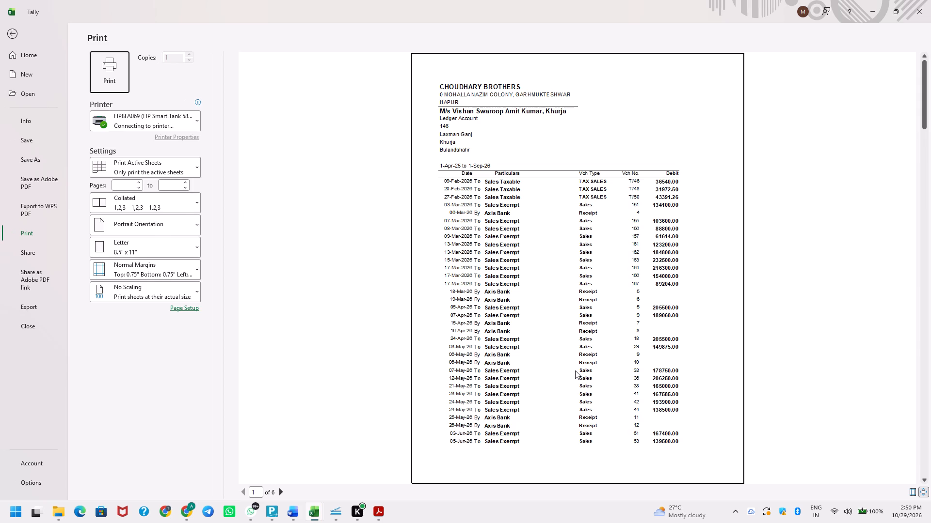
{"action": "scroll", "coordinate": [572, 322], "scroll_direction": "down", "scroll_amount": 20}
{"action": "scroll", "coordinate": [572, 322], "scroll_direction": "down", "scroll_amount": 3}
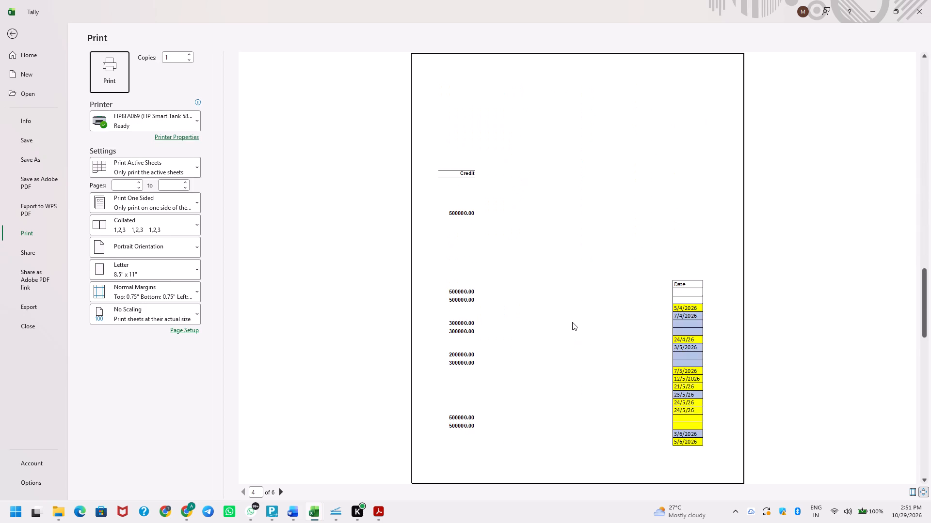
{"action": "scroll", "coordinate": [572, 322], "scroll_direction": "up", "scroll_amount": 20}
{"action": "scroll", "coordinate": [572, 322], "scroll_direction": "up", "scroll_amount": 20}
{"action": "scroll", "coordinate": [572, 322], "scroll_direction": "up", "scroll_amount": 20}
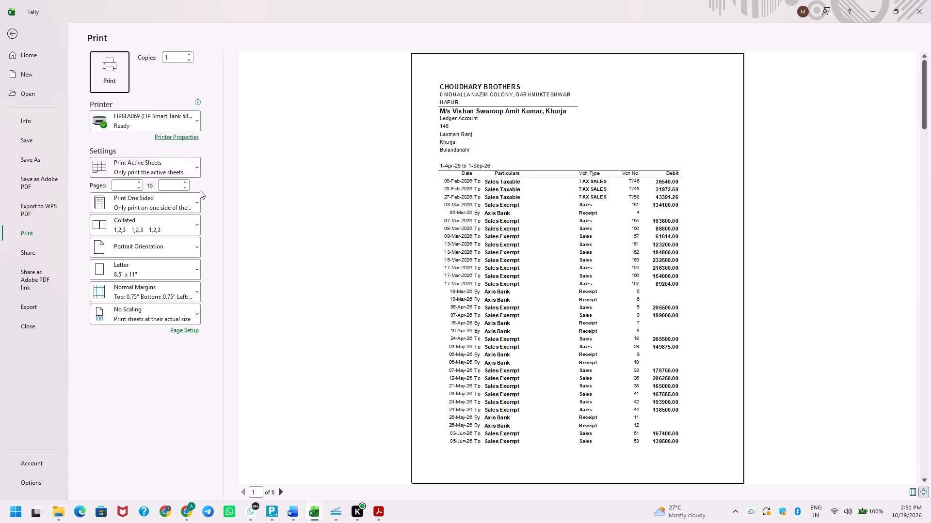
{"action": "scroll", "coordinate": [200, 190], "scroll_direction": "up", "scroll_amount": 7}
Set the print range to Print Selection and look through the previewed pages.
{"action": "double_click", "coordinate": [153, 175]}
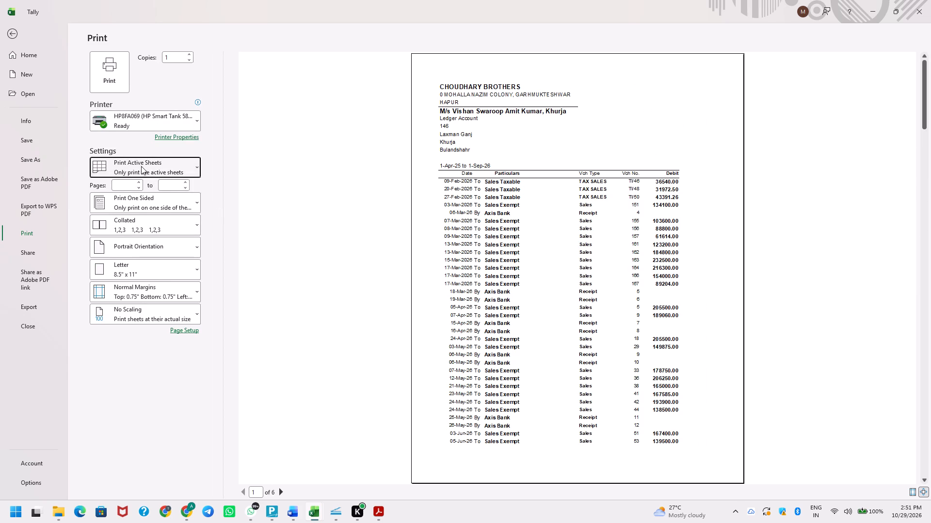
{"action": "left_click", "coordinate": [141, 166]}
{"action": "left_click", "coordinate": [141, 241]}
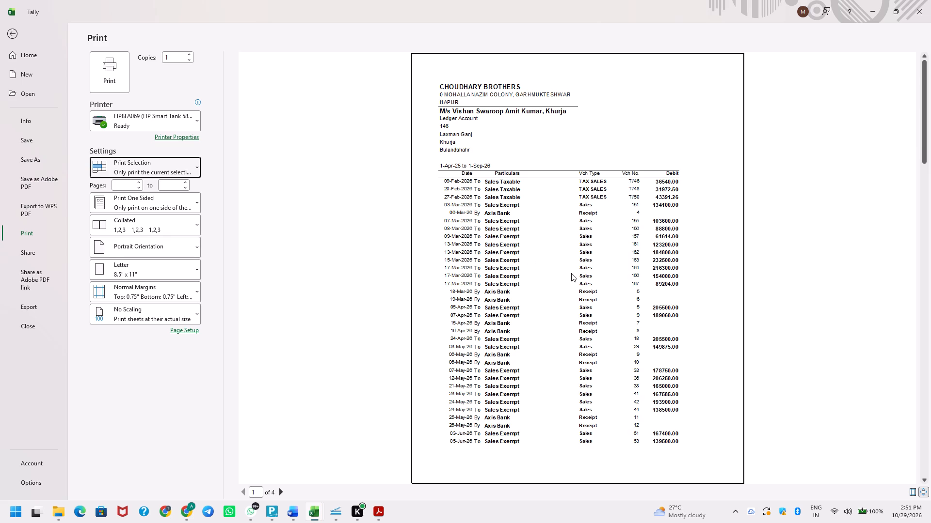
{"action": "scroll", "coordinate": [571, 273], "scroll_direction": "down", "scroll_amount": 5}
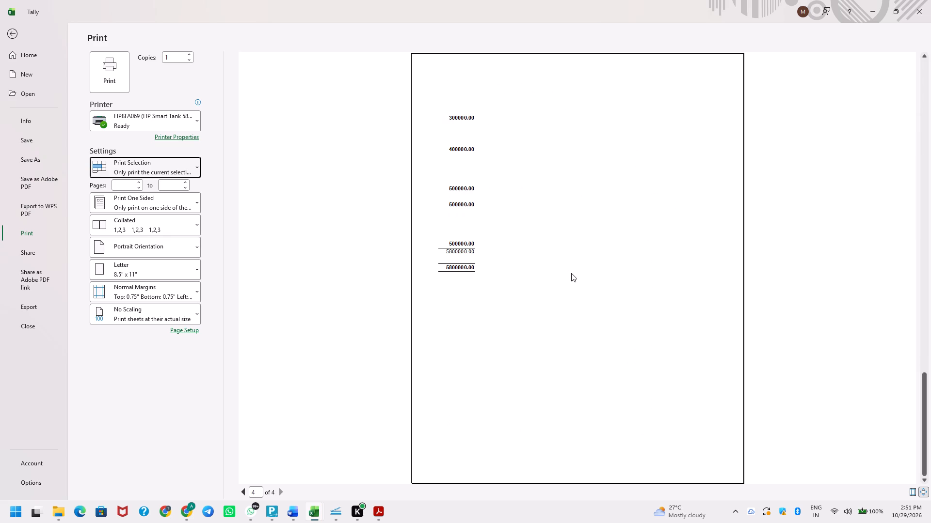
Change the print paper size to A4 and look through the previewed ledger pages.
{"action": "scroll", "coordinate": [571, 273], "scroll_direction": "up", "scroll_amount": 20}
{"action": "scroll", "coordinate": [571, 273], "scroll_direction": "up", "scroll_amount": 20}
{"action": "scroll", "coordinate": [571, 273], "scroll_direction": "up", "scroll_amount": 12}
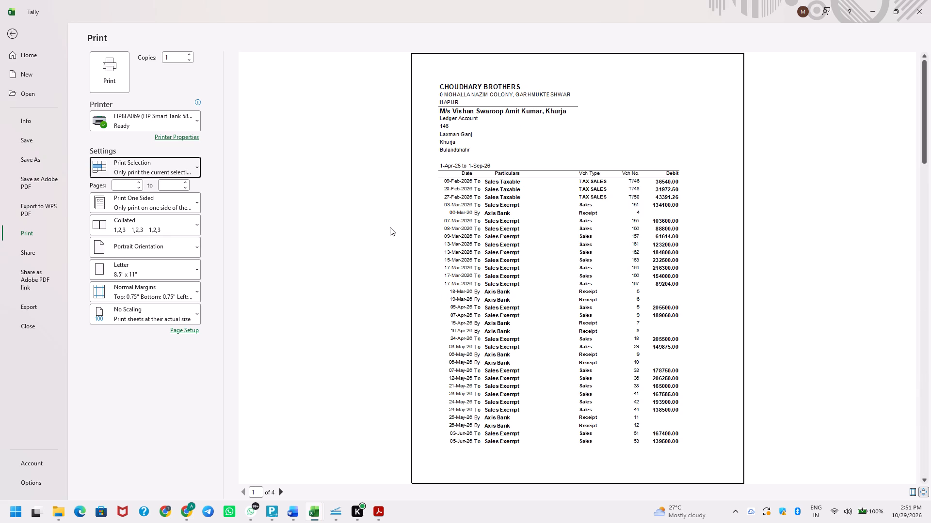
{"action": "left_click", "coordinate": [171, 276]}
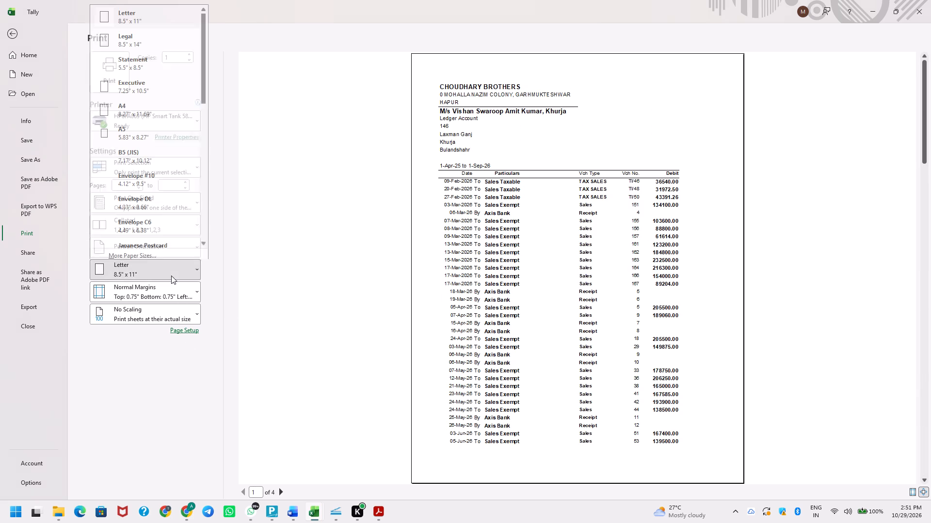
{"action": "left_click", "coordinate": [144, 114]}
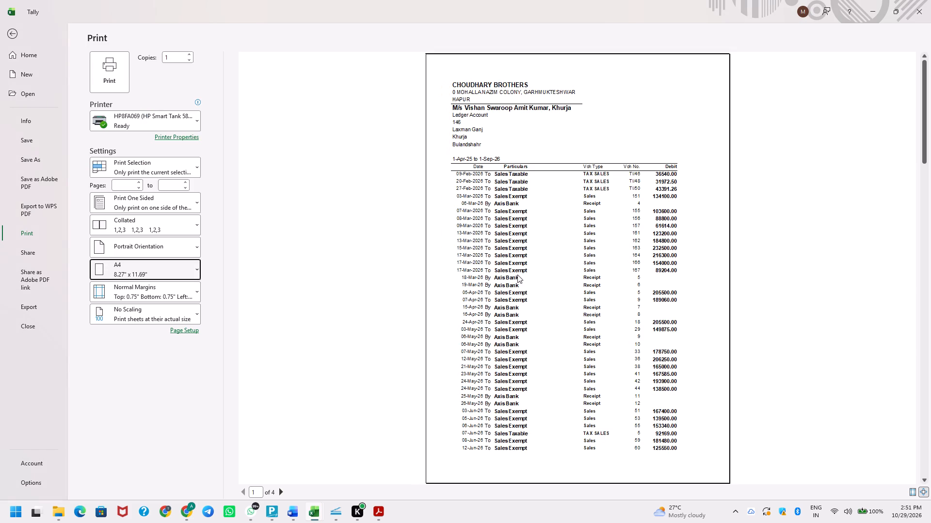
{"action": "scroll", "coordinate": [517, 275], "scroll_direction": "down", "scroll_amount": 20}
{"action": "scroll", "coordinate": [517, 275], "scroll_direction": "down", "scroll_amount": 6}
{"action": "scroll", "coordinate": [517, 275], "scroll_direction": "up", "scroll_amount": 18}
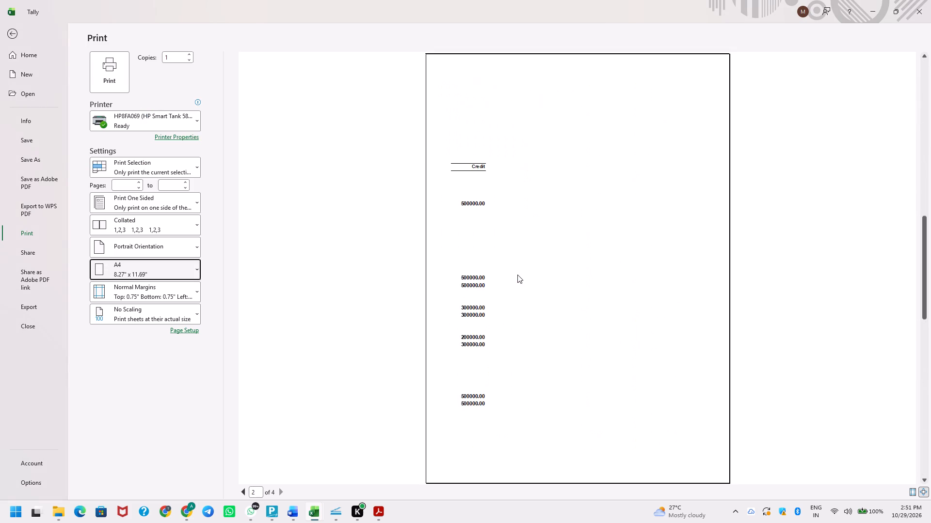
{"action": "scroll", "coordinate": [517, 275], "scroll_direction": "up", "scroll_amount": 20}
{"action": "scroll", "coordinate": [517, 275], "scroll_direction": "up", "scroll_amount": 20}
{"action": "scroll", "coordinate": [517, 275], "scroll_direction": "up", "scroll_amount": 6}
Set the page margins to 0.45 left and right and 0.5 top and bottom, check the preview, and return to the sheet.
{"action": "left_click", "coordinate": [184, 332]}
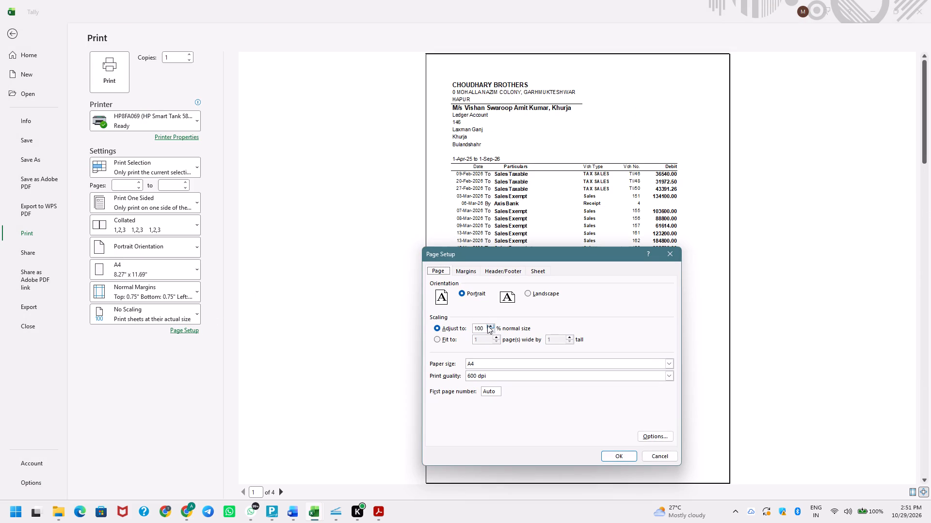
{"action": "left_click", "coordinate": [468, 268]}
{"action": "left_click", "coordinate": [508, 342]}
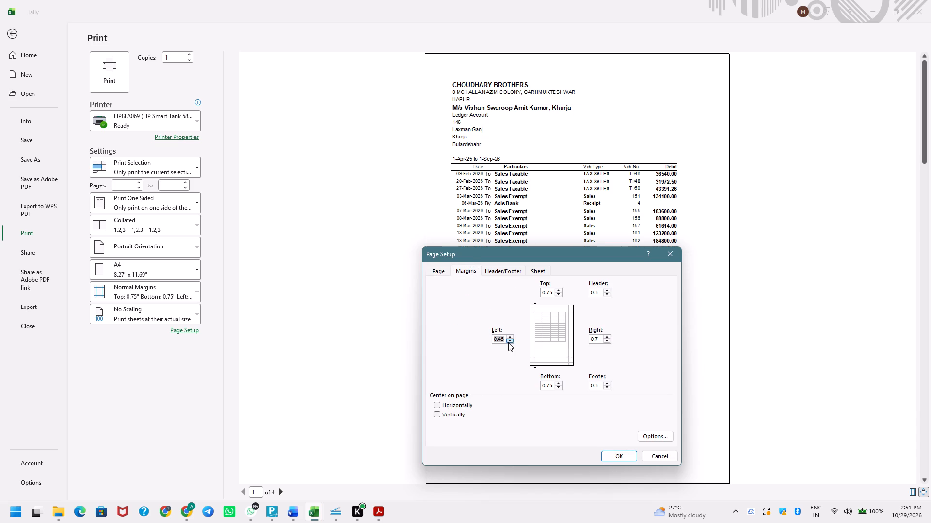
{"action": "left_click", "coordinate": [606, 341]}
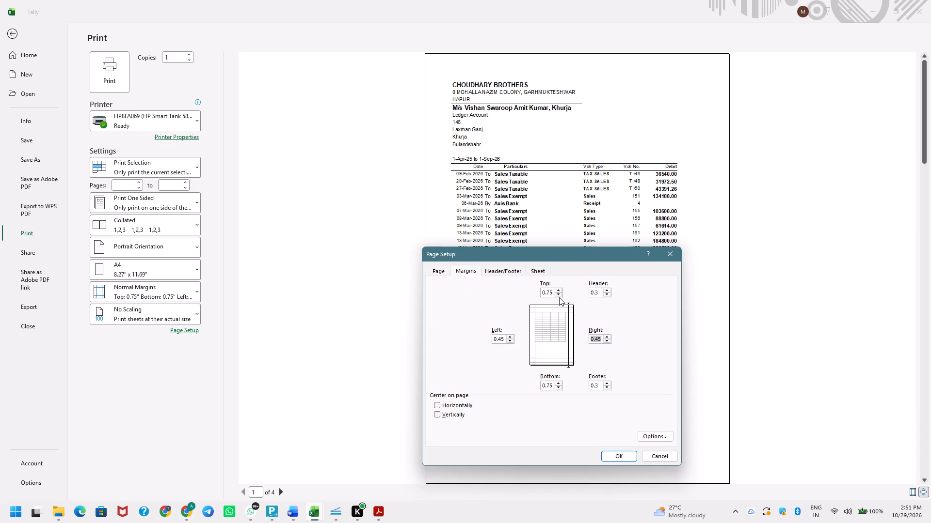
{"action": "left_click", "coordinate": [559, 297]}
{"action": "left_click", "coordinate": [557, 296]}
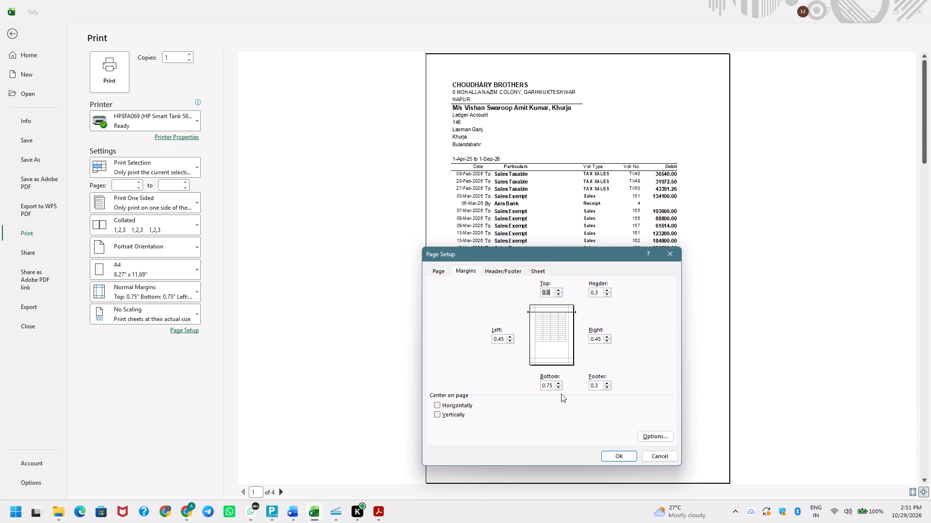
{"action": "left_click", "coordinate": [561, 390]}
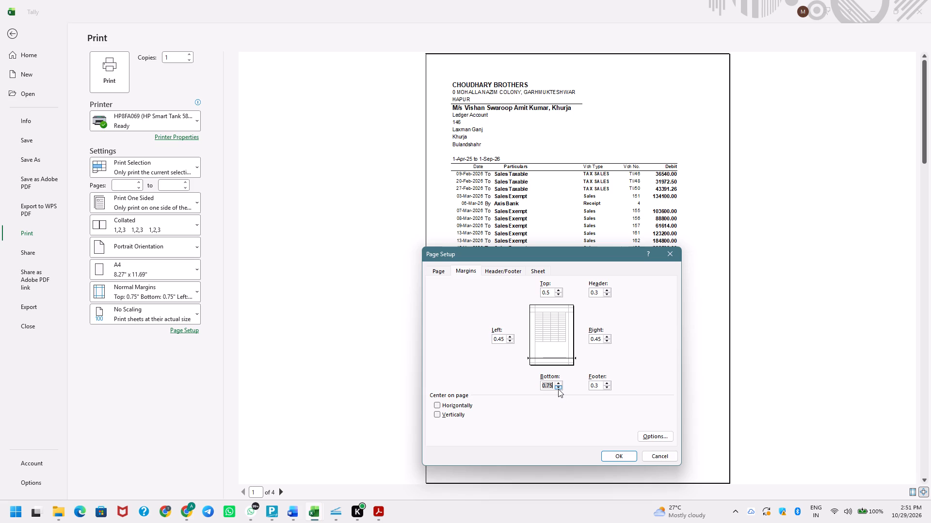
{"action": "left_click", "coordinate": [558, 388]}
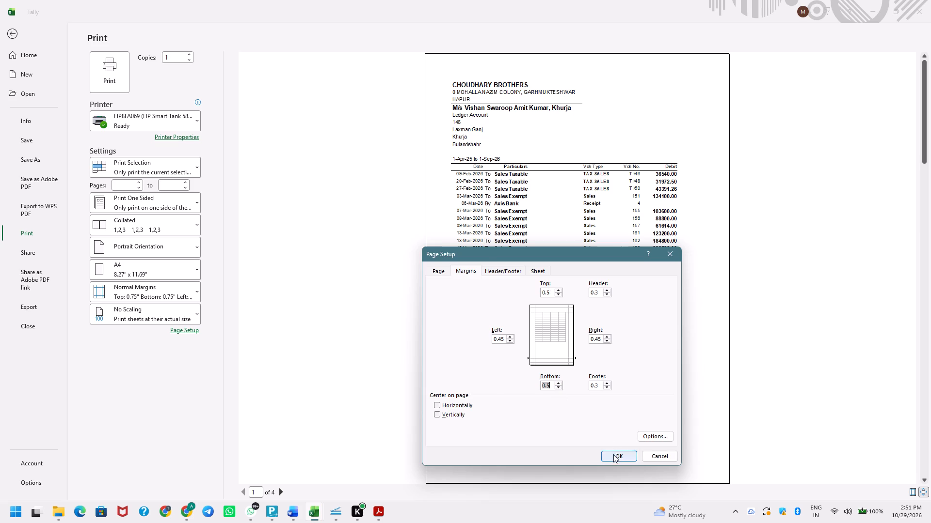
{"action": "left_click", "coordinate": [613, 454]}
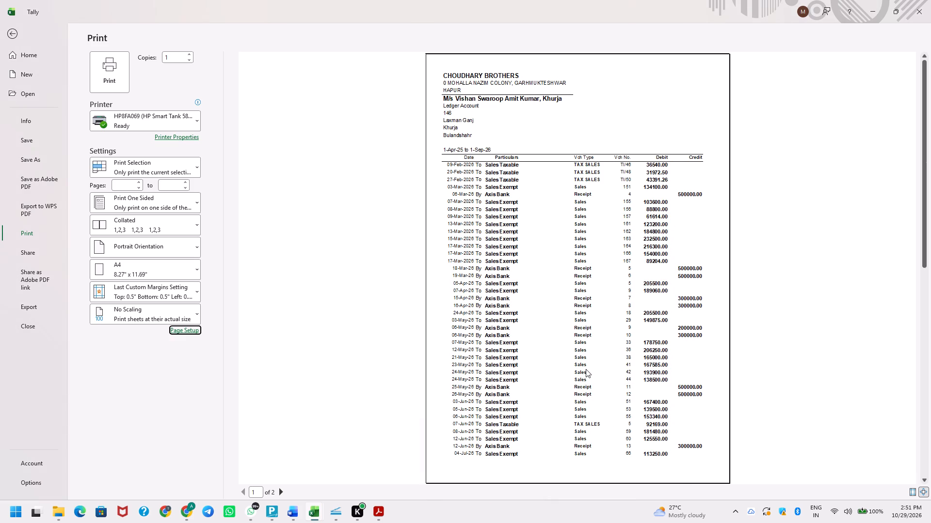
{"action": "scroll", "coordinate": [574, 320], "scroll_direction": "down", "scroll_amount": 20}
{"action": "scroll", "coordinate": [574, 320], "scroll_direction": "down", "scroll_amount": 9}
{"action": "scroll", "coordinate": [564, 260], "scroll_direction": "up", "scroll_amount": 20}
{"action": "scroll", "coordinate": [564, 260], "scroll_direction": "up", "scroll_amount": 4}
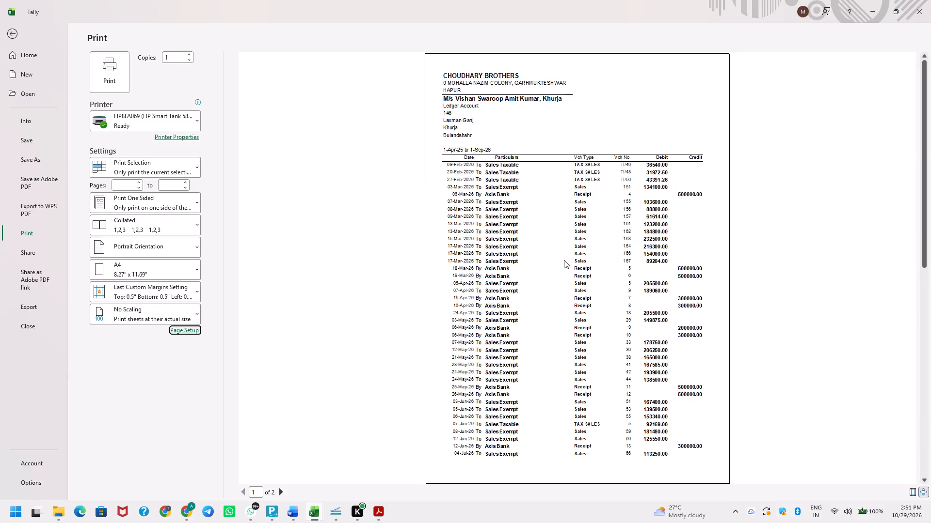
{"action": "scroll", "coordinate": [564, 260], "scroll_direction": "up", "scroll_amount": 10}
{"action": "key", "text": "Escape"}
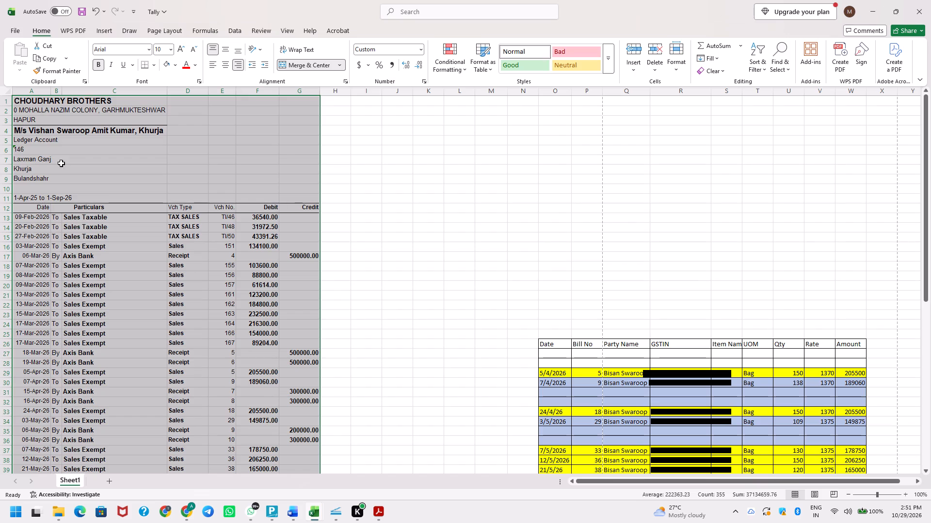
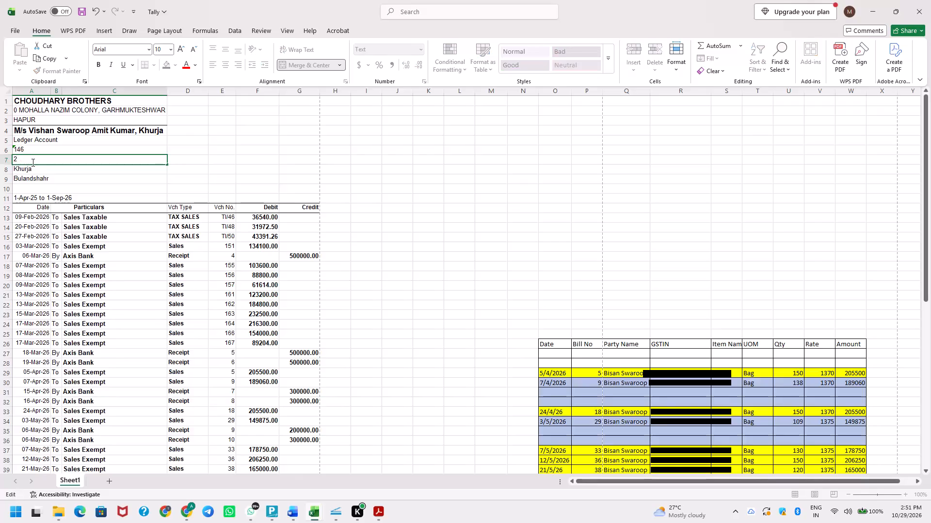
Move the street text from A7 into A6 after the house number, separated by a comma, and delete the emptied row 7.
{"action": "key", "text": "Escape"}
{"action": "key", "text": "F2"}
{"action": "key", "text": "ctrl+a"}
{"action": "key", "text": "ctrl+x"}
{"action": "key", "text": "Return"}
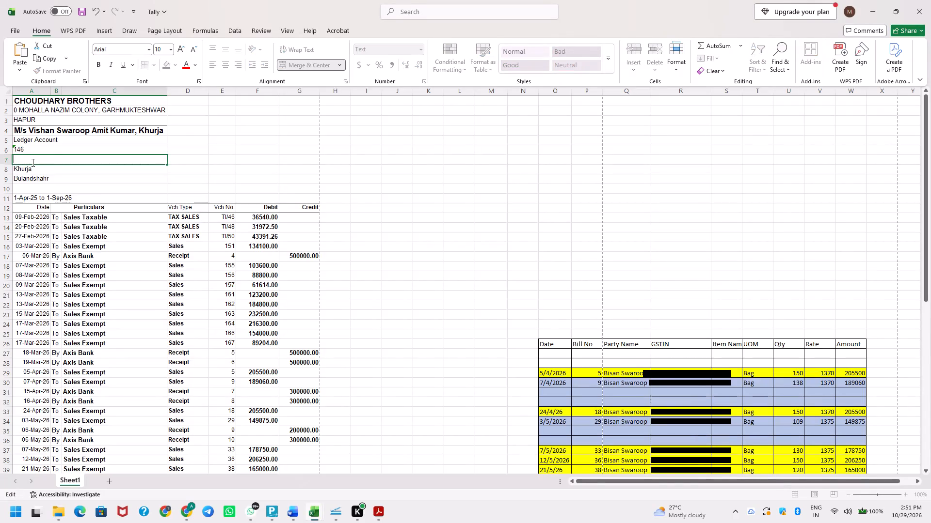
{"action": "key", "text": "Up"}
{"action": "key", "text": "Up"}
{"action": "key", "text": "F2"}
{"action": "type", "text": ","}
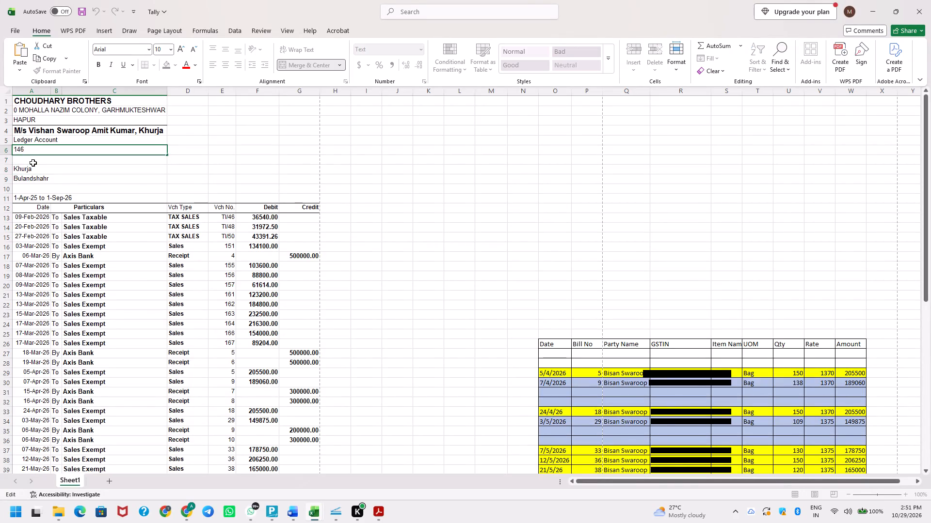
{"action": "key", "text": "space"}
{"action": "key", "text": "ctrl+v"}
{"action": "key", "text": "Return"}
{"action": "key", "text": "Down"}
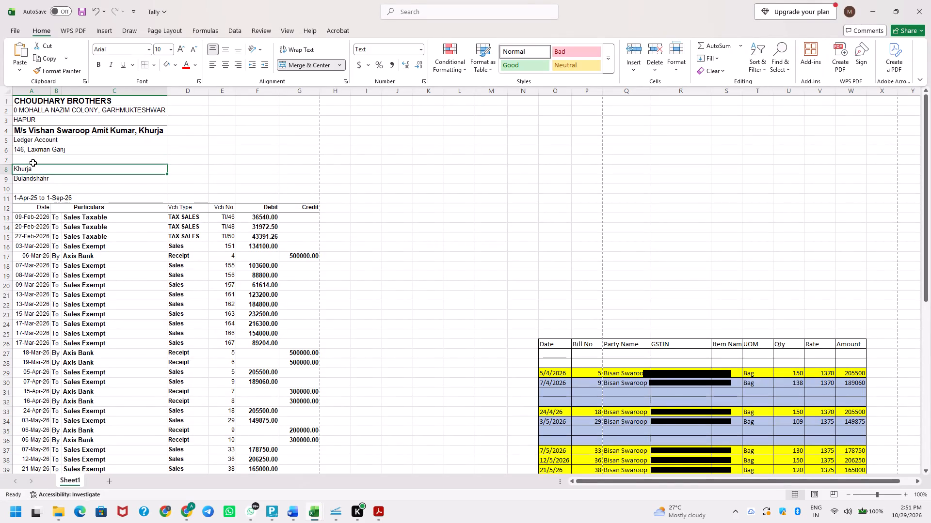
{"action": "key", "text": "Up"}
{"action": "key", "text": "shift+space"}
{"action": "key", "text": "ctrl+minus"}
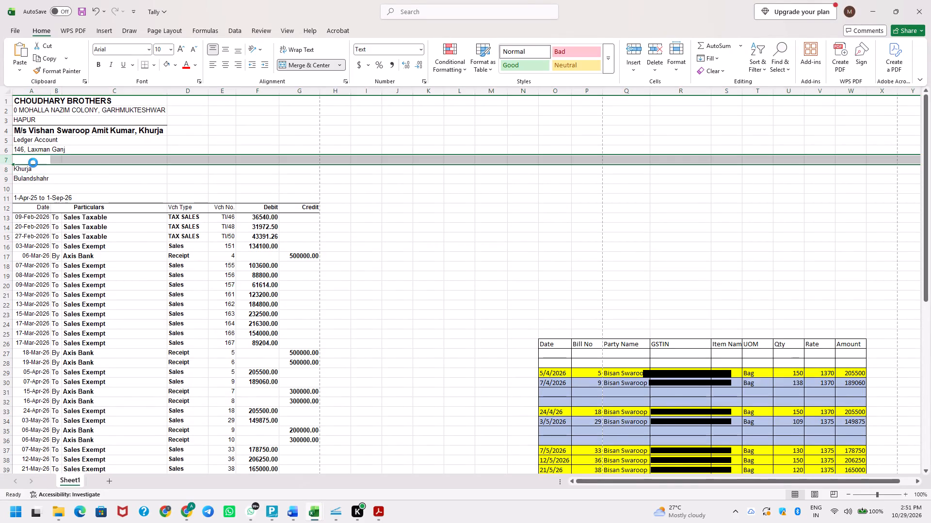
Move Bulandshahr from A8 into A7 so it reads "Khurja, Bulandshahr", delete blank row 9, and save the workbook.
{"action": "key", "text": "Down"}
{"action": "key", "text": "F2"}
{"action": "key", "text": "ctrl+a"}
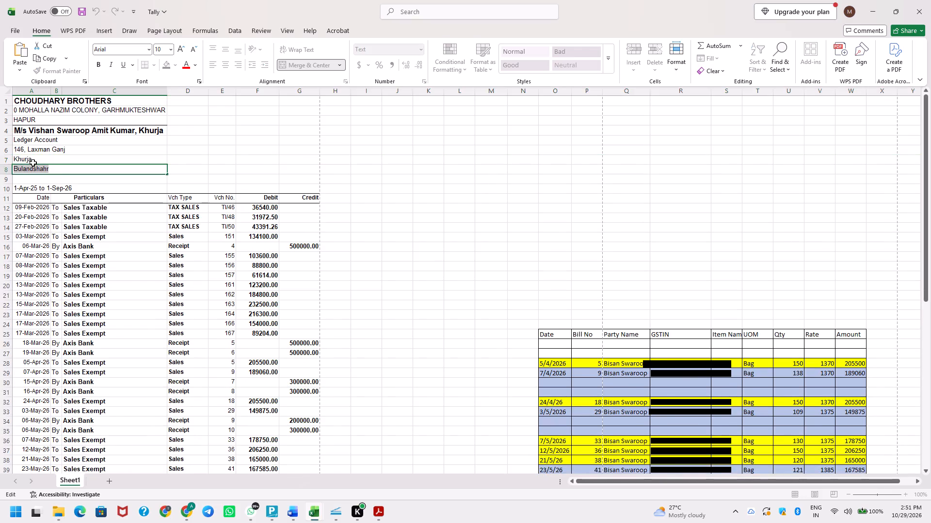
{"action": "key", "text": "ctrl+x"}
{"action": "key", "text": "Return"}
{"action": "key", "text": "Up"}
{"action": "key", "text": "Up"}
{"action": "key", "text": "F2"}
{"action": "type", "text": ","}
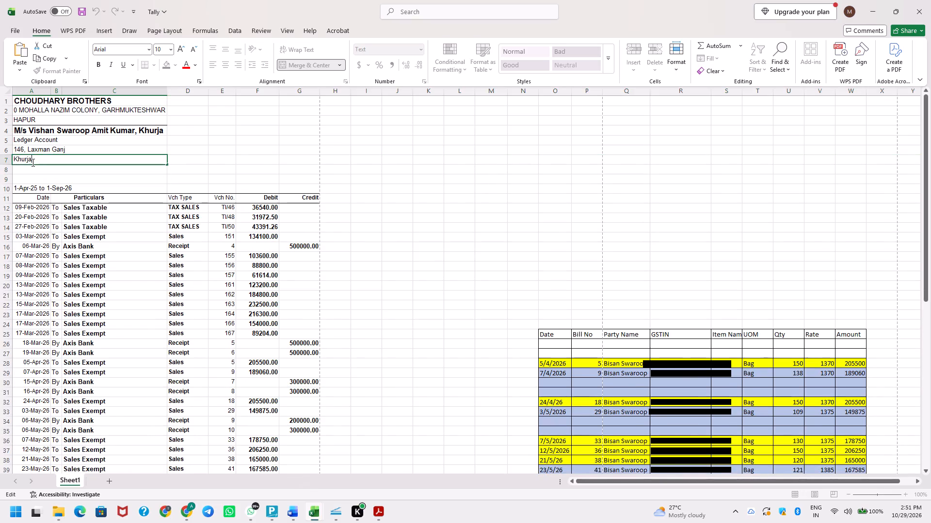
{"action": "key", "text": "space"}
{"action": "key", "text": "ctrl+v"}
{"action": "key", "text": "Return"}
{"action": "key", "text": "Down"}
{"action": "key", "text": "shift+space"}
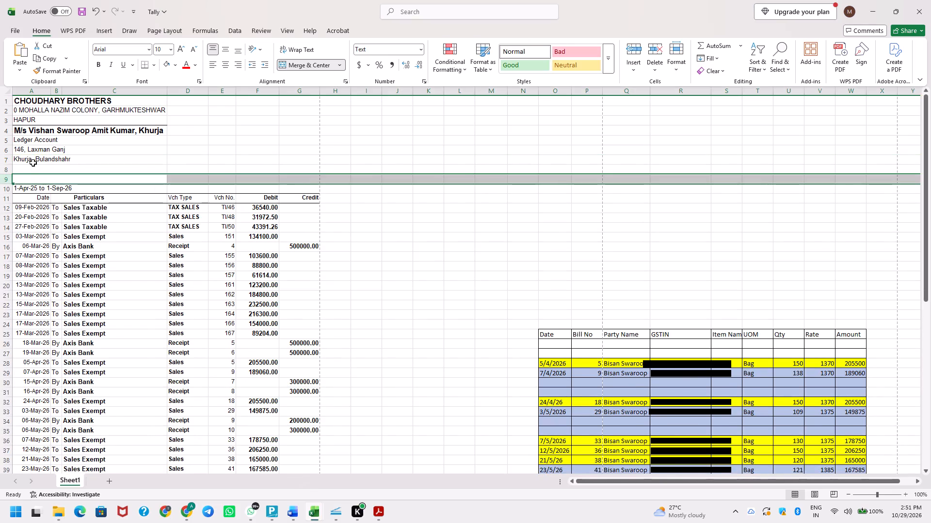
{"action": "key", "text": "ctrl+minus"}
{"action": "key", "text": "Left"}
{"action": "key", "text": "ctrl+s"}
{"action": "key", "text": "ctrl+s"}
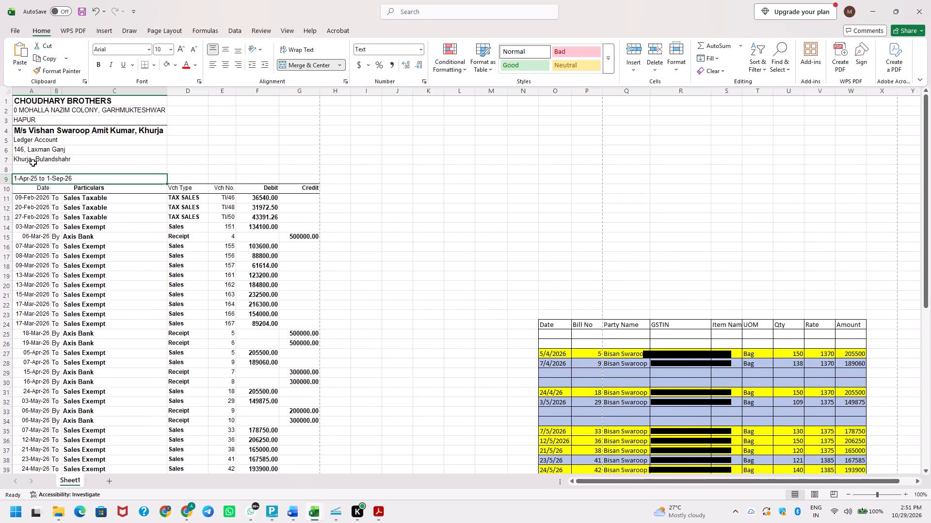
Set the end date of the ledger period in A9 to 29-Sep-26 and save the workbook.
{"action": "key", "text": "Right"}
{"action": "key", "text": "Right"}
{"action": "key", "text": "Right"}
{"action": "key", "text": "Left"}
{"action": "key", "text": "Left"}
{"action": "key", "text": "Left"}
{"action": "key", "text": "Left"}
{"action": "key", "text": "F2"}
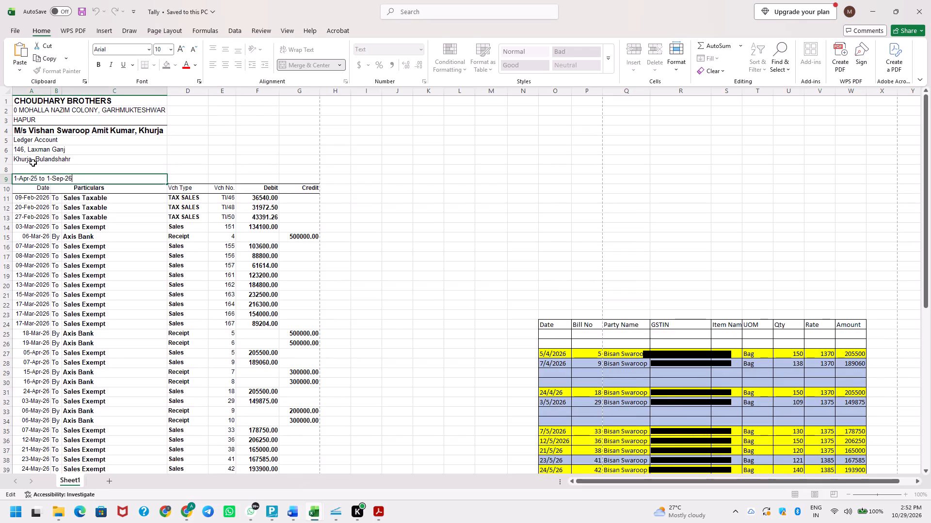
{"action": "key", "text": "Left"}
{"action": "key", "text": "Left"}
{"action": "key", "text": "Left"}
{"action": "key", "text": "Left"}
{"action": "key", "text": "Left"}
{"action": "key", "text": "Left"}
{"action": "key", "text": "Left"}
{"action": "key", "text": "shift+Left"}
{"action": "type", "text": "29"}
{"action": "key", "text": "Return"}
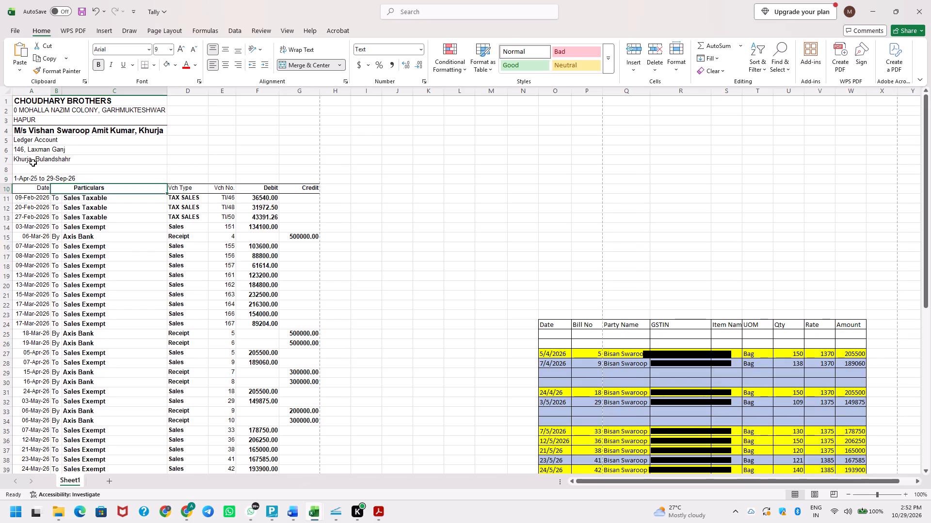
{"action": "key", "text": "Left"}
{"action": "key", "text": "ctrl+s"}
Select the whole ledger, A1:G68, from the final totals up to the company heading, and look through its print preview pages.
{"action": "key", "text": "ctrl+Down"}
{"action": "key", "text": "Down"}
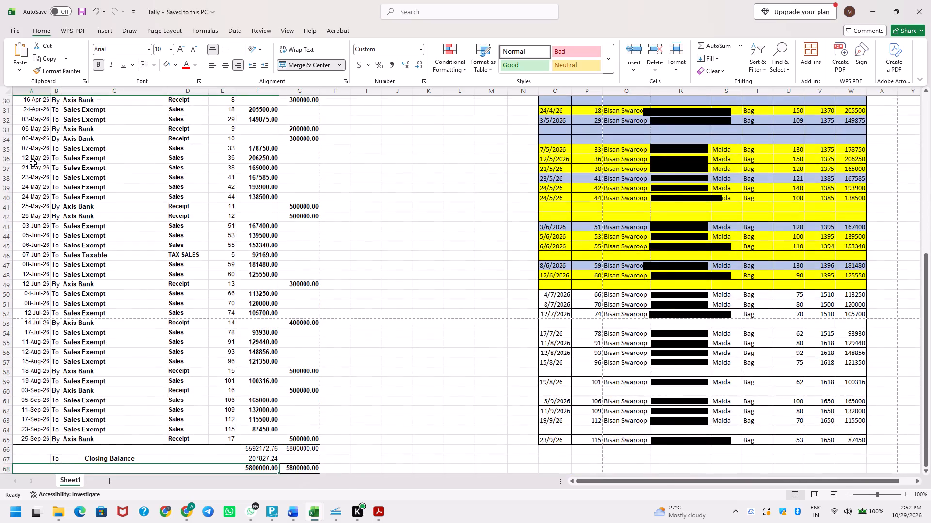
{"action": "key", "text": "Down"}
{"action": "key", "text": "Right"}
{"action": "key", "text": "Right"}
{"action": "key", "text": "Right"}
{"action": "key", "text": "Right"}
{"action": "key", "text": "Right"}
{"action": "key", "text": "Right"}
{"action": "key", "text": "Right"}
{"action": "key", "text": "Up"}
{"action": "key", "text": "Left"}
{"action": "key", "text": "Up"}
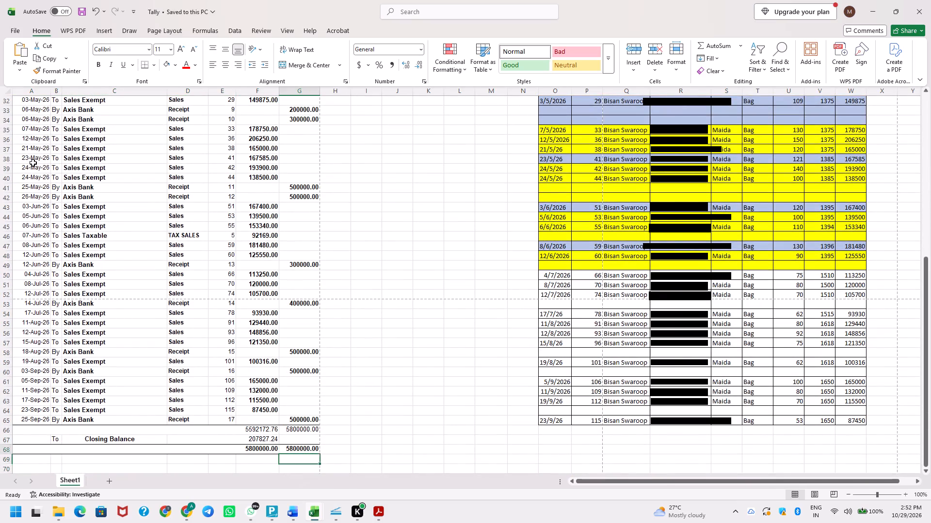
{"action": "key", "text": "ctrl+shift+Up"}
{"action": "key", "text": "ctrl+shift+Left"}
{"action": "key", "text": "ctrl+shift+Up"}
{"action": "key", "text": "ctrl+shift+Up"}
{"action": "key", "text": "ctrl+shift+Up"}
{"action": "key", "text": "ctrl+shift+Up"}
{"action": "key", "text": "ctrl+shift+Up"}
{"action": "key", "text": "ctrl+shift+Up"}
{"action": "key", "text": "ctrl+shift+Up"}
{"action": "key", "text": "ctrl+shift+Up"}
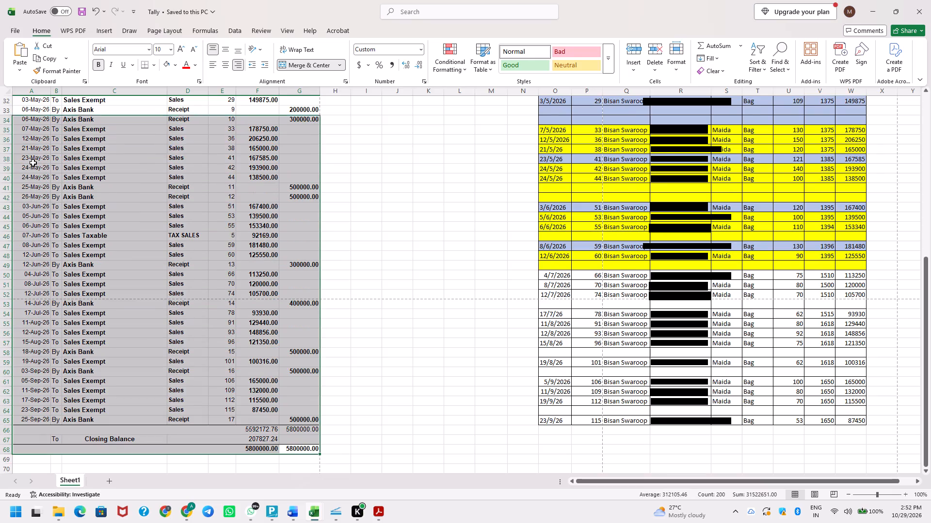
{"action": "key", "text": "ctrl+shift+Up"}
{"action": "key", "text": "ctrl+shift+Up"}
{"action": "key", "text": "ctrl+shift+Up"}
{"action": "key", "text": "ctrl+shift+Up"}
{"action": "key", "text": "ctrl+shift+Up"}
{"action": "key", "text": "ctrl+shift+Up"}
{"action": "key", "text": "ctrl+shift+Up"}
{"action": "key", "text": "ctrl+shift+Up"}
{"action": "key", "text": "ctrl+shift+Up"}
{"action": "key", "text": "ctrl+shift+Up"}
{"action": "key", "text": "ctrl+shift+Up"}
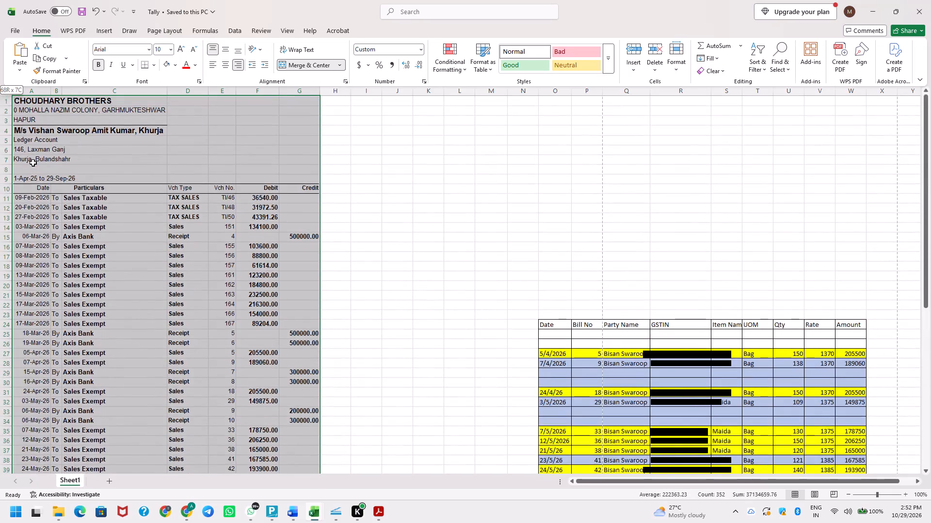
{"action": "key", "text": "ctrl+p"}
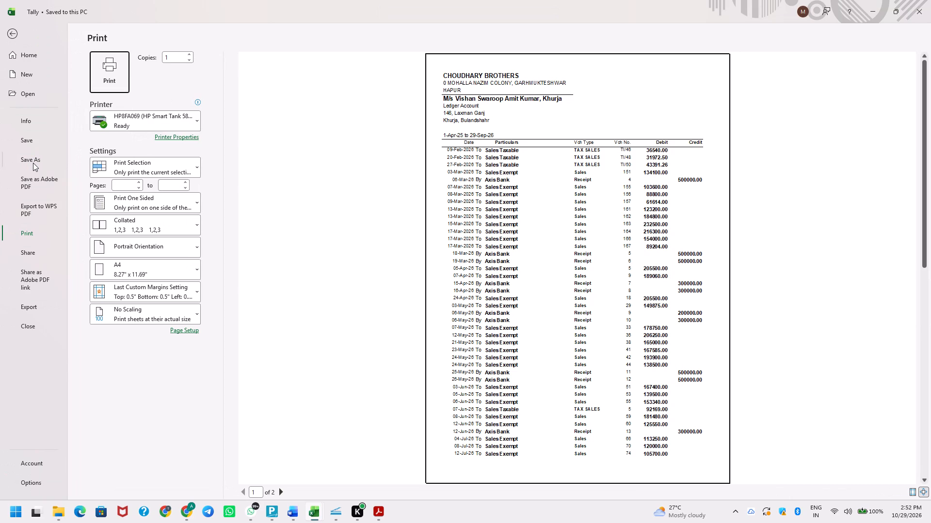
{"action": "scroll", "coordinate": [572, 228], "scroll_direction": "down", "scroll_amount": 7}
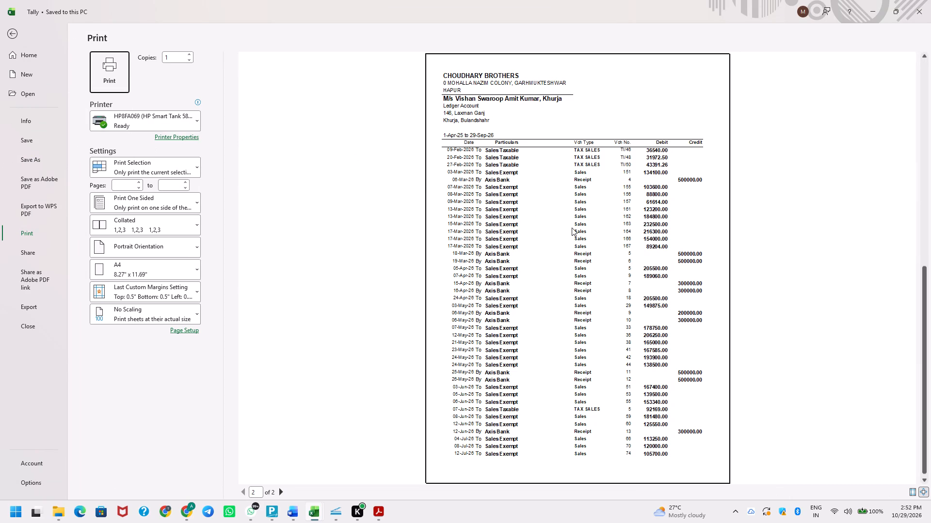
{"action": "scroll", "coordinate": [572, 228], "scroll_direction": "down", "scroll_amount": 10}
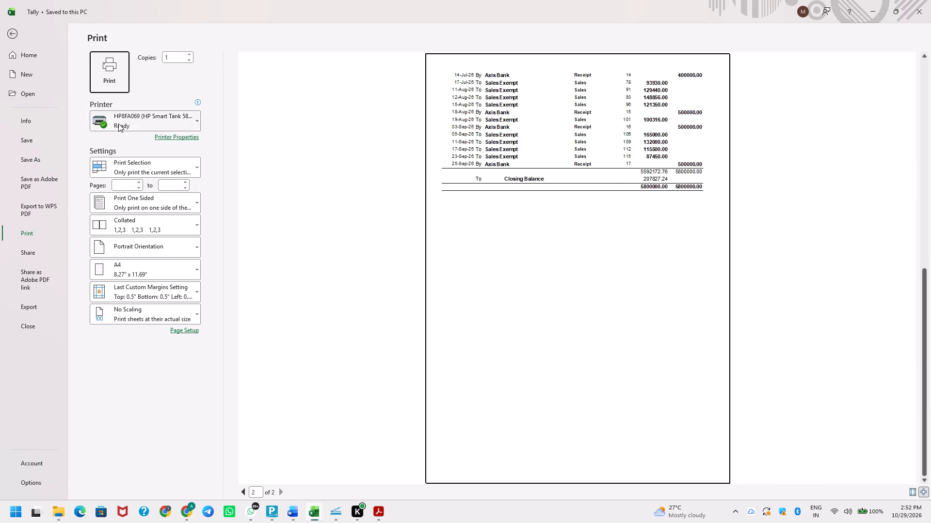
Choose Microsoft Print to PDF as the printer and print the selected ledger.
{"action": "left_click", "coordinate": [119, 123]}
{"action": "left_click", "coordinate": [131, 236]}
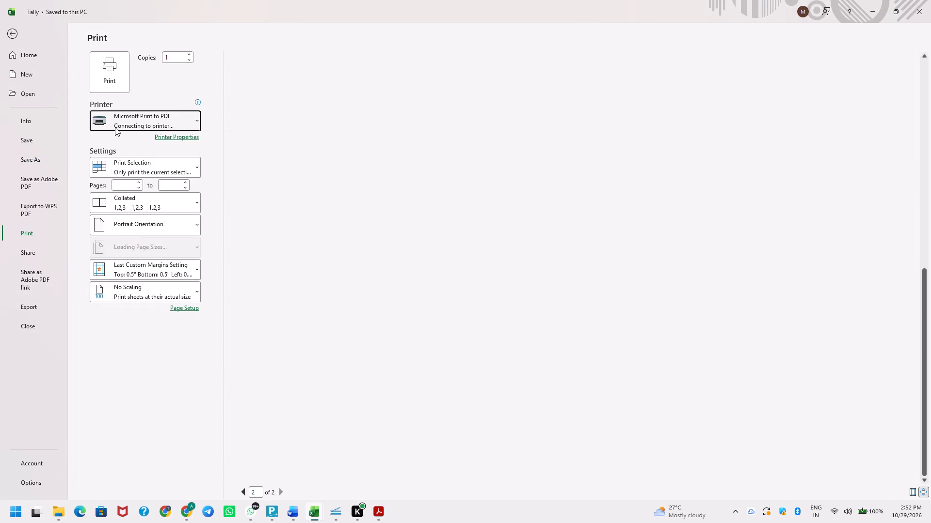
{"action": "left_click", "coordinate": [113, 82]}
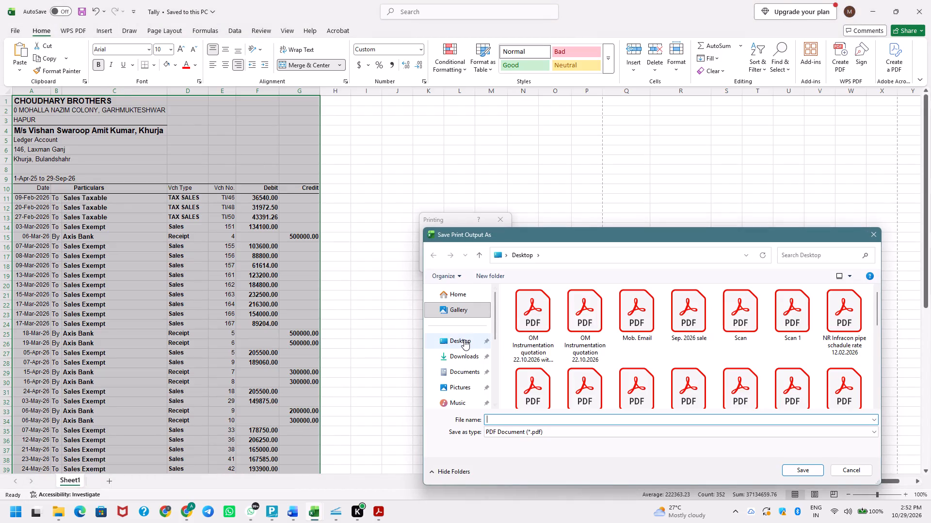
{"action": "left_click", "coordinate": [464, 339]}
{"action": "left_click", "coordinate": [520, 418]}
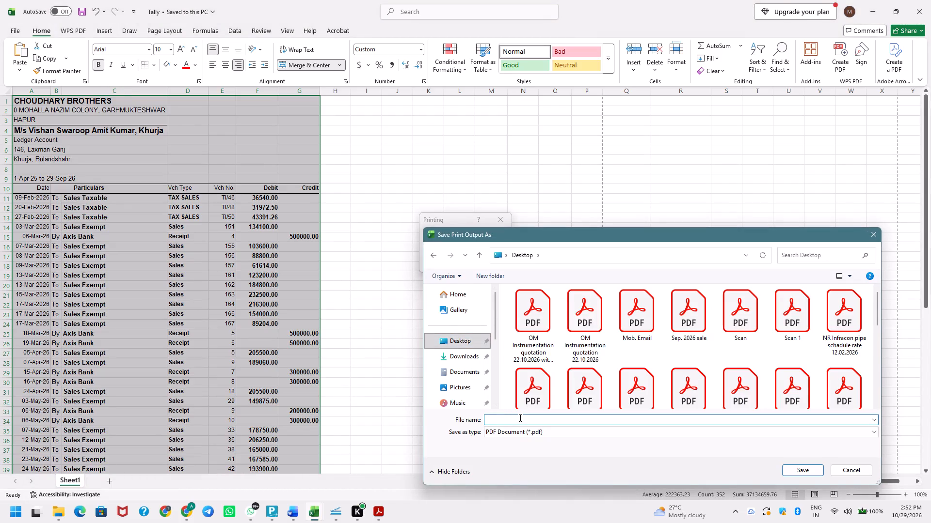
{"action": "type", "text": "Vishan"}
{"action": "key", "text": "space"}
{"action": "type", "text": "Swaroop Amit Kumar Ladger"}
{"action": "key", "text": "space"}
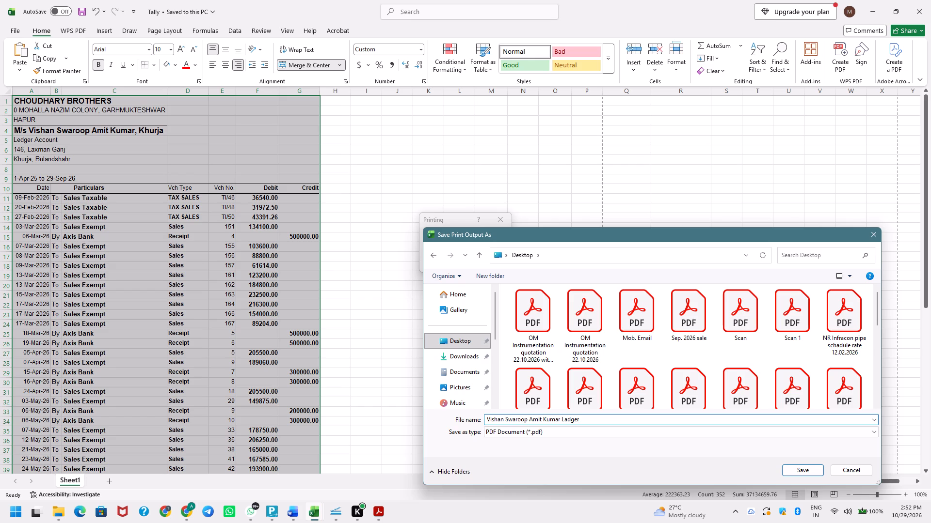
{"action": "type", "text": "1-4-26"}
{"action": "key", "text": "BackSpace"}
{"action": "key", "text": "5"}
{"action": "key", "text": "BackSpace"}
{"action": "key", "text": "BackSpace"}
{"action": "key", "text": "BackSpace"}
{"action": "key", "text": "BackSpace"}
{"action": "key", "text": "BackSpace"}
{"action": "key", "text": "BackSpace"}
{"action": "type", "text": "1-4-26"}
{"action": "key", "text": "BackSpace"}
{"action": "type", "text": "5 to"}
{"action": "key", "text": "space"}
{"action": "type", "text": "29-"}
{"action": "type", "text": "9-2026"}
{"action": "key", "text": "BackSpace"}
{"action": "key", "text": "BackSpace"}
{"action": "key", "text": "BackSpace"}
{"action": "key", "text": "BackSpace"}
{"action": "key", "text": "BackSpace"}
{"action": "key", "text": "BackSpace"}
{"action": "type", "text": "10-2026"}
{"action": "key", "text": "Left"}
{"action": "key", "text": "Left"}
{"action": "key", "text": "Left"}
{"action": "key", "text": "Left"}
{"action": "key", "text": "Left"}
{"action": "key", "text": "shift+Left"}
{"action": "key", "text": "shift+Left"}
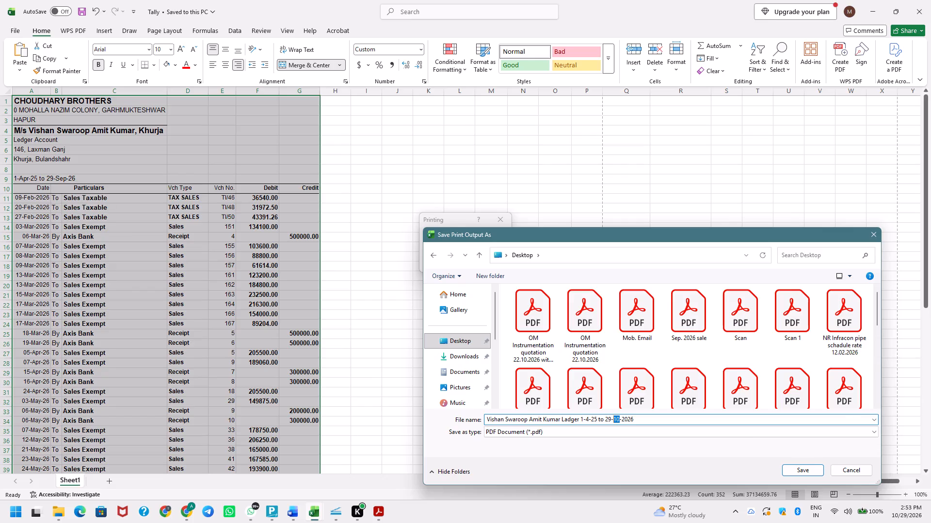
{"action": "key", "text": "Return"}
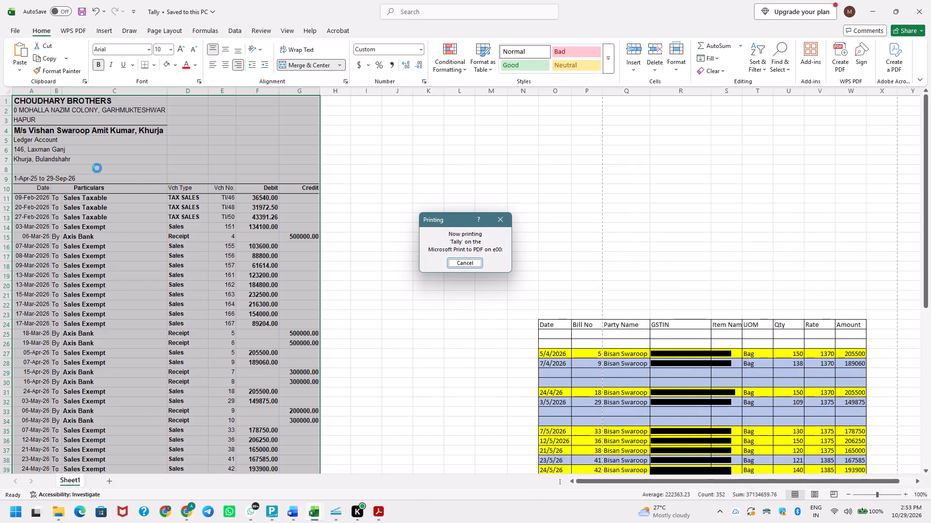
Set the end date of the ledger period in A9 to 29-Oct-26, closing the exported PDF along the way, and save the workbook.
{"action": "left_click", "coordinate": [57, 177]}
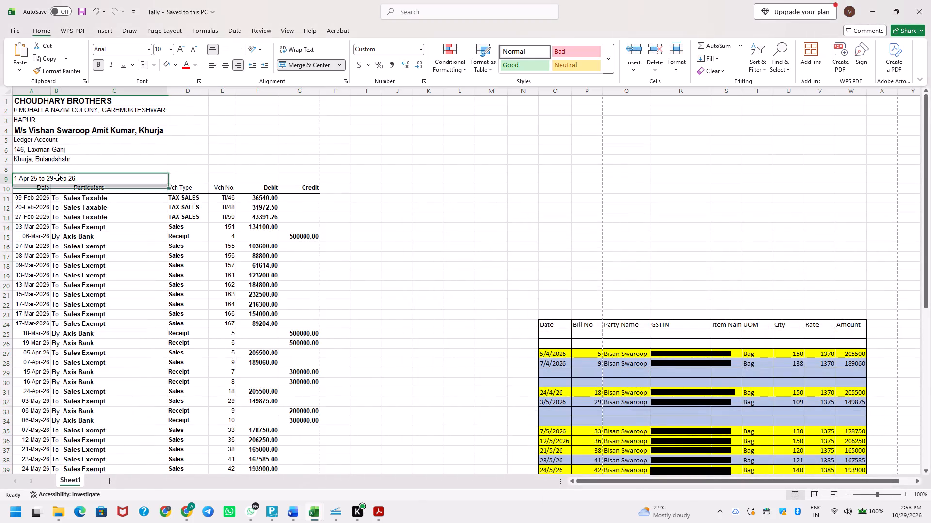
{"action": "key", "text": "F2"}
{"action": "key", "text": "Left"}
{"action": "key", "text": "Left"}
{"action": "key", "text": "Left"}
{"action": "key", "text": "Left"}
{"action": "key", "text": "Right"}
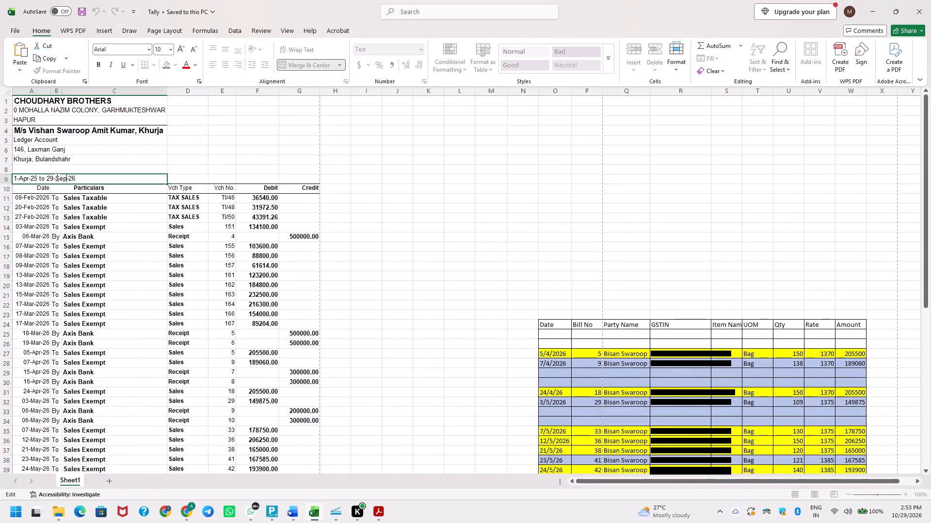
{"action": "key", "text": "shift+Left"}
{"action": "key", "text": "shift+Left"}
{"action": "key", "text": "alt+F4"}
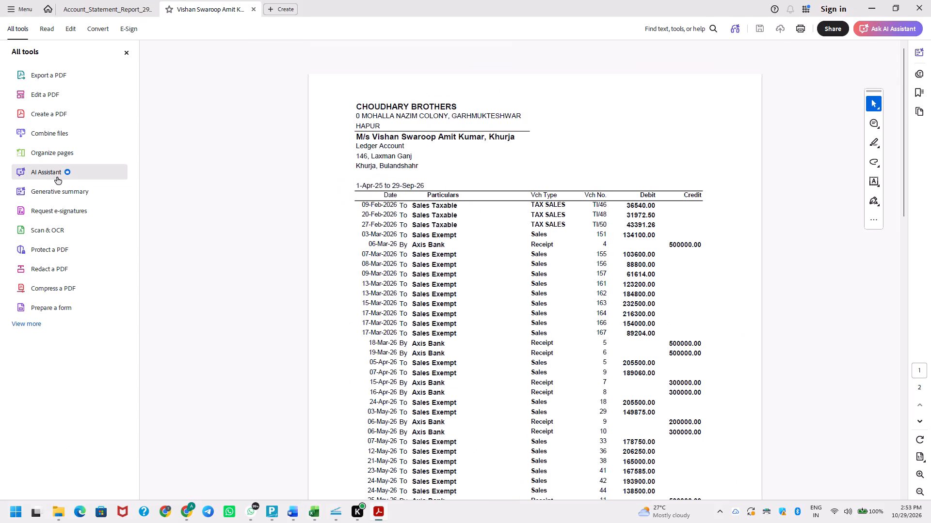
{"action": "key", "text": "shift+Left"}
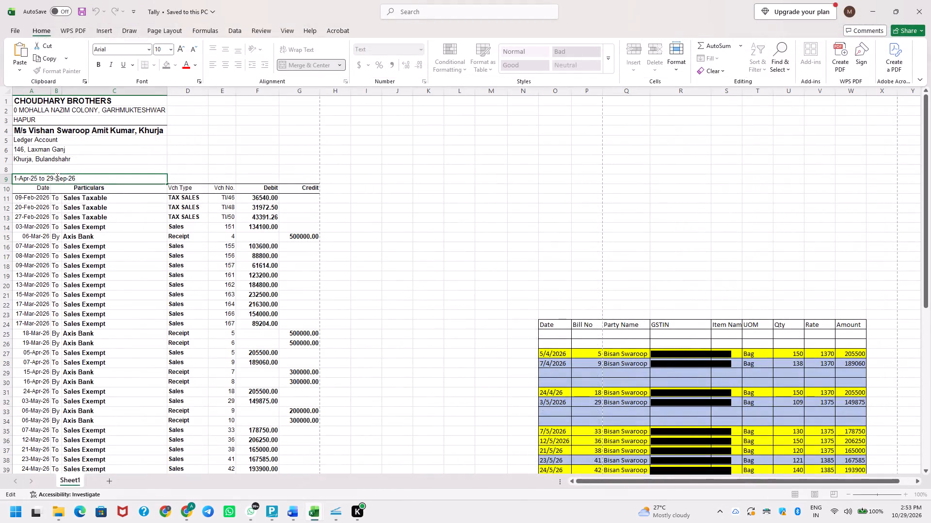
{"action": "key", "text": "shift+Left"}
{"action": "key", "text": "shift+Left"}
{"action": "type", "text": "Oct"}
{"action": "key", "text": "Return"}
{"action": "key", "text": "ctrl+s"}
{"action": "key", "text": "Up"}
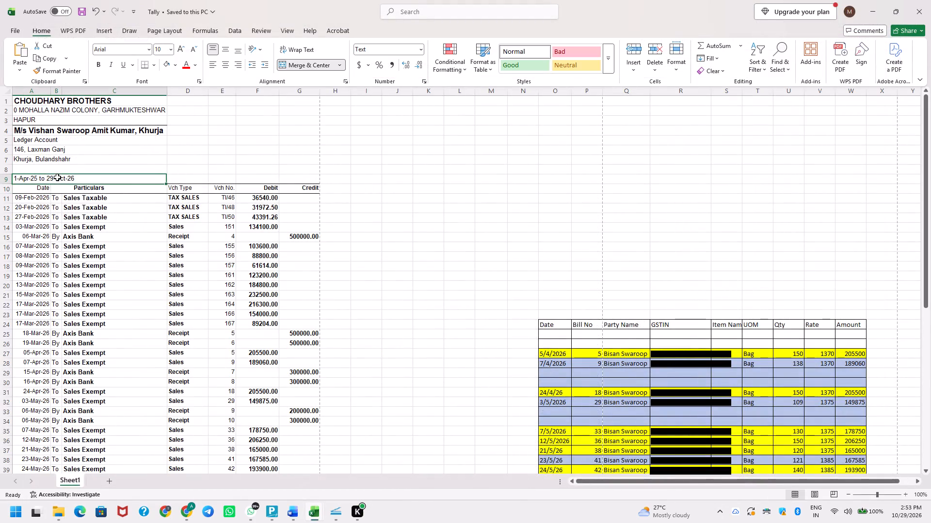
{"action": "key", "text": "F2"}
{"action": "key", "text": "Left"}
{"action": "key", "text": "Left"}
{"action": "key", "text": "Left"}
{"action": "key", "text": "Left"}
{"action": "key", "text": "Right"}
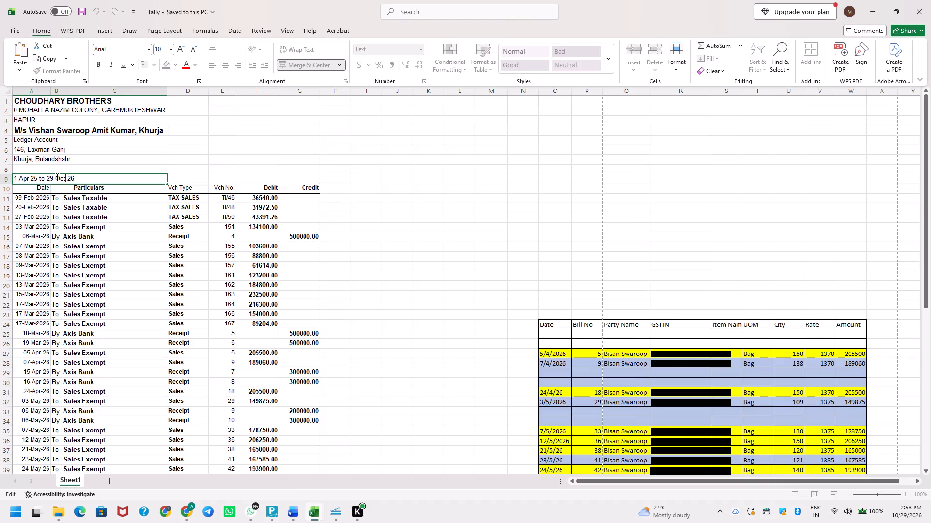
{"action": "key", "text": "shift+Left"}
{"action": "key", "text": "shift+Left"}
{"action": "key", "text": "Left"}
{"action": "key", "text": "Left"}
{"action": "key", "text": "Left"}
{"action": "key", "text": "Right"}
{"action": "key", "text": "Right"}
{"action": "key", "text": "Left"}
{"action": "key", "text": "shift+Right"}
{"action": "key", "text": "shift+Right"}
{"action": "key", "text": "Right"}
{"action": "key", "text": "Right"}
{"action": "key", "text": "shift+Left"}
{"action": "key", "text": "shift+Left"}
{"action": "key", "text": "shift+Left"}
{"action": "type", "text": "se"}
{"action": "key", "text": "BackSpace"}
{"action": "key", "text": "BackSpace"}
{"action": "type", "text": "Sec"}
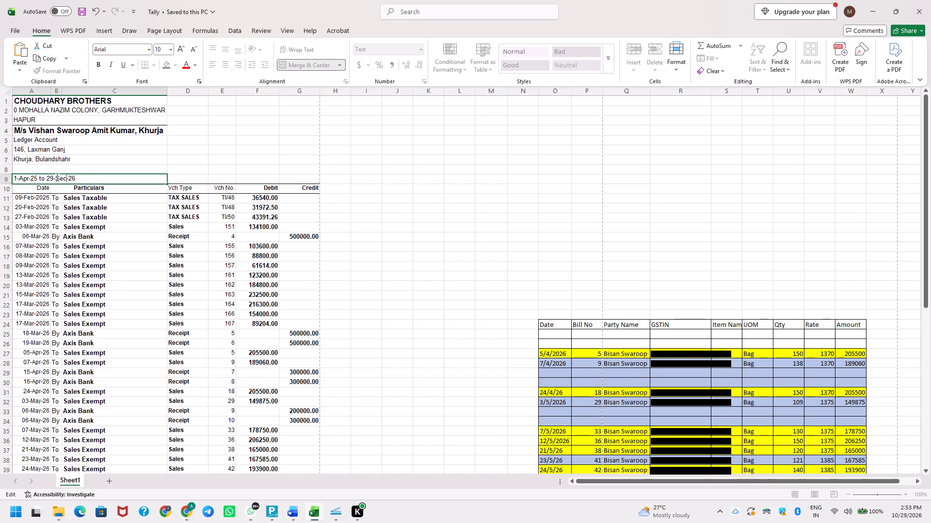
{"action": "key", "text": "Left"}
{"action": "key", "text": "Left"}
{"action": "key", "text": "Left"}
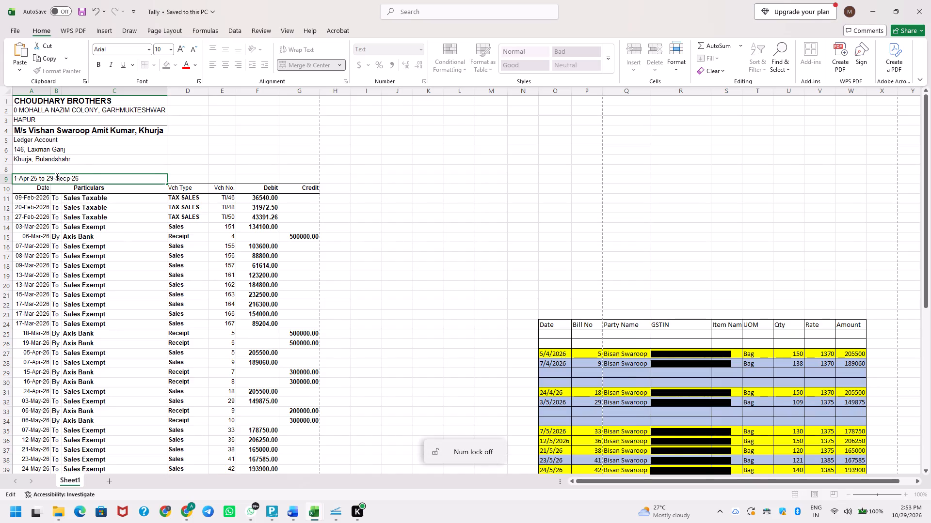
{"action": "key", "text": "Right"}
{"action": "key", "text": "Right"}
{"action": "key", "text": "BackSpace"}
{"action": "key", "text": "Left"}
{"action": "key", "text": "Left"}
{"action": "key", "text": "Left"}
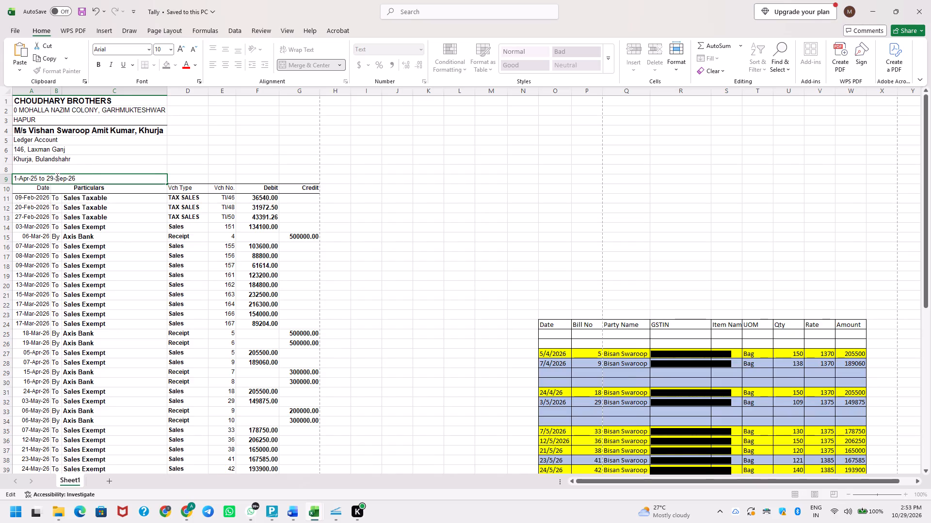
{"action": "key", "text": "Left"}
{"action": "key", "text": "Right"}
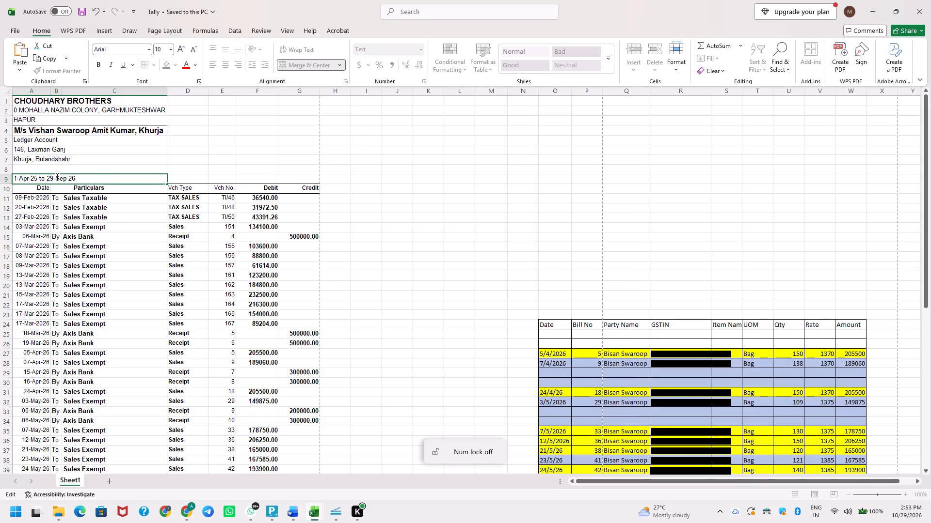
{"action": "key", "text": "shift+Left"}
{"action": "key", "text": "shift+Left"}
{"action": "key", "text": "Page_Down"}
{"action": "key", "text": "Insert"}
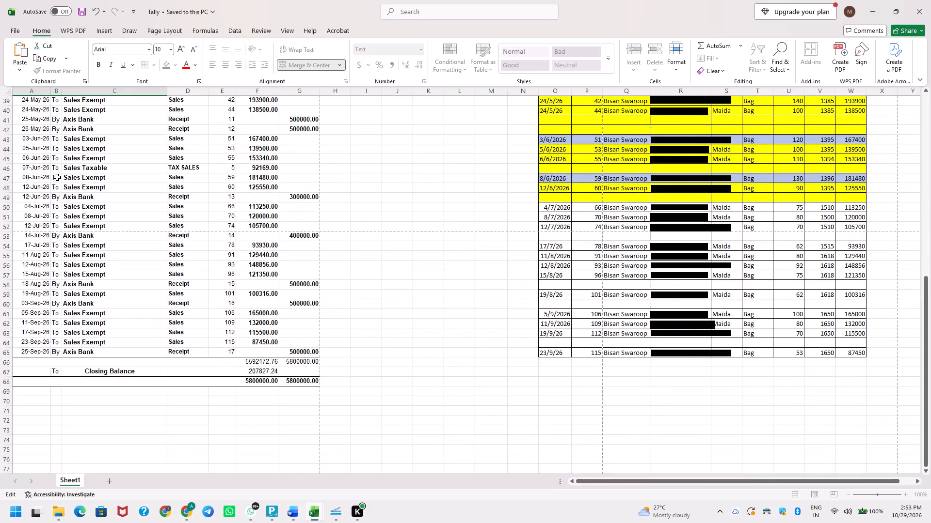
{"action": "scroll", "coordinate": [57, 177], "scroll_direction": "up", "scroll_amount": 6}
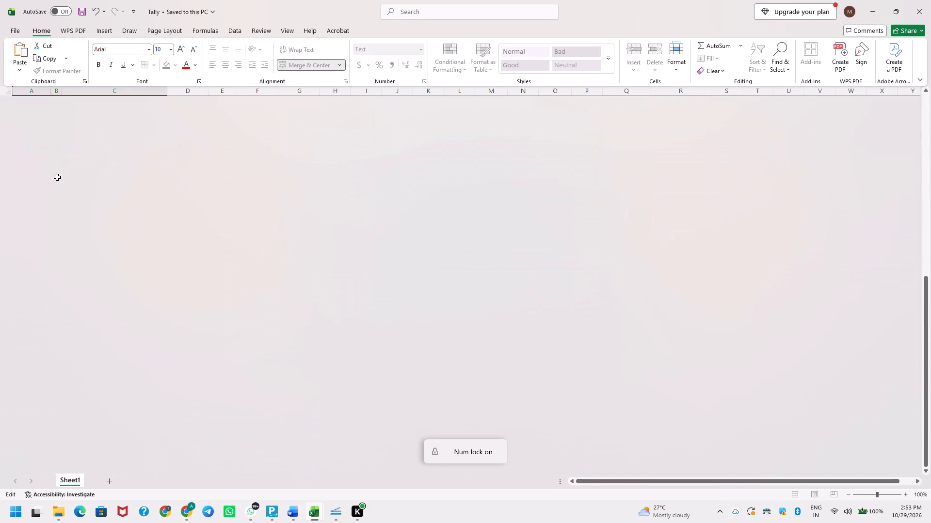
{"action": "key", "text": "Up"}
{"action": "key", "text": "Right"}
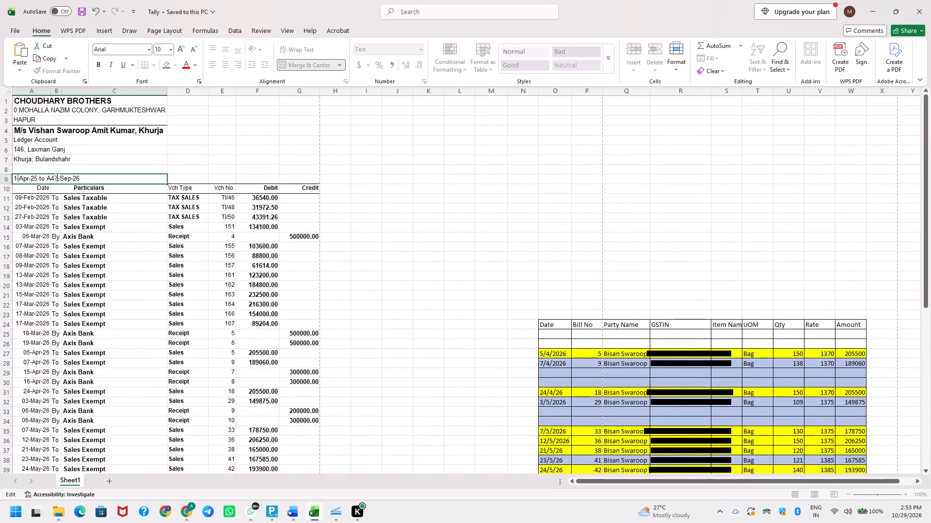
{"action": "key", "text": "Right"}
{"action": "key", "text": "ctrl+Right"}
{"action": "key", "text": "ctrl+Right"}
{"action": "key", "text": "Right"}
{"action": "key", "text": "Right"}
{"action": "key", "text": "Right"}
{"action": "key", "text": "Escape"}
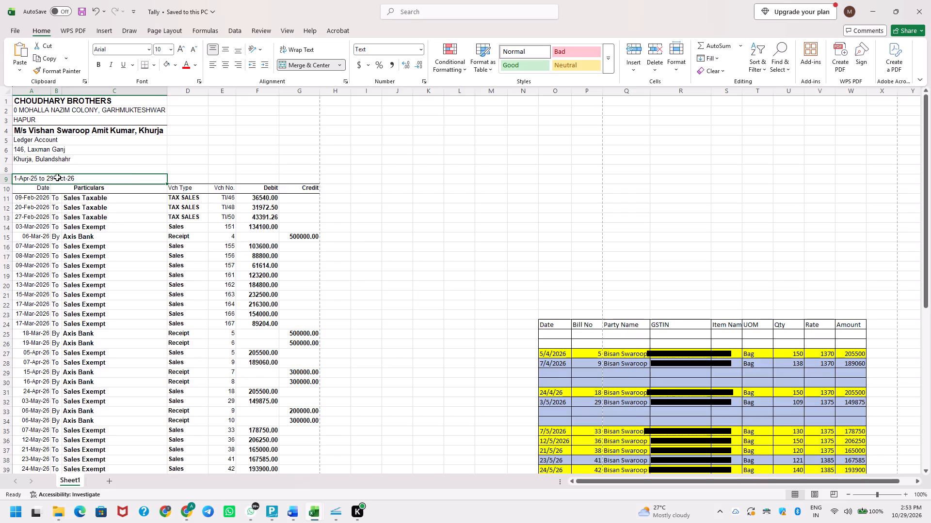
Set the ledger period's end date in A9 to 30-Sep-26, check September 2026 in the system calendar, and save the workbook.
{"action": "key", "text": "Right"}
{"action": "key", "text": "Left"}
{"action": "key", "text": "F2"}
{"action": "key", "text": "Left"}
{"action": "key", "text": "Left"}
{"action": "key", "text": "Left"}
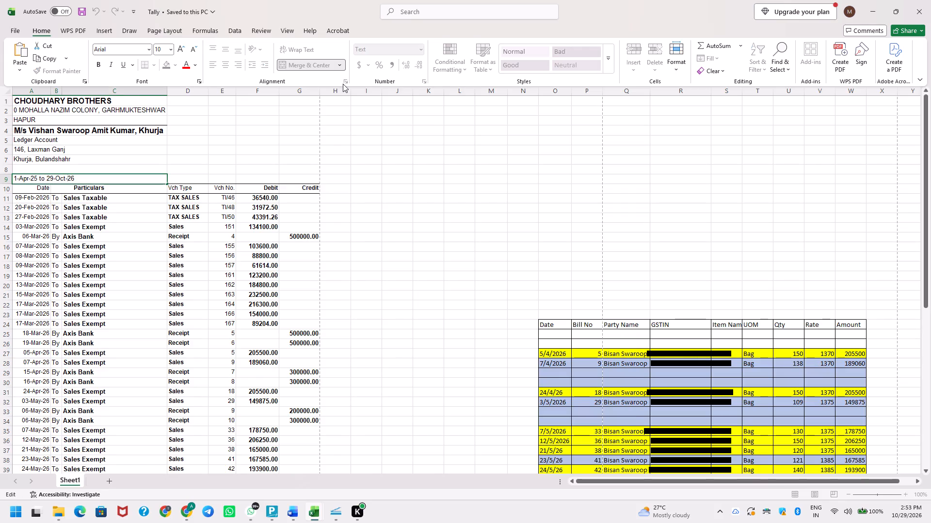
{"action": "key", "text": "Left"}
{"action": "key", "text": "Left"}
{"action": "key", "text": "Left"}
{"action": "key", "text": "shift+Right"}
{"action": "key", "text": "shift+Right"}
{"action": "key", "text": "shift+Right"}
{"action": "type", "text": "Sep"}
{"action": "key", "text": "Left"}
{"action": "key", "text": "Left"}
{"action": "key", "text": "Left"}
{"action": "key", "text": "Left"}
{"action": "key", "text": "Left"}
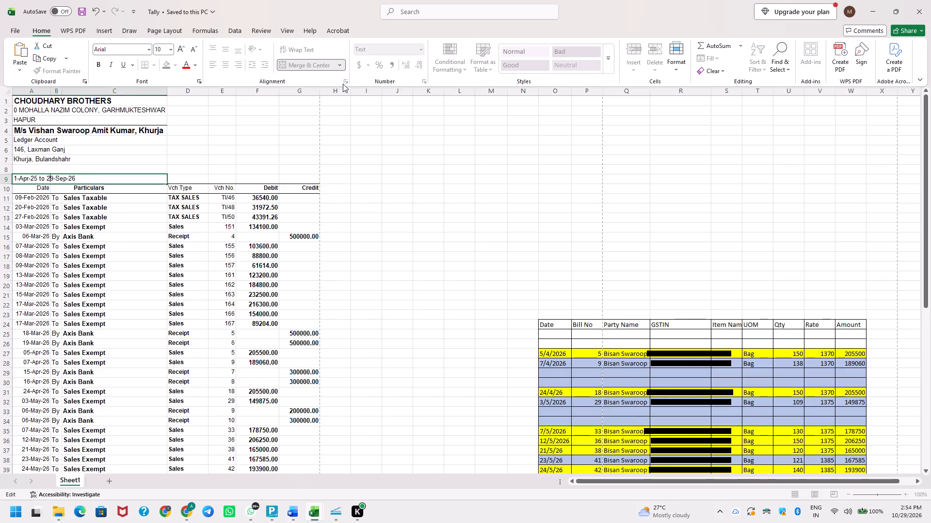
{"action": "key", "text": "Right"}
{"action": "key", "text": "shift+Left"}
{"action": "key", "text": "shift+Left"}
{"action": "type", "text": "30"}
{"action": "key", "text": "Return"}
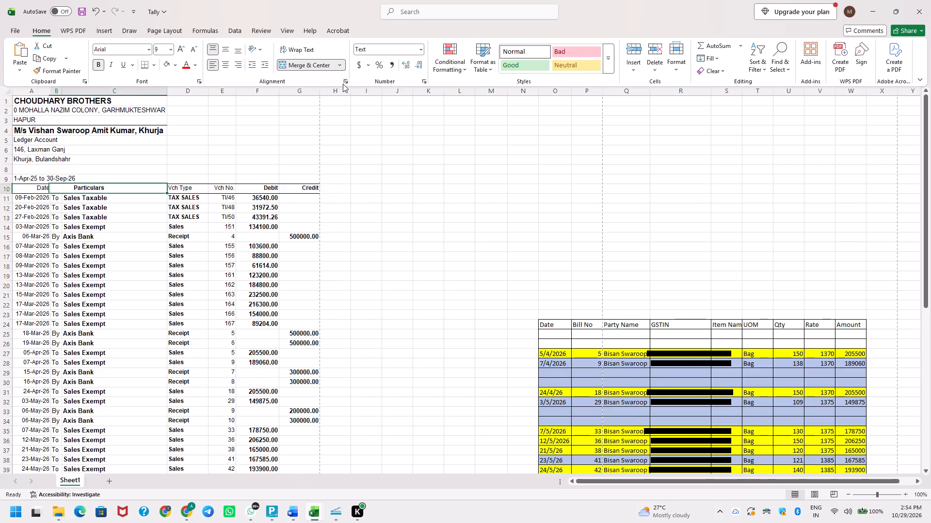
{"action": "left_click", "coordinate": [913, 509]}
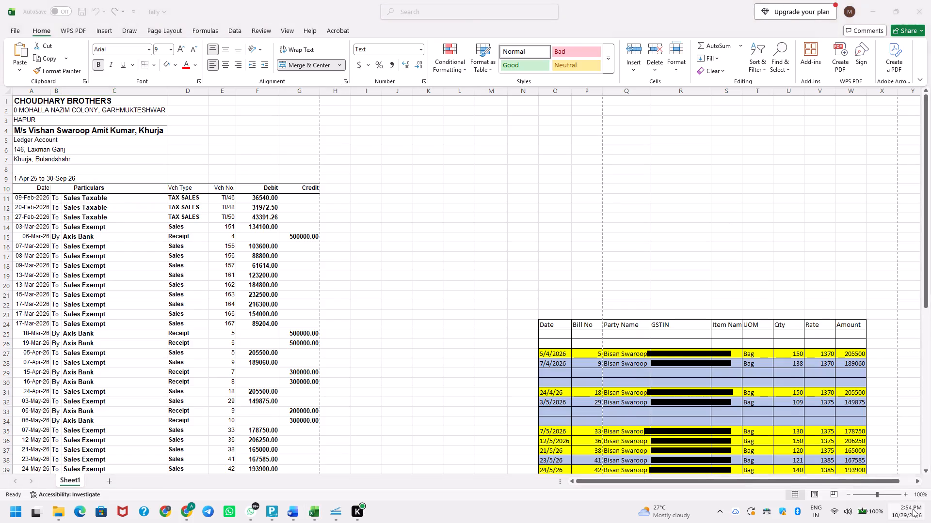
{"action": "left_click", "coordinate": [895, 305]}
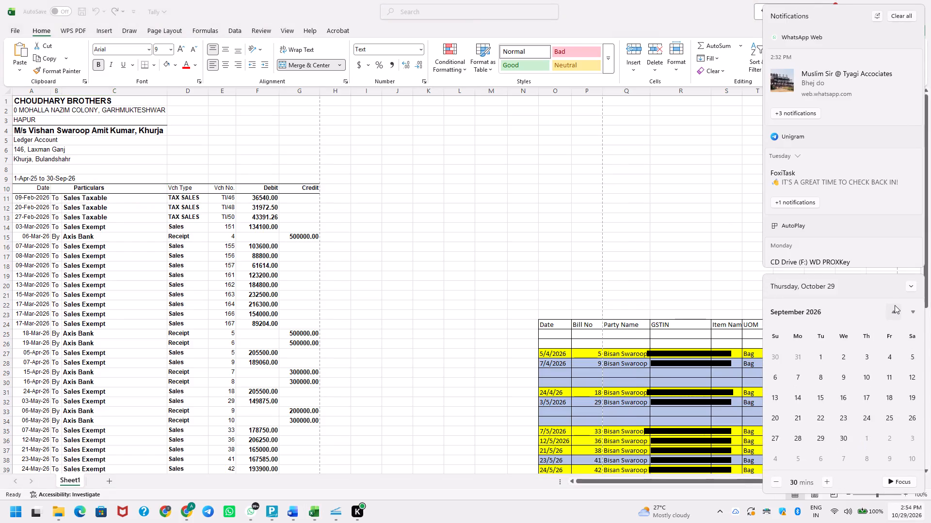
{"action": "left_click", "coordinate": [438, 222]}
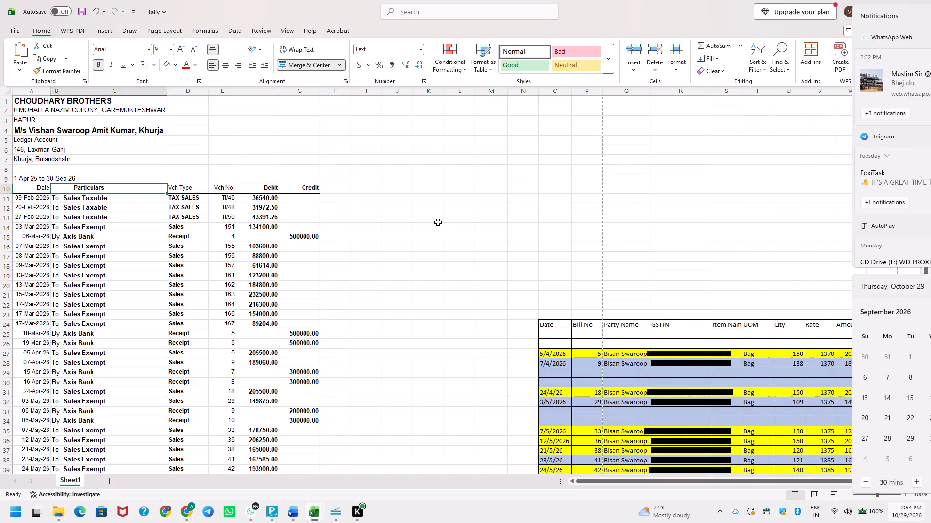
{"action": "key", "text": "ctrl+s"}
Select the whole ledger, A1:G68, from the final totals up to the company heading, and look through its print preview pages.
{"action": "key", "text": "Down"}
{"action": "key", "text": "Left"}
{"action": "key", "text": "Left"}
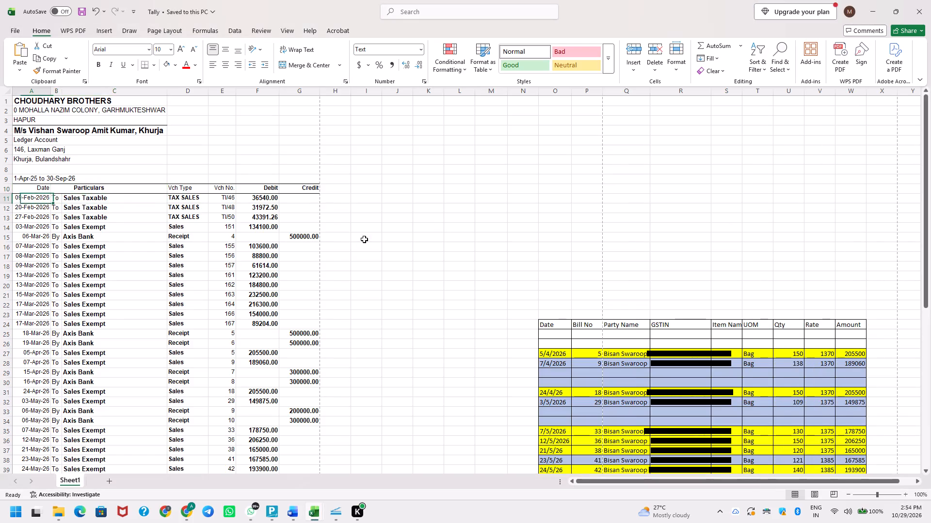
{"action": "key", "text": "ctrl+Down"}
{"action": "key", "text": "Down"}
{"action": "key", "text": "Down"}
{"action": "key", "text": "Up"}
{"action": "key", "text": "Up"}
{"action": "key", "text": "ctrl+shift+Up"}
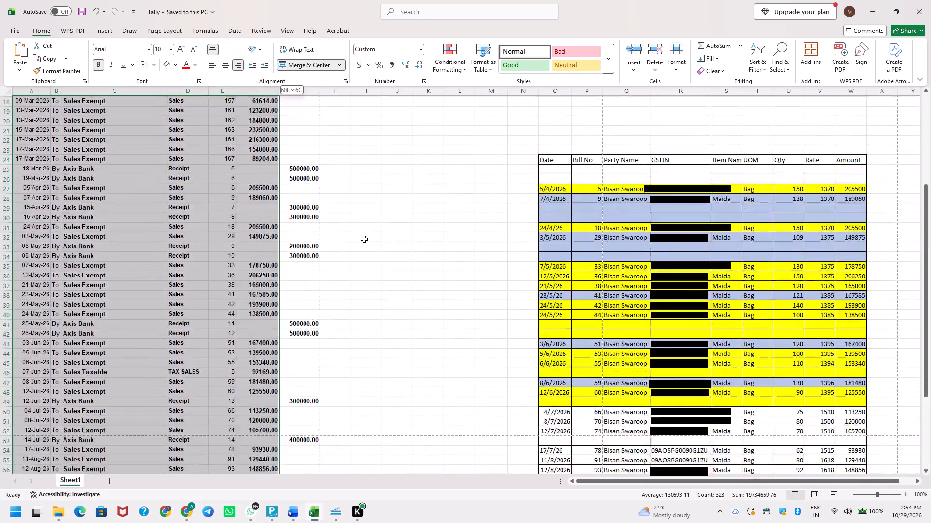
{"action": "key", "text": "ctrl+shift+Up"}
{"action": "key", "text": "ctrl+shift+Up"}
{"action": "key", "text": "ctrl+shift+Up"}
{"action": "key", "text": "ctrl+shift+Up"}
{"action": "key", "text": "shift+Right"}
{"action": "key", "text": "ctrl+p"}
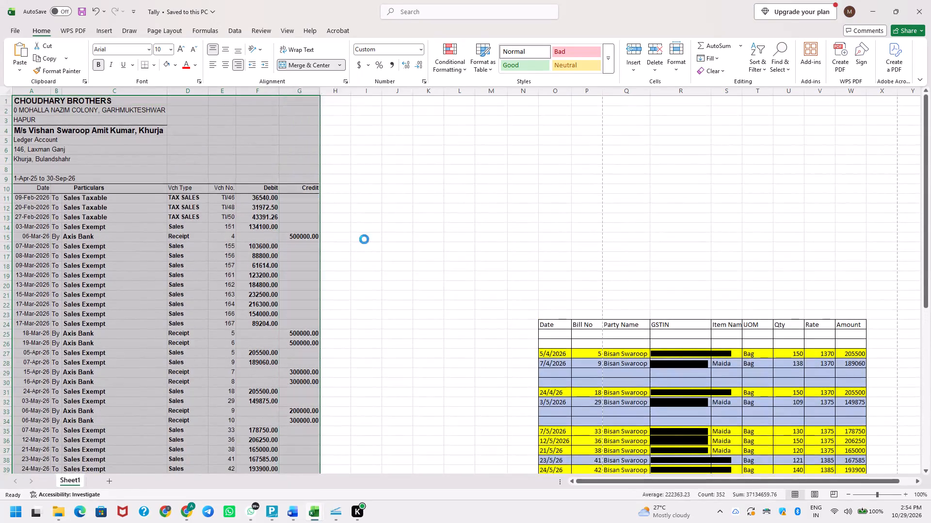
{"action": "left_click", "coordinate": [587, 170]}
{"action": "scroll", "coordinate": [580, 184], "scroll_direction": "down", "scroll_amount": 4}
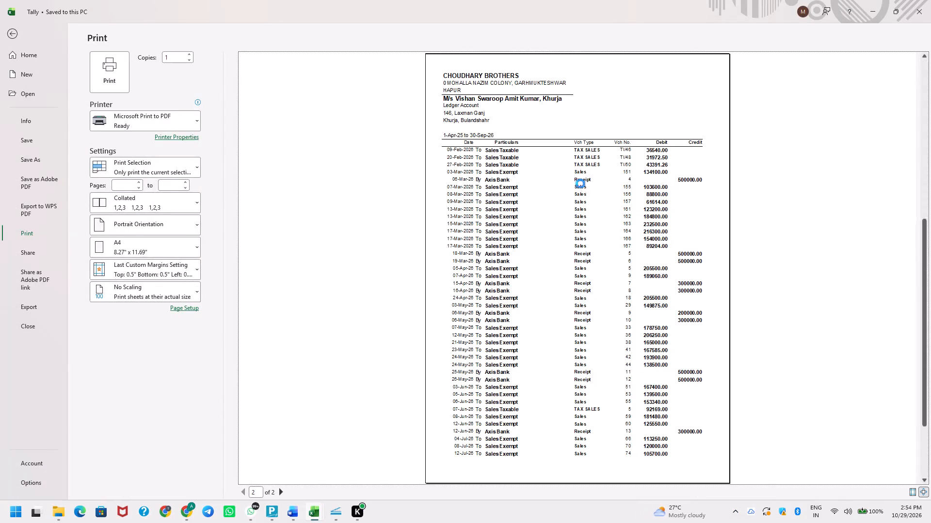
{"action": "scroll", "coordinate": [580, 184], "scroll_direction": "up", "scroll_amount": 6}
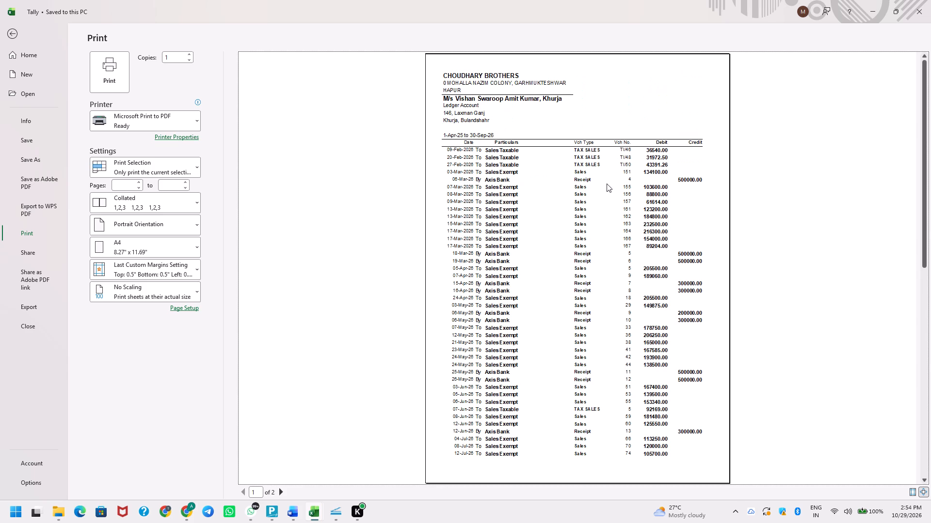
{"action": "key", "text": "Escape"}
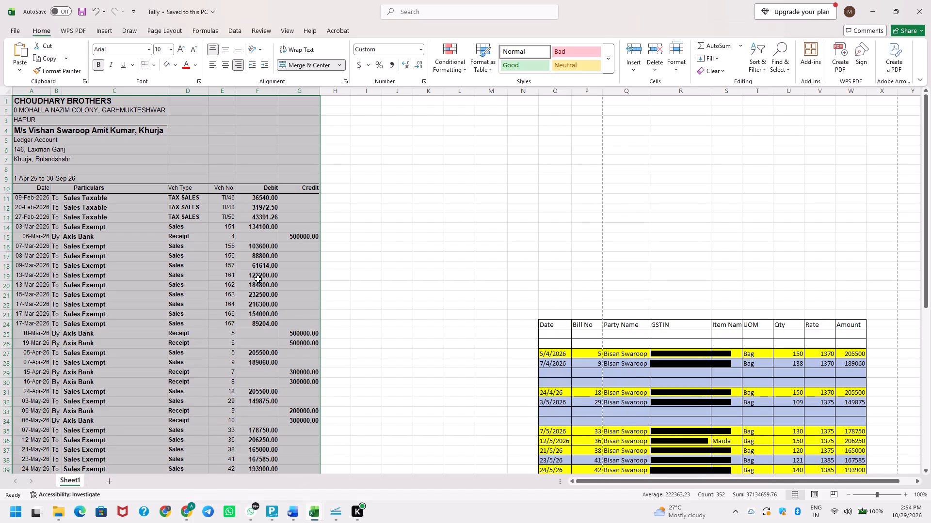
Set the voucher number of the 07-Jun-26 Sales Taxable entry in E46 to TI/05 and save the workbook.
{"action": "scroll", "coordinate": [258, 279], "scroll_direction": "down", "scroll_amount": 5}
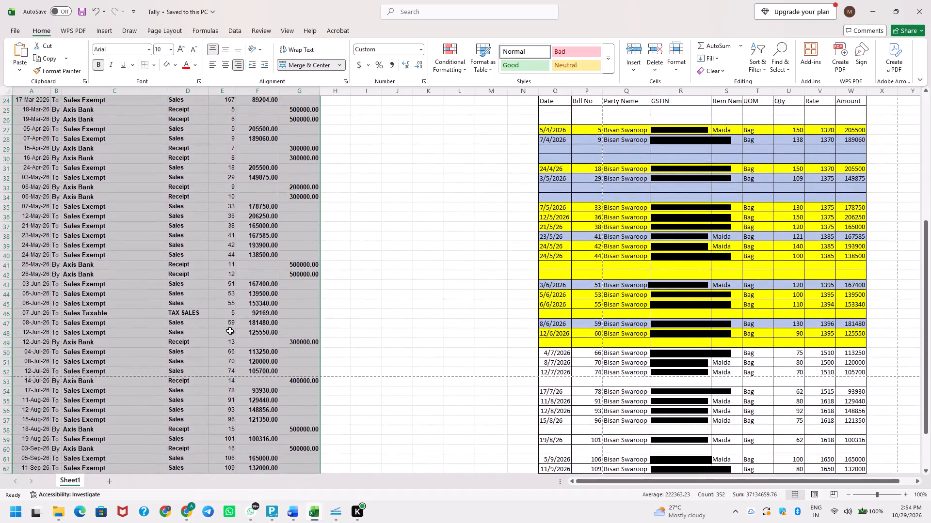
{"action": "left_click", "coordinate": [222, 313]}
{"action": "key", "text": "F2"}
{"action": "scroll", "coordinate": [222, 313], "scroll_direction": "up", "scroll_amount": 7}
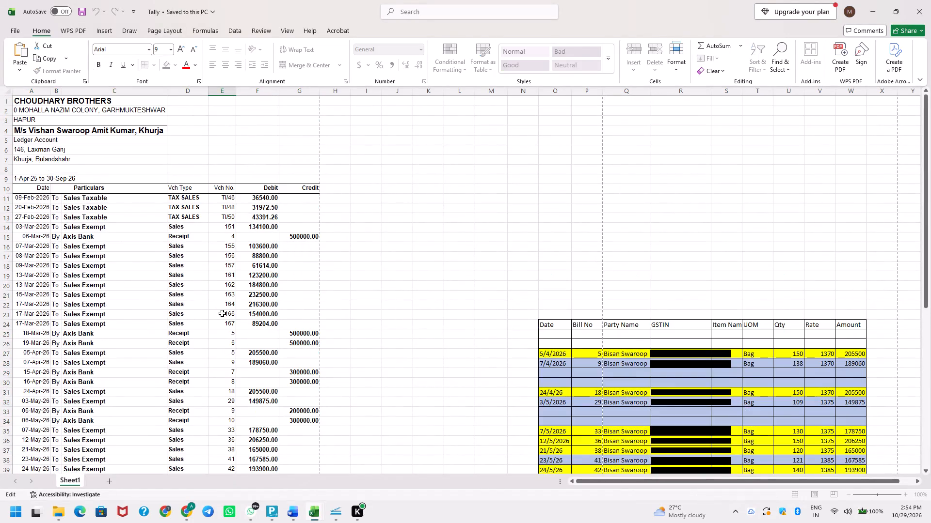
{"action": "key", "text": "Left"}
{"action": "key", "text": "Left"}
{"action": "key", "text": "Left"}
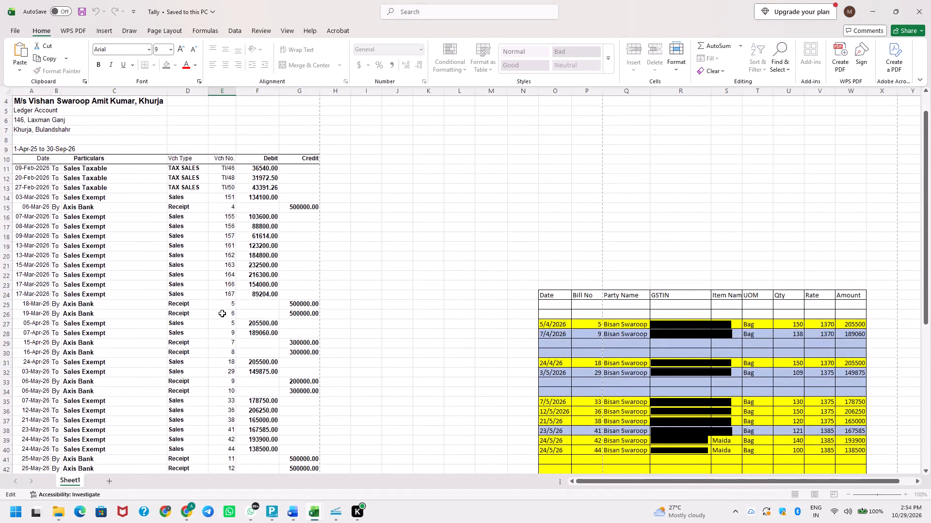
{"action": "key", "text": "Left"}
{"action": "scroll", "coordinate": [222, 313], "scroll_direction": "down", "scroll_amount": 1}
{"action": "scroll", "coordinate": [222, 313], "scroll_direction": "up", "scroll_amount": 1}
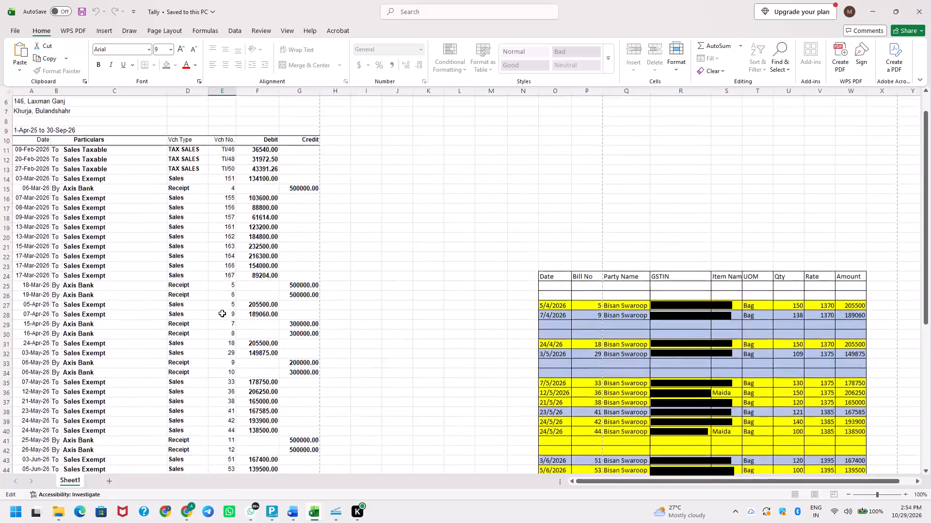
{"action": "scroll", "coordinate": [222, 313], "scroll_direction": "down", "scroll_amount": 2}
{"action": "key", "text": "Escape"}
{"action": "key", "text": "F2"}
{"action": "key", "text": "ctrl+Left"}
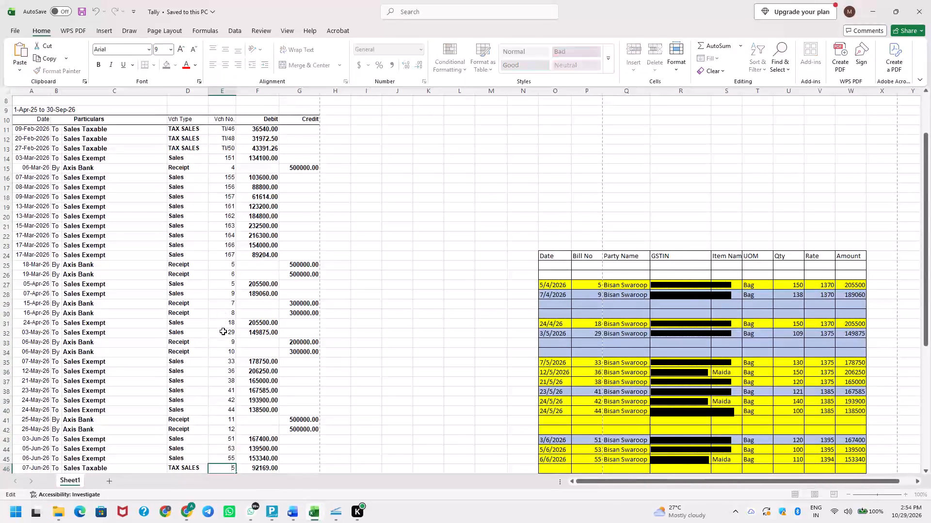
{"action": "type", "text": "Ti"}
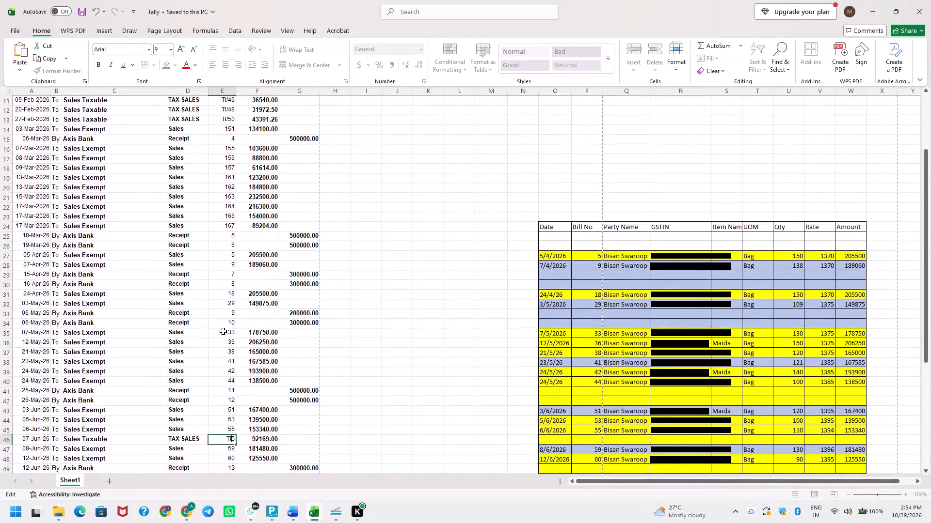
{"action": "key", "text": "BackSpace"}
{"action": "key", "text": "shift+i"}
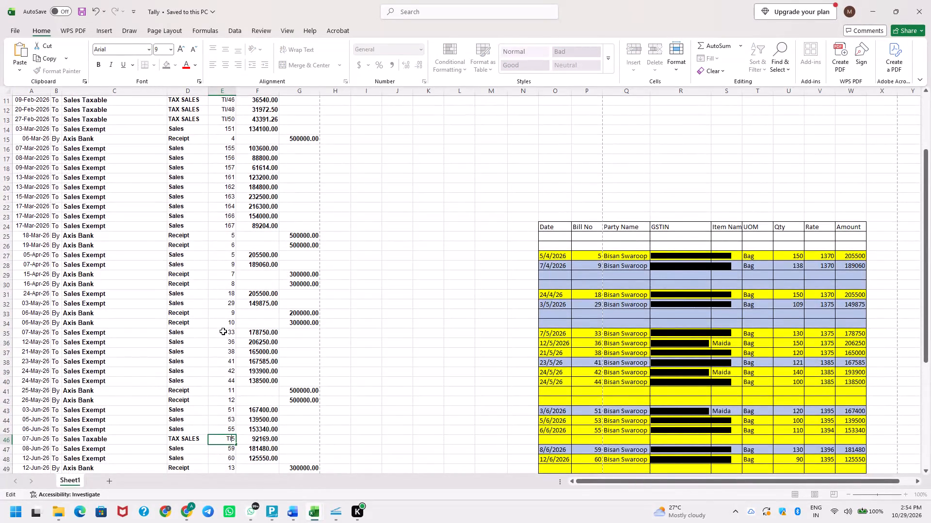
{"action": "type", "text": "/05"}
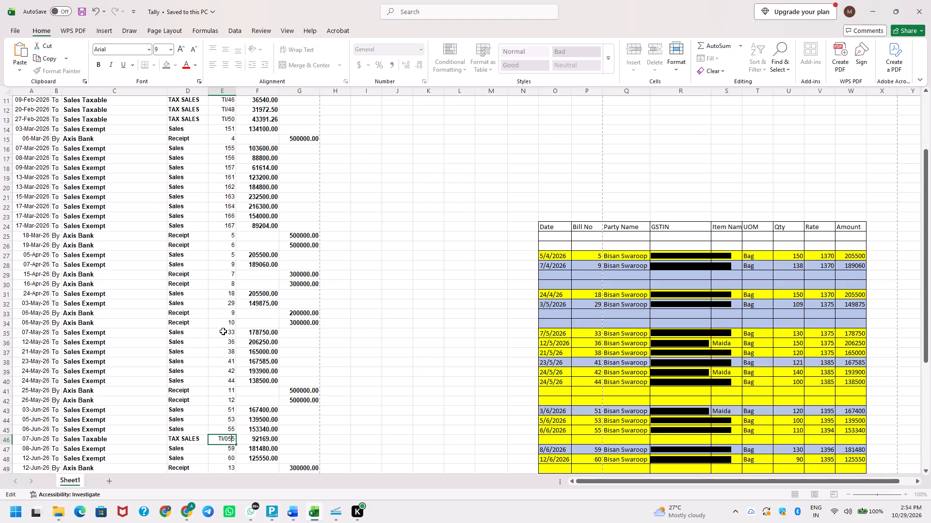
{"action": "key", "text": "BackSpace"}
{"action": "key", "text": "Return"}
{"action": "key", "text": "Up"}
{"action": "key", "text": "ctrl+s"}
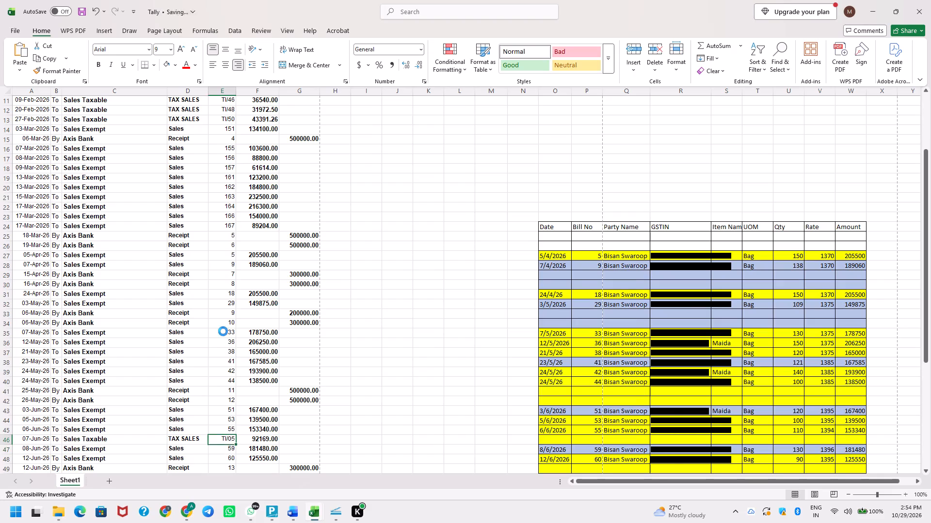
Select the whole ledger, A1:G68, from the final totals up to the company heading, and review its print preview pages.
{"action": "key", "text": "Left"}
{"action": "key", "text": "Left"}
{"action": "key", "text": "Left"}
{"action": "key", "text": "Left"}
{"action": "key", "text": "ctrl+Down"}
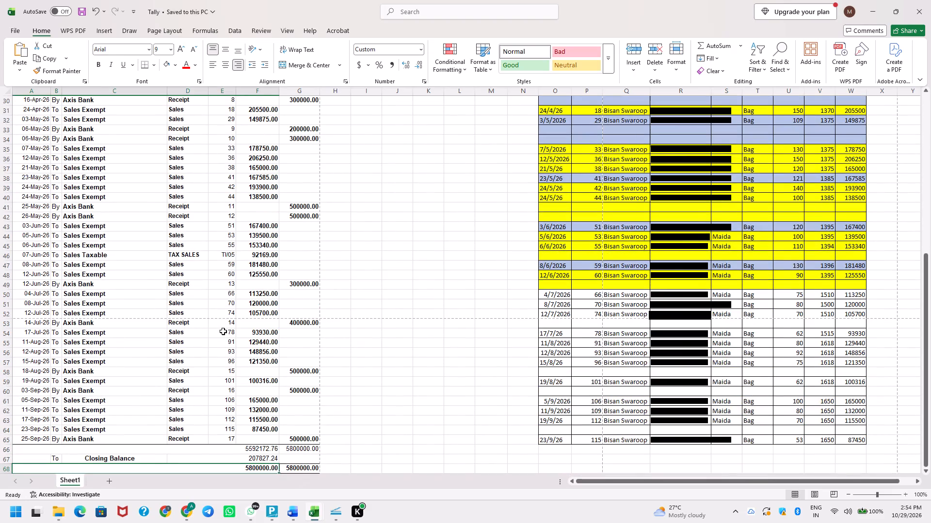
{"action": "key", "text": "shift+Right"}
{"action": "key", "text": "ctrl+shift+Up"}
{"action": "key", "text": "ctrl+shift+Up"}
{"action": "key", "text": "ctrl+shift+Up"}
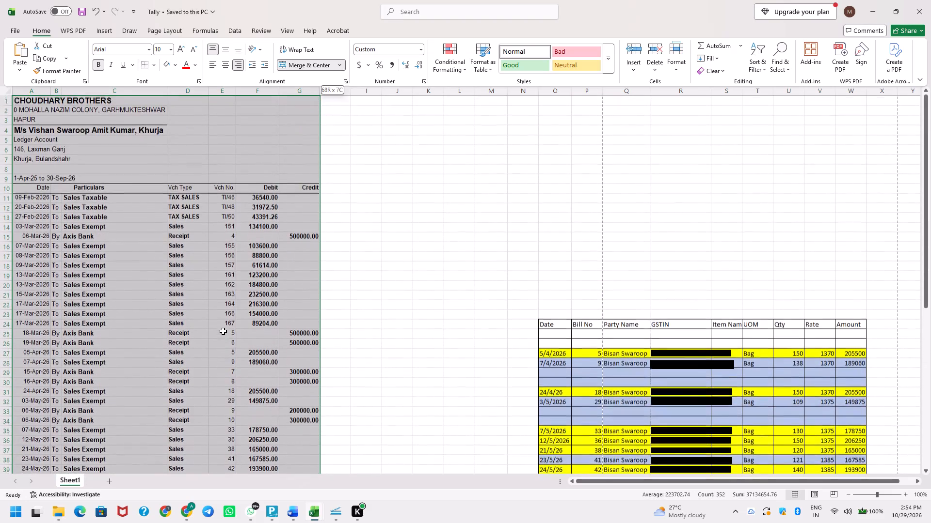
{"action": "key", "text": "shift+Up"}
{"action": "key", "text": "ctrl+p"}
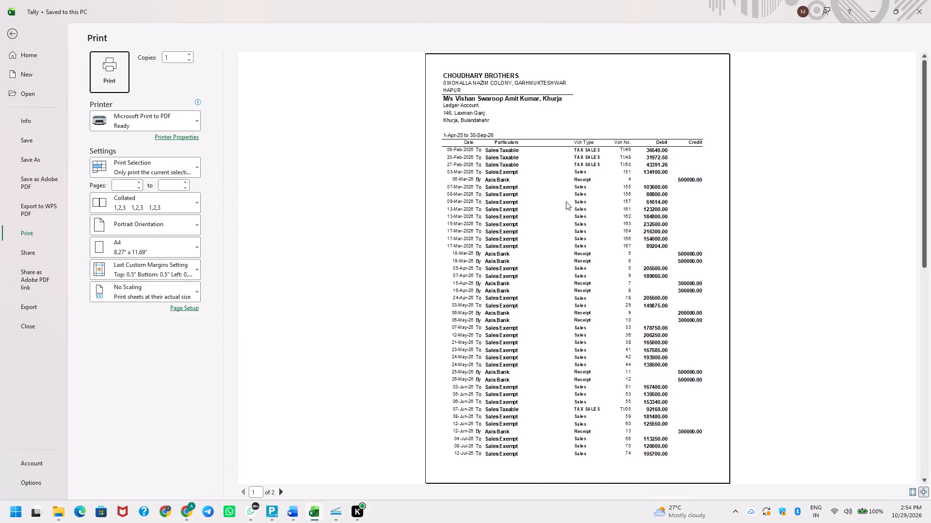
{"action": "scroll", "coordinate": [592, 245], "scroll_direction": "down", "scroll_amount": 18}
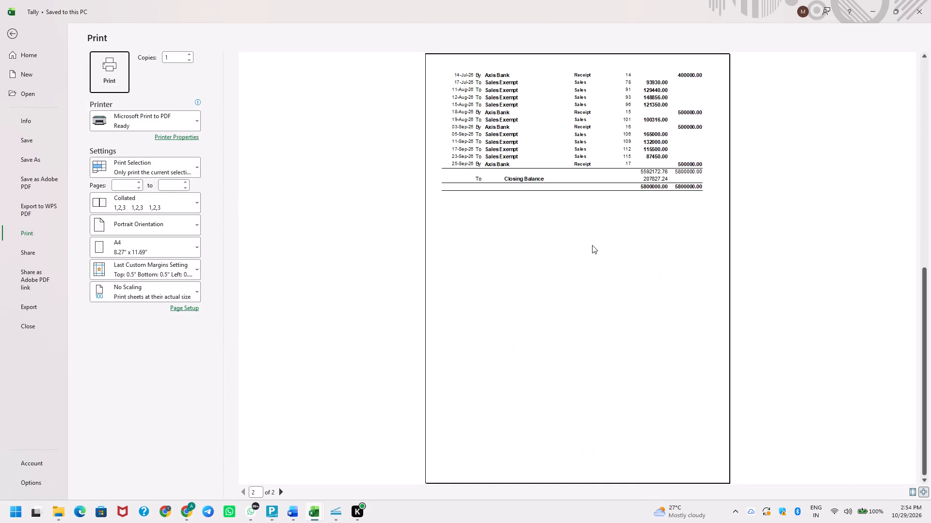
{"action": "scroll", "coordinate": [592, 245], "scroll_direction": "up", "scroll_amount": 3}
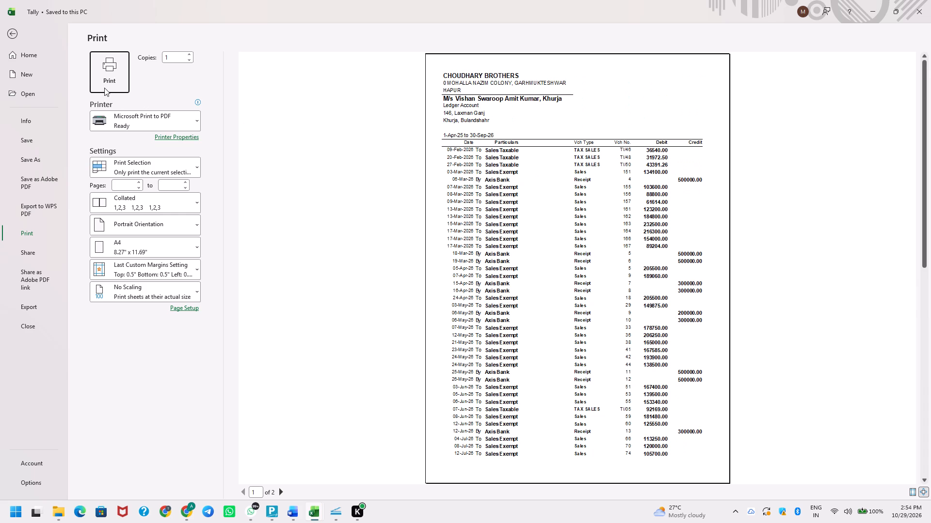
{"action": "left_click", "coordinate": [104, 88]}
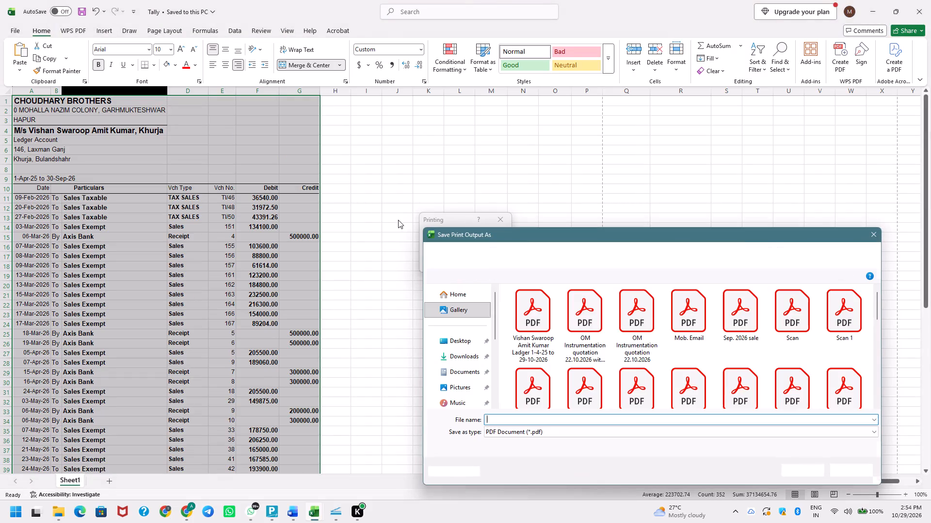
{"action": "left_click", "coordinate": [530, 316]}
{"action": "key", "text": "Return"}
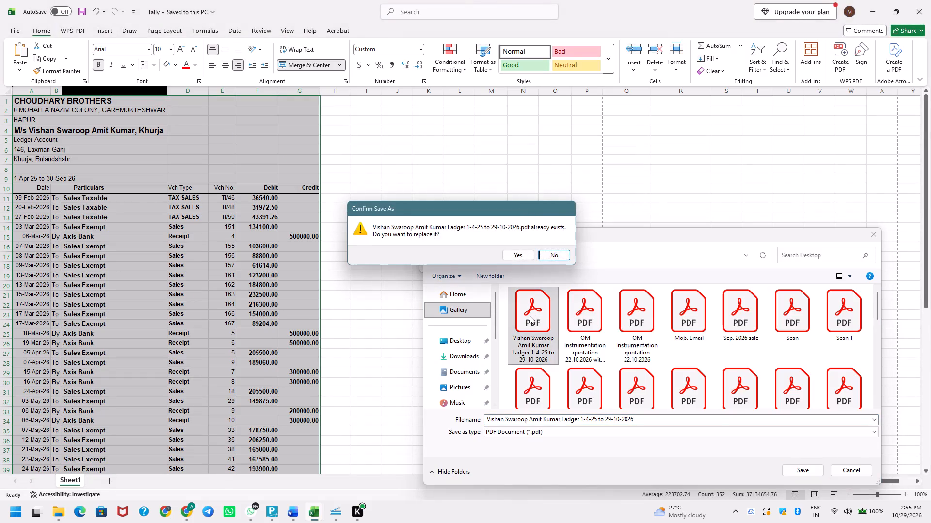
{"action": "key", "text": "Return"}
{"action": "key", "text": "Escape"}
{"action": "key", "text": "ctrl+p"}
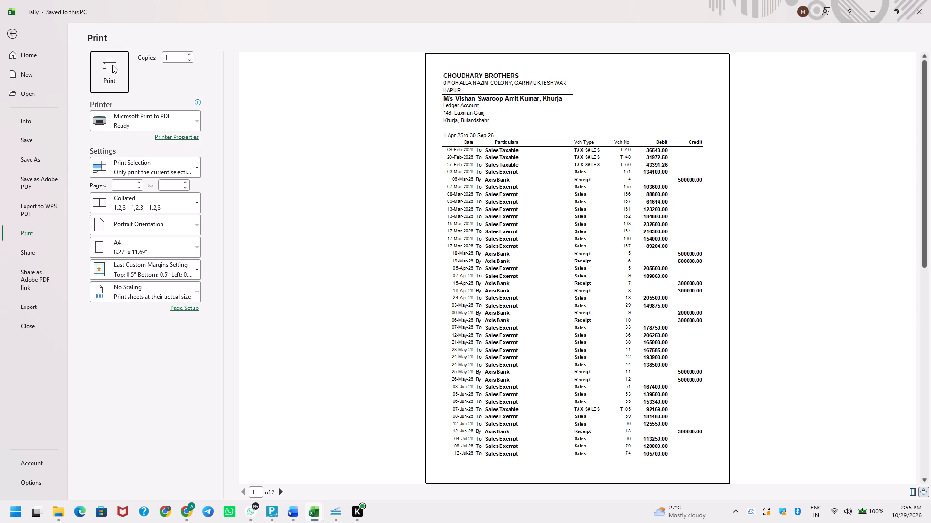
{"action": "scroll", "coordinate": [494, 240], "scroll_direction": "down", "scroll_amount": 2}
{"action": "scroll", "coordinate": [494, 240], "scroll_direction": "up", "scroll_amount": 7}
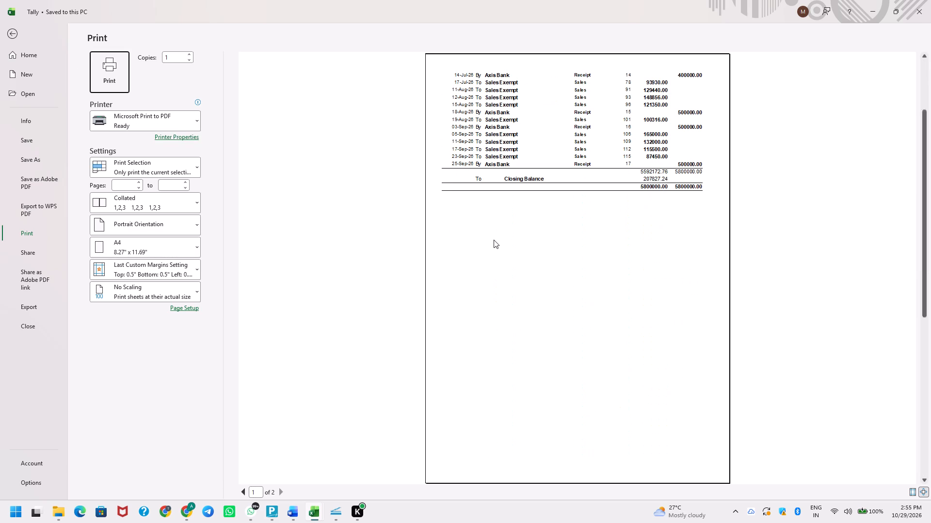
{"action": "scroll", "coordinate": [494, 240], "scroll_direction": "up", "scroll_amount": 20}
{"action": "scroll", "coordinate": [494, 240], "scroll_direction": "up", "scroll_amount": 2}
{"action": "scroll", "coordinate": [482, 204], "scroll_direction": "down", "scroll_amount": 20}
{"action": "scroll", "coordinate": [482, 204], "scroll_direction": "down", "scroll_amount": 14}
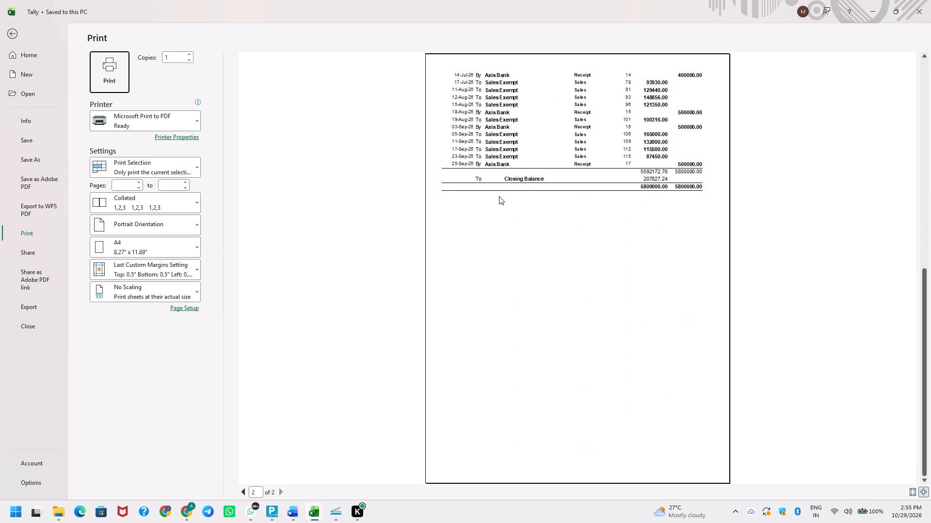
{"action": "scroll", "coordinate": [522, 184], "scroll_direction": "up", "scroll_amount": 20}
{"action": "scroll", "coordinate": [522, 184], "scroll_direction": "up", "scroll_amount": 20}
{"action": "scroll", "coordinate": [522, 184], "scroll_direction": "up", "scroll_amount": 14}
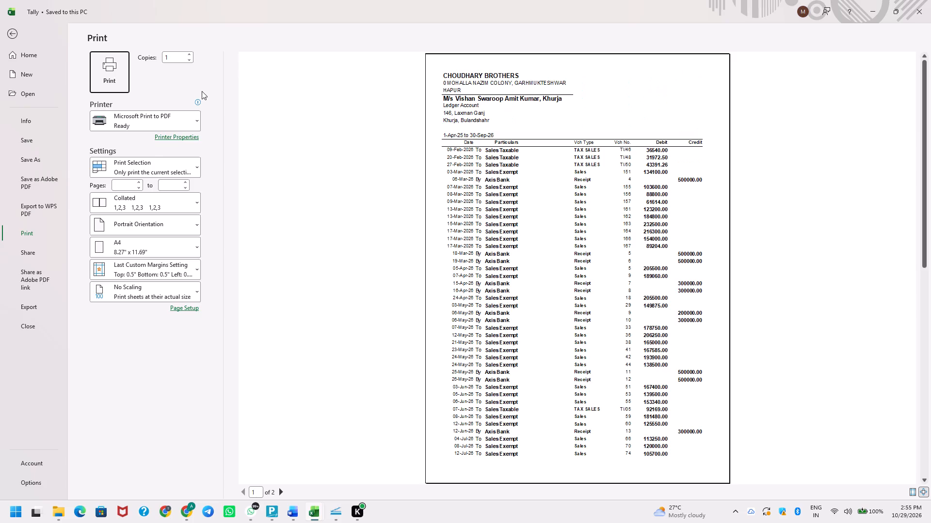
{"action": "left_click", "coordinate": [118, 68]}
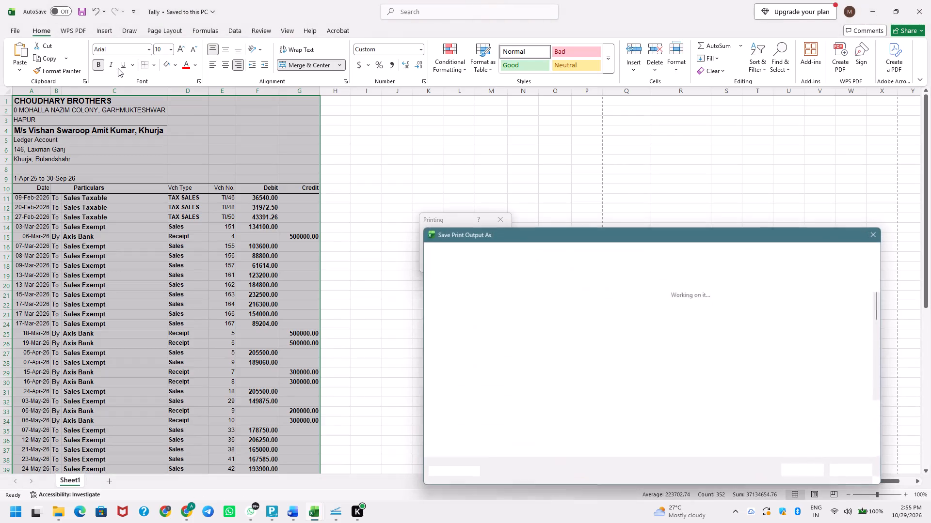
{"action": "left_click", "coordinate": [528, 294]}
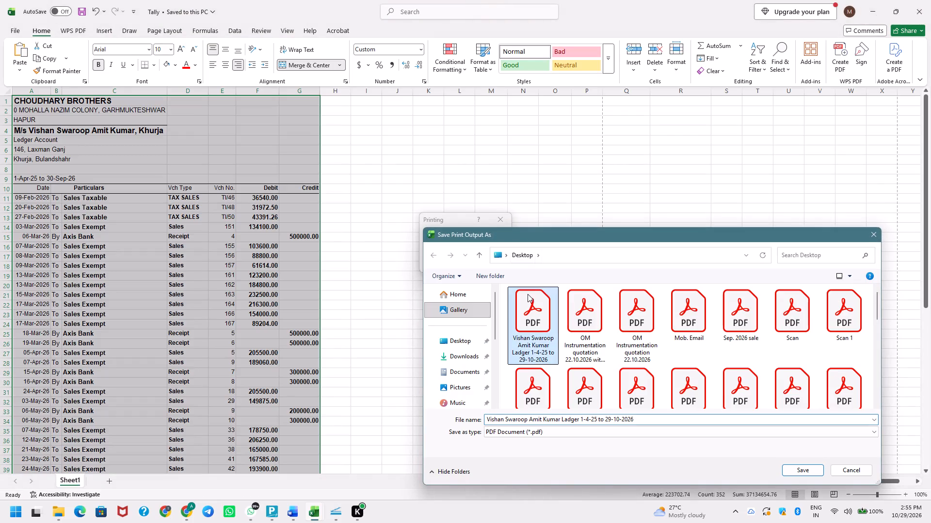
{"action": "key", "text": "Return"}
{"action": "key", "text": "Left"}
{"action": "key", "text": "Return"}
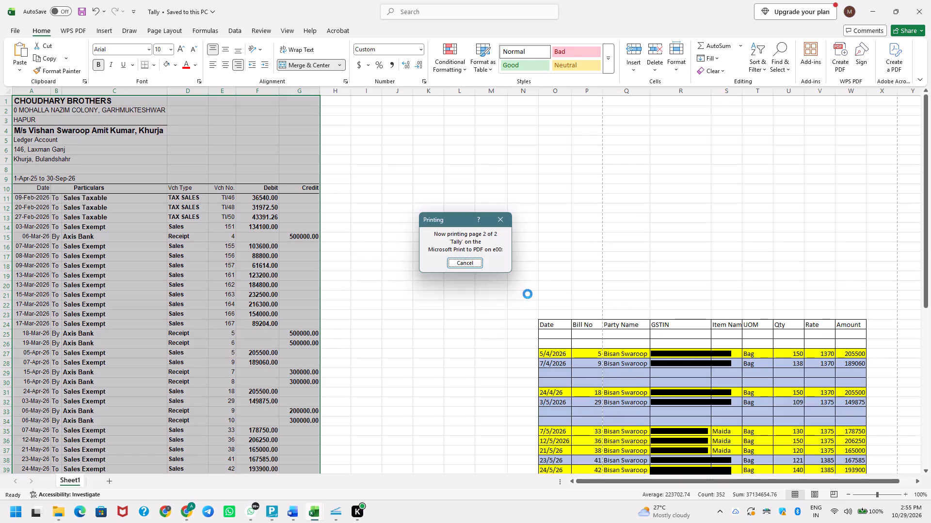
Save and close both the Tally workbook and the Choudhary Brother workbook.
{"action": "key", "text": "ctrl+s"}
{"action": "key", "text": "ctrl+s"}
{"action": "key", "text": "alt+F4"}
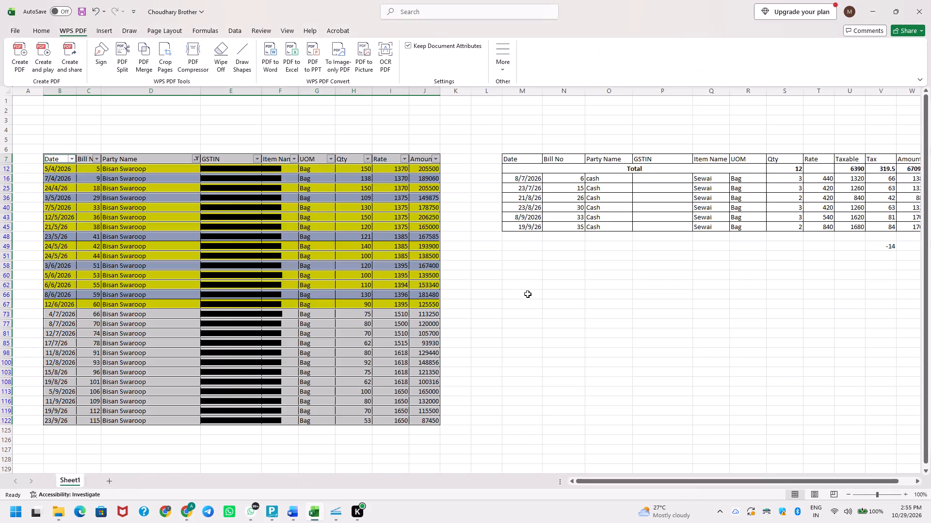
{"action": "key", "text": "alt+F4"}
{"action": "key", "text": "Escape"}
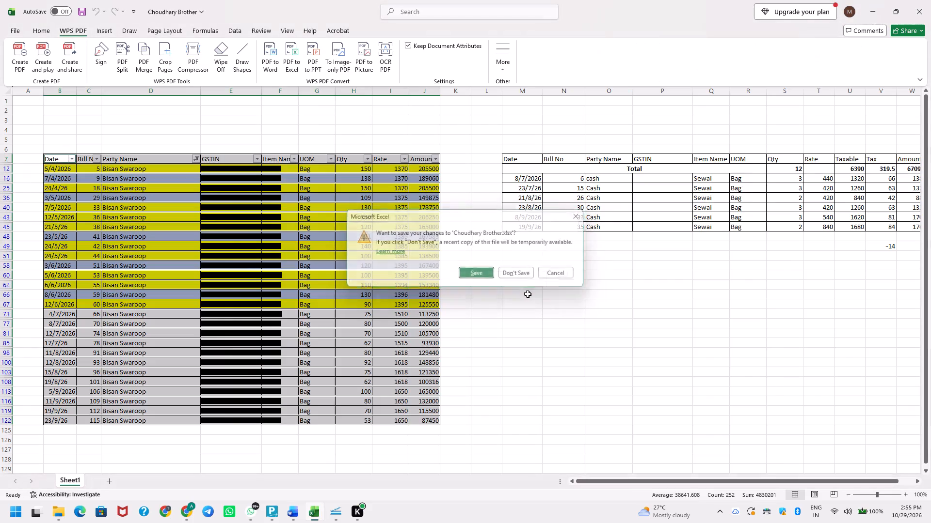
{"action": "key", "text": "ctrl+s"}
{"action": "key", "text": "alt+F4"}
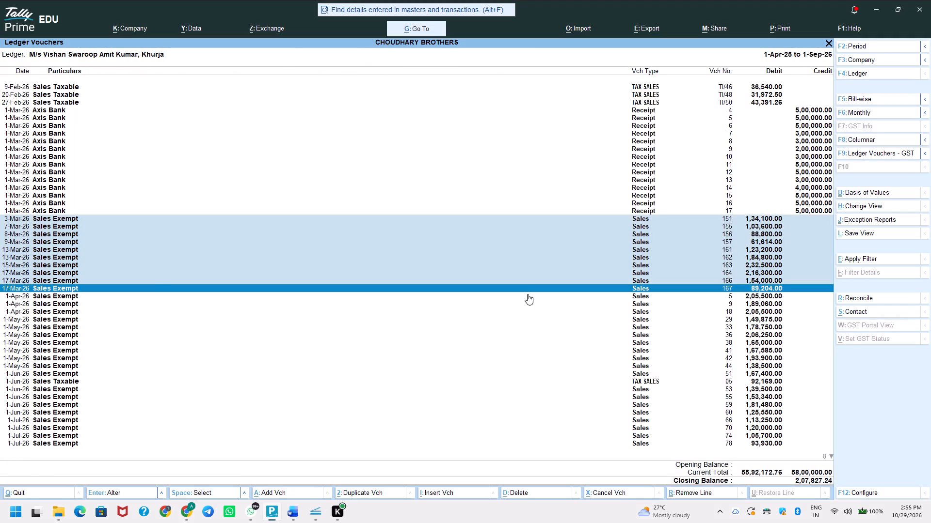
{"action": "key", "text": "super+d"}
{"action": "key", "text": "Down"}
{"action": "key", "text": "Up"}
{"action": "key", "text": "Right"}
{"action": "key", "text": "Right"}
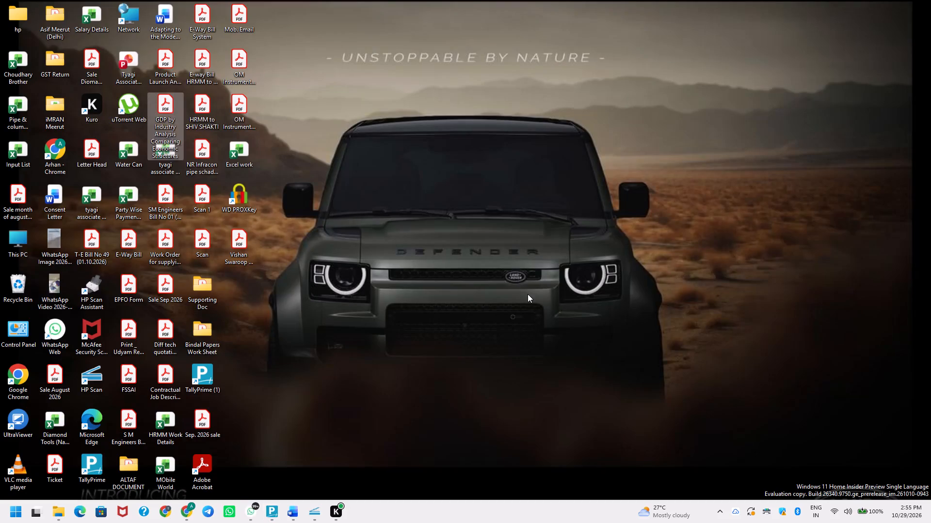
{"action": "key", "text": "Right"}
{"action": "key", "text": "Down"}
{"action": "key", "text": "Right"}
{"action": "key", "text": "Down"}
{"action": "key", "text": "Down"}
{"action": "key", "text": "Down"}
{"action": "key", "text": "Up"}
{"action": "key", "text": "Right"}
{"action": "key", "text": "F2"}
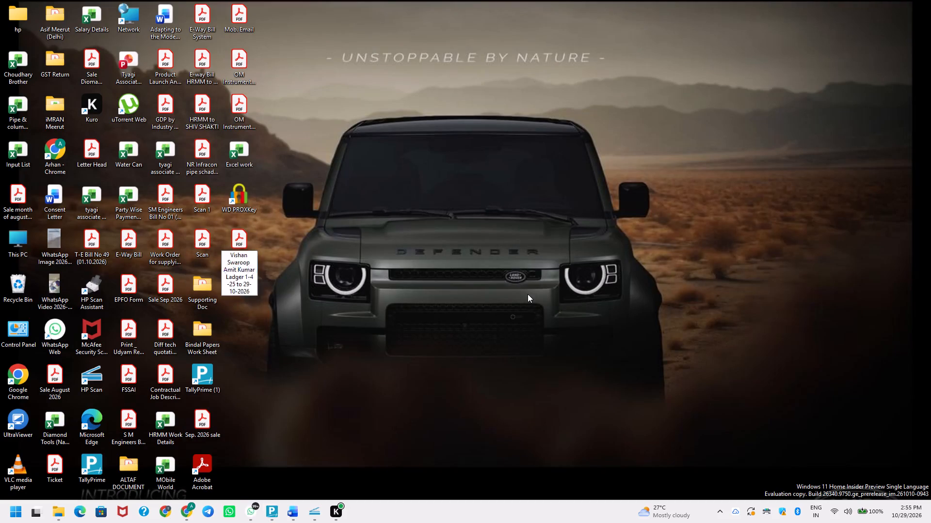
{"action": "key", "text": "Right"}
{"action": "key", "text": "Left"}
{"action": "key", "text": "Up"}
{"action": "key", "text": "Right"}
{"action": "key", "text": "Right"}
{"action": "key", "text": "Left"}
{"action": "key", "text": "Left"}
{"action": "key", "text": "Right"}
{"action": "key", "text": "shift+Left"}
{"action": "key", "text": "shift+Left"}
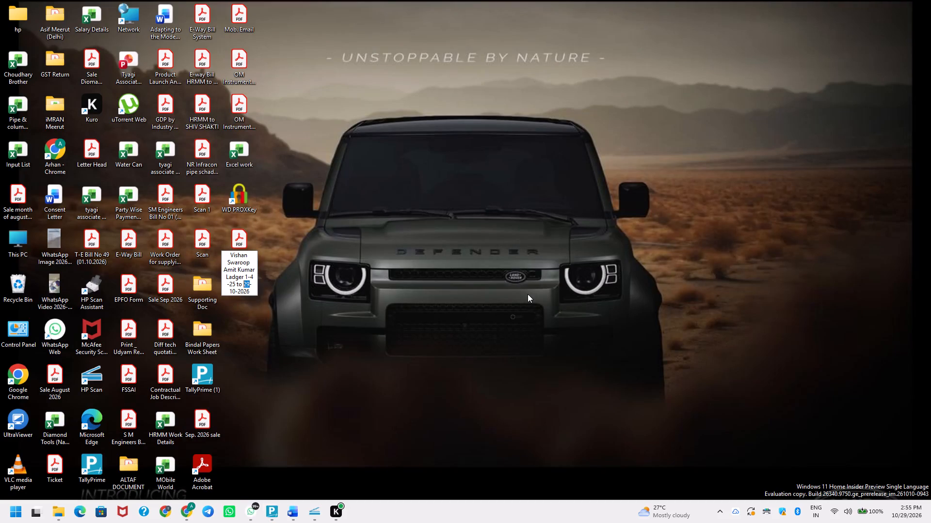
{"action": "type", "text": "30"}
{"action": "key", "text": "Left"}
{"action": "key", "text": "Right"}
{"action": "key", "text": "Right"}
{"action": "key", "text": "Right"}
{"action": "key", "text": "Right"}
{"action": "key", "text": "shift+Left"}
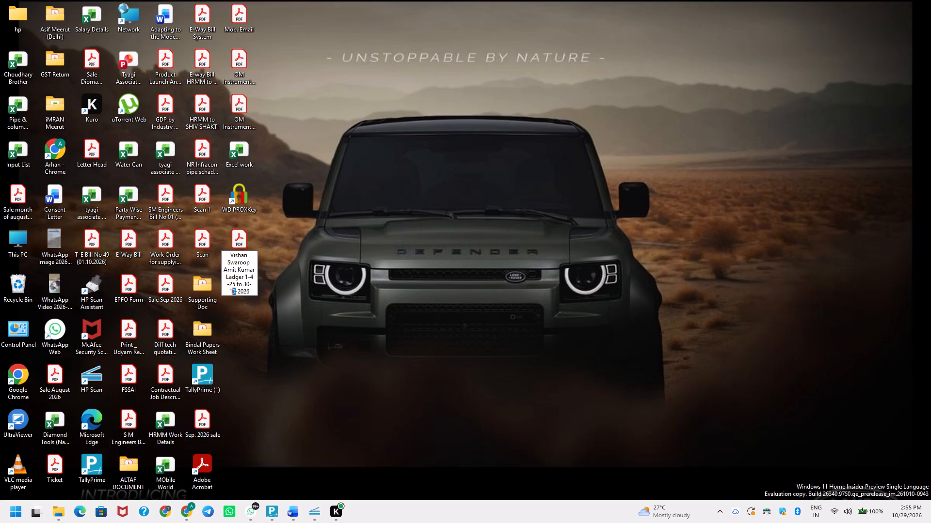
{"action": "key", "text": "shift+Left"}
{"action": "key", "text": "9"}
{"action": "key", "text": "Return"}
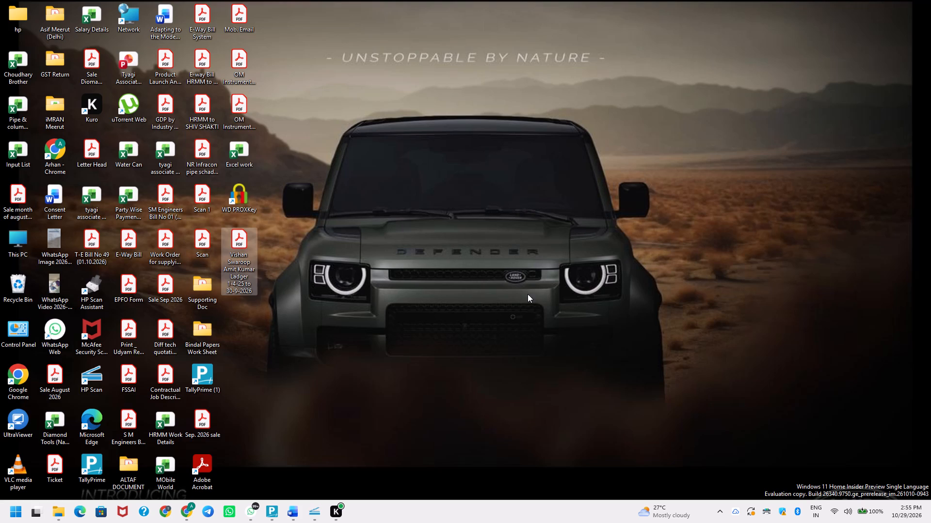